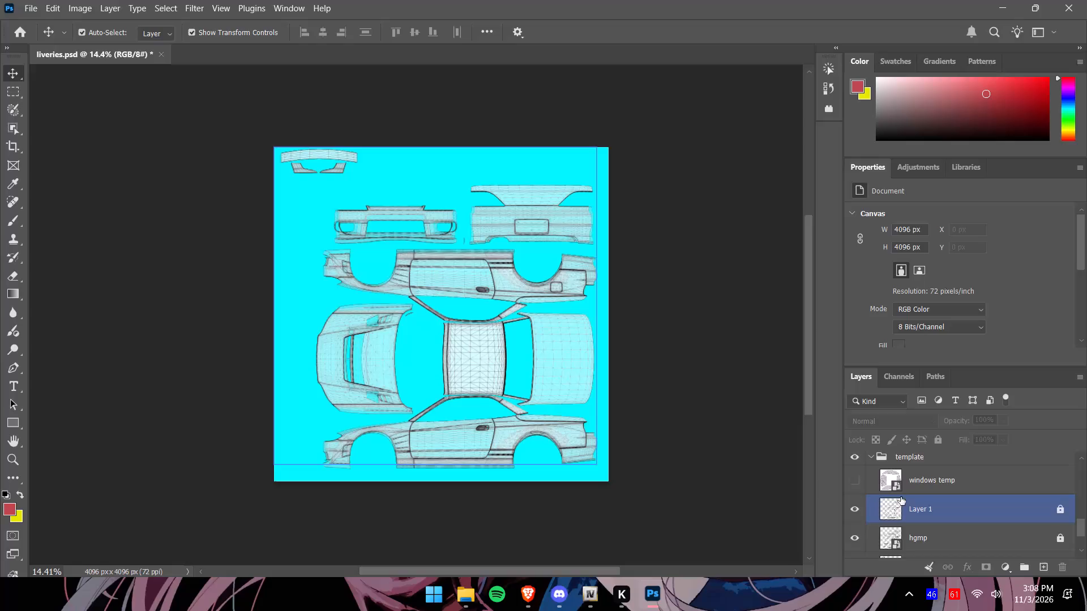
Collapse the template group and select the nakiri group at the top of the layer stack.
scroll(893, 497, up, 3)
click(874, 509)
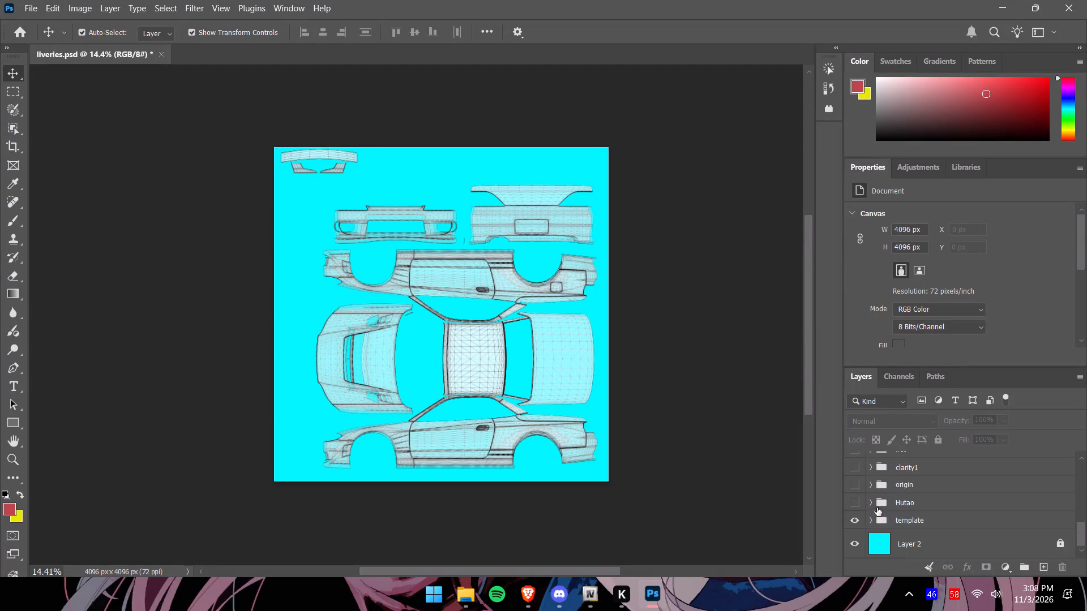
scroll(883, 502, up, 20)
scroll(883, 502, up, 3)
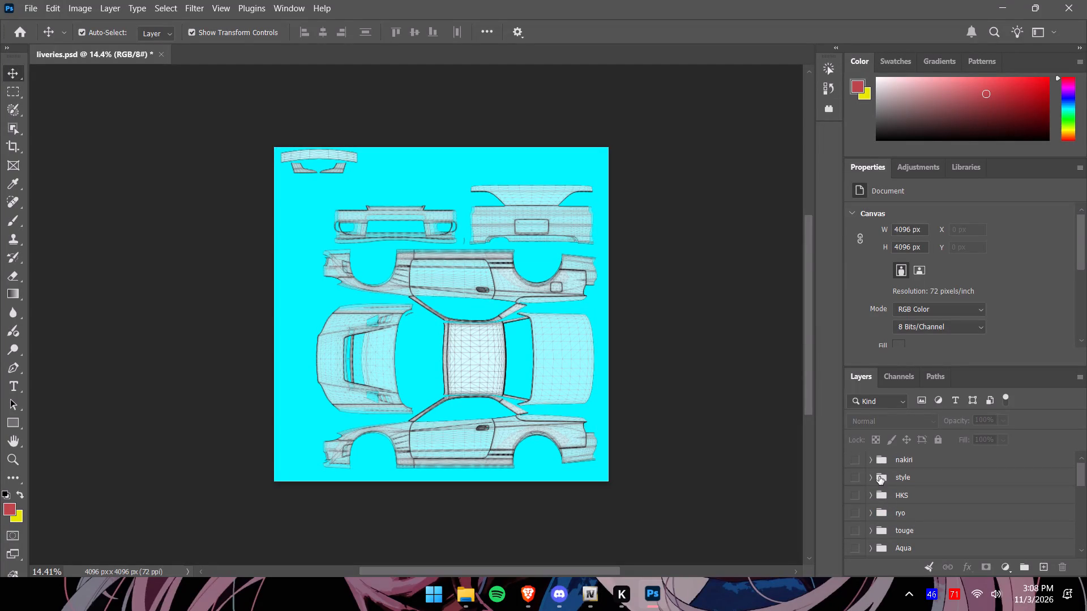
click(930, 461)
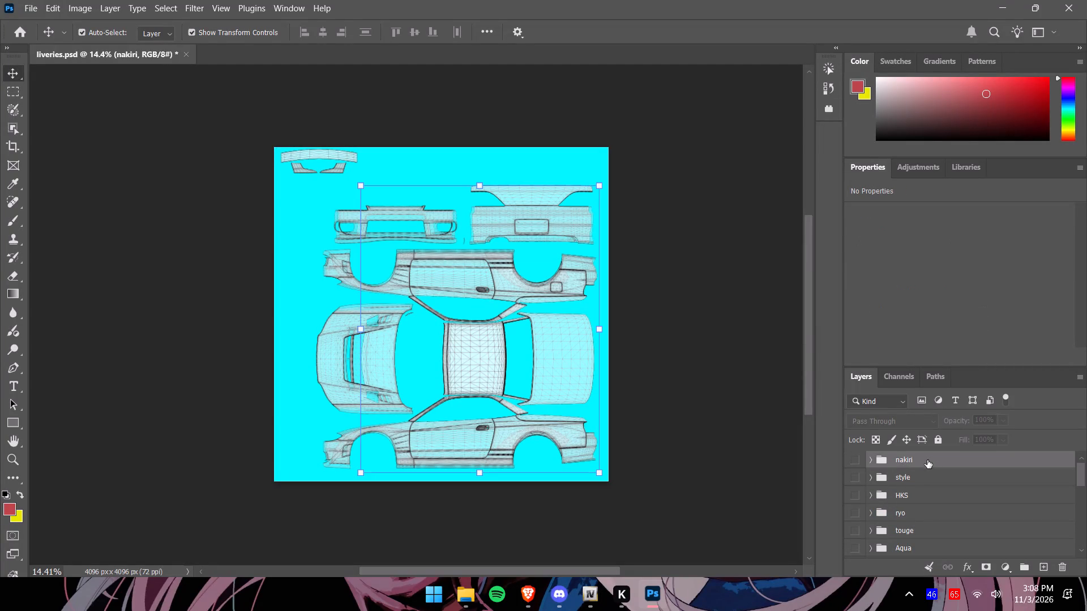
Place the thrash image from the s15varie folder into the liveries document at full size, above the nakiri group.
click(473, 587)
click(456, 590)
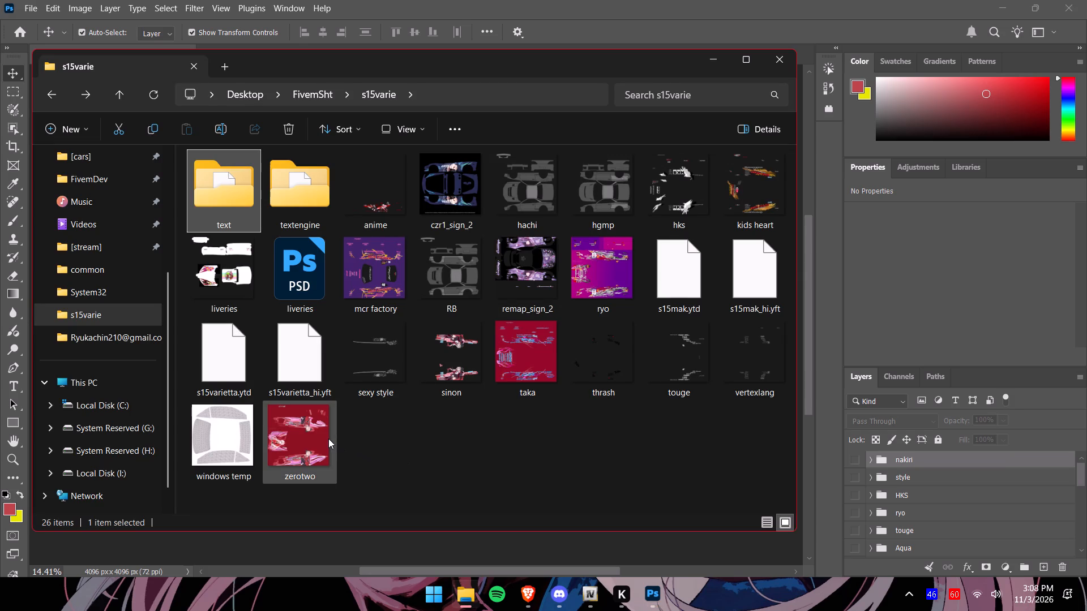
scroll(452, 424, up, 2)
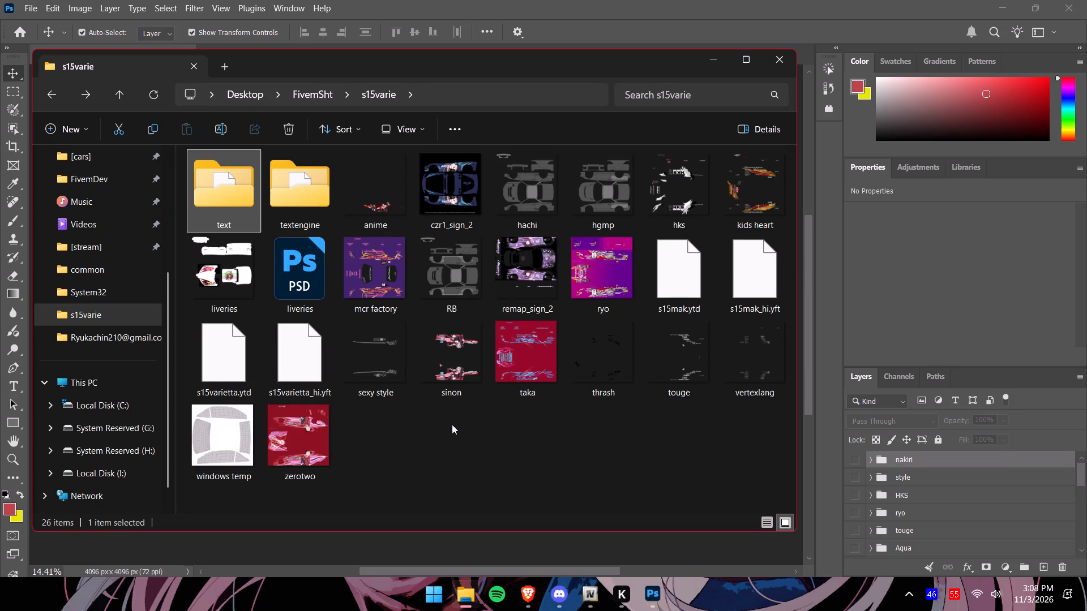
scroll(452, 424, up, 1)
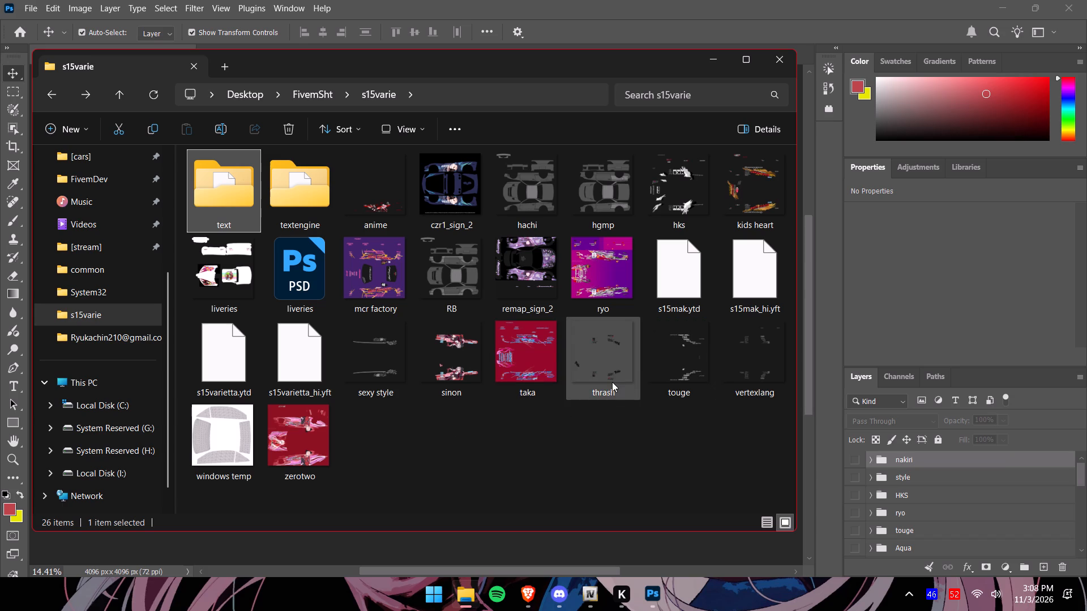
drag(605, 362, 605, 364)
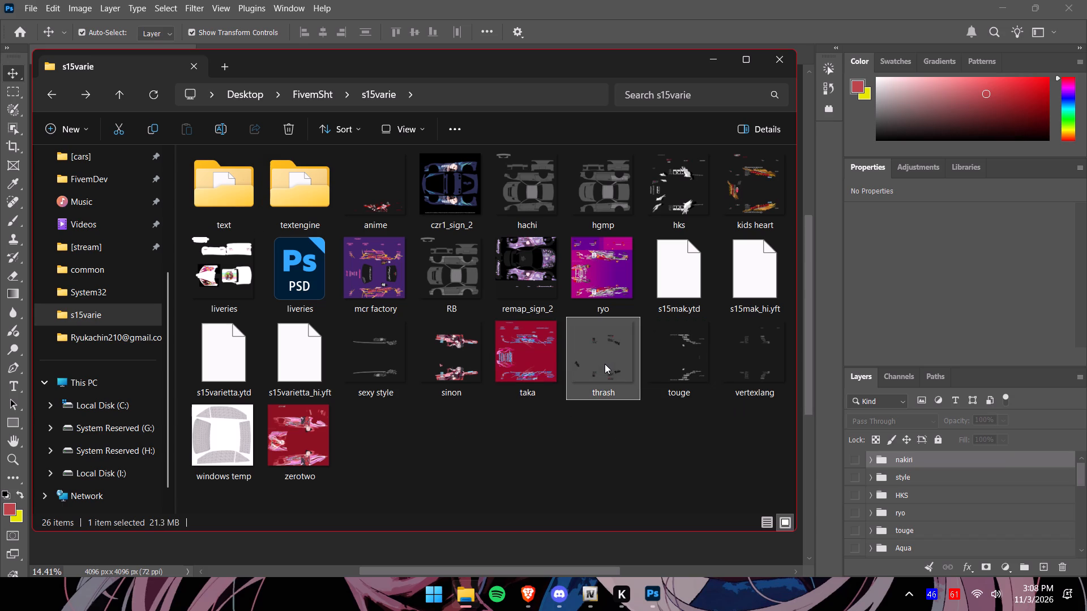
drag(605, 364, 690, 547)
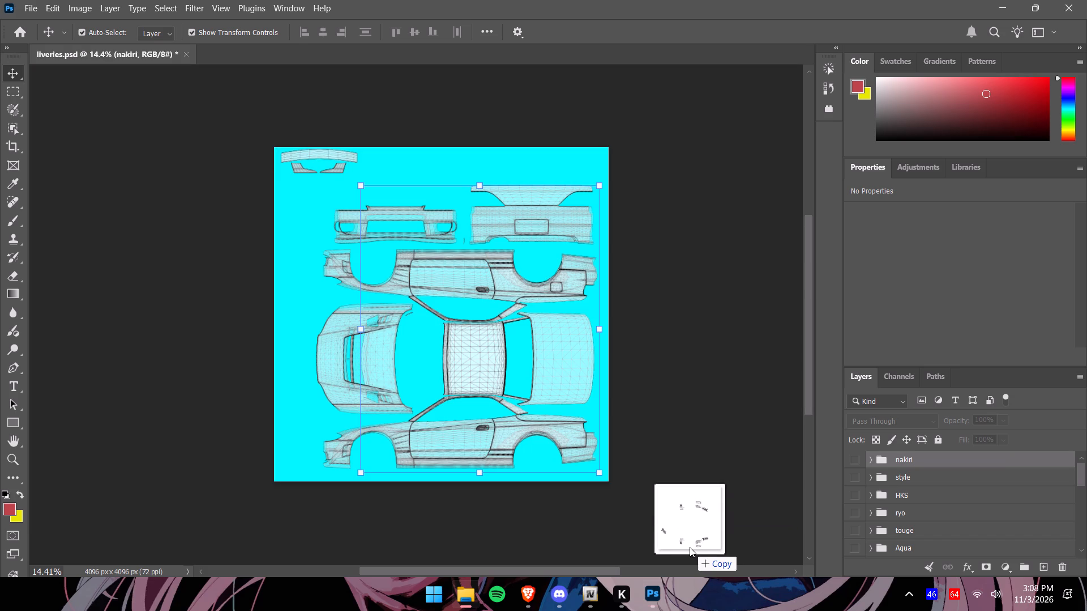
click(533, 256)
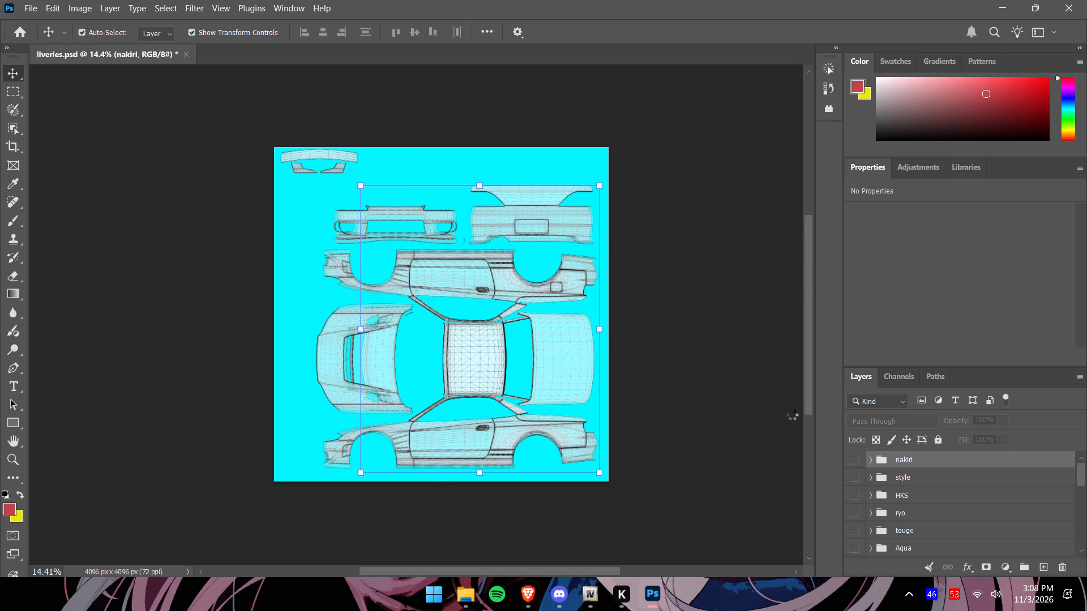
scroll(940, 474, up, 3)
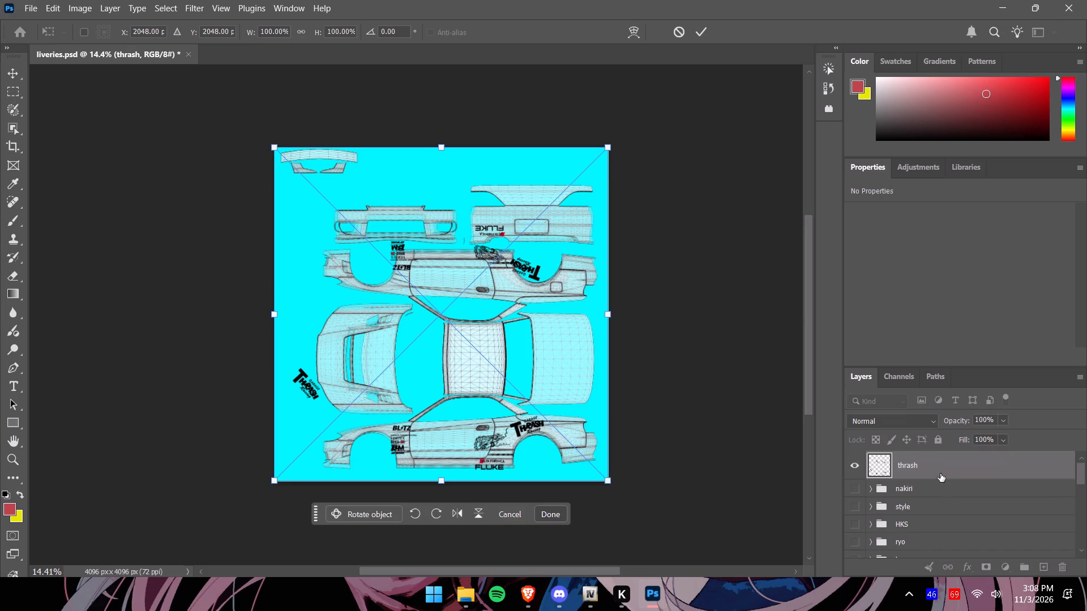
scroll(940, 475, down, 3)
scroll(940, 479, up, 2)
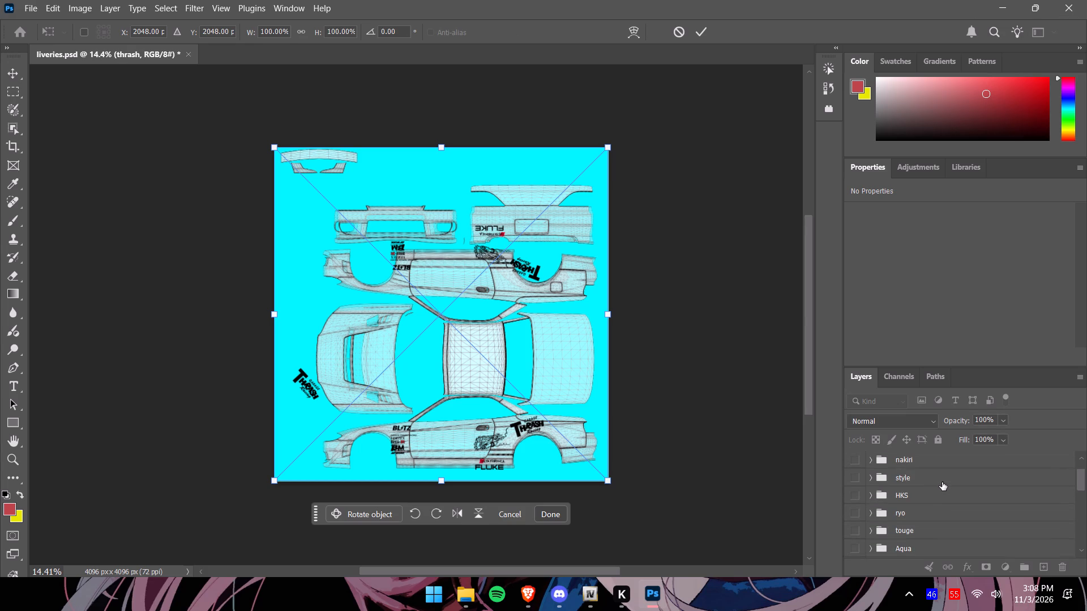
scroll(942, 482, up, 1)
right_click(918, 467)
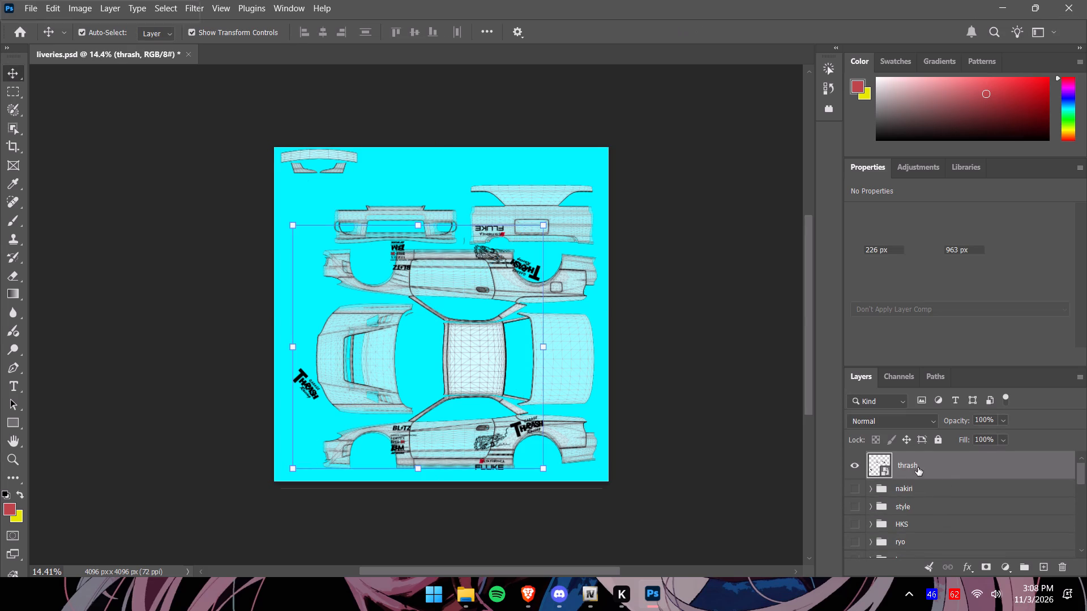
Create a layer group named "trash" and put the thrash layer inside it.
right_click(958, 474)
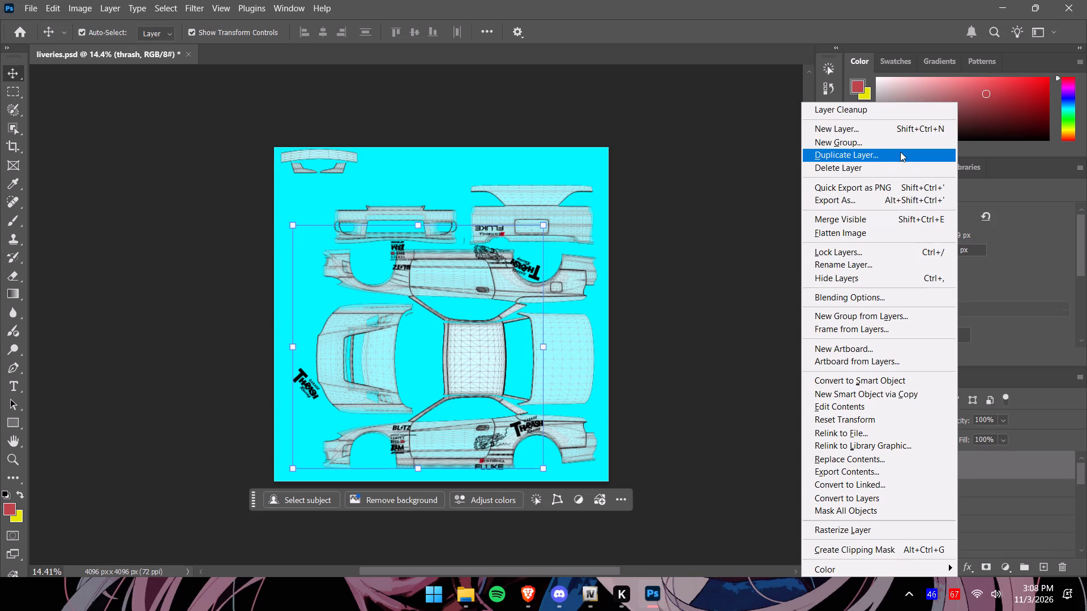
click(898, 147)
text(trash)
key(Return)
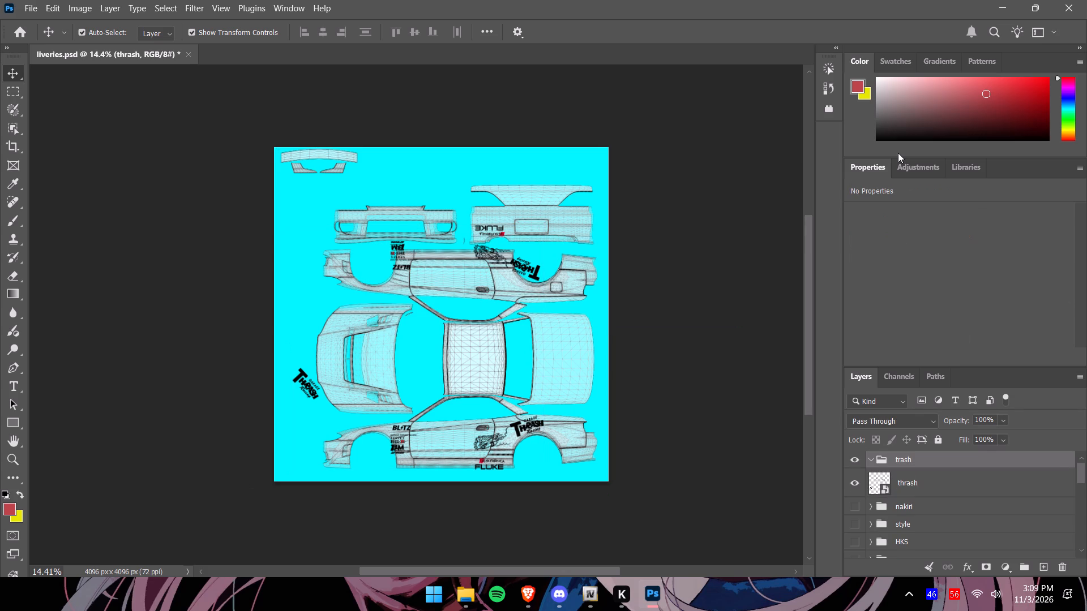
drag(948, 484, 942, 463)
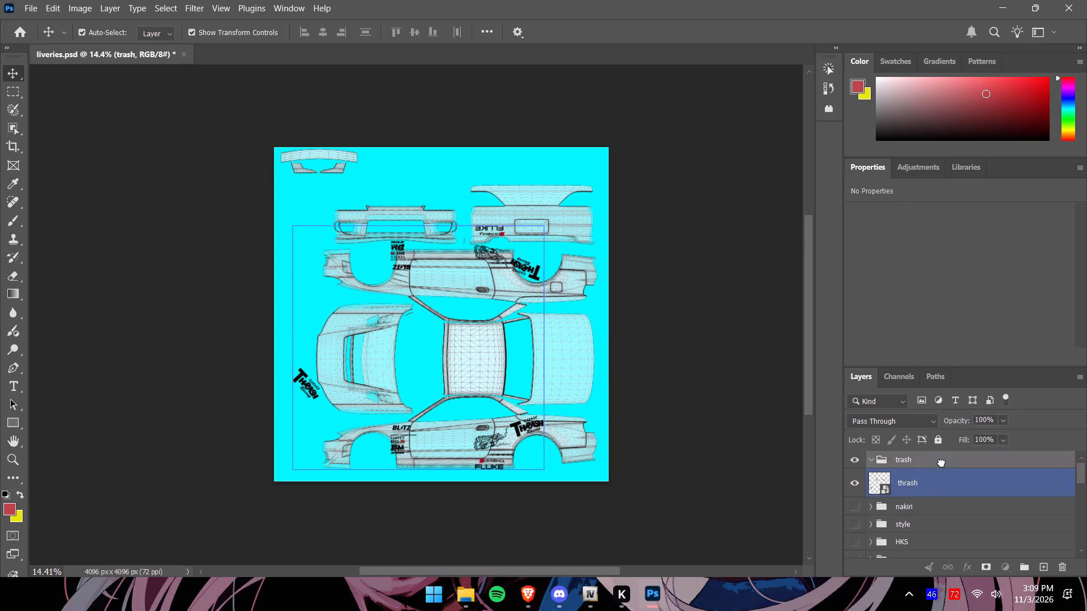
Marquee-select the thrash layer's decals over the bottom side view of the car and copy them onto a new layer.
click(925, 487)
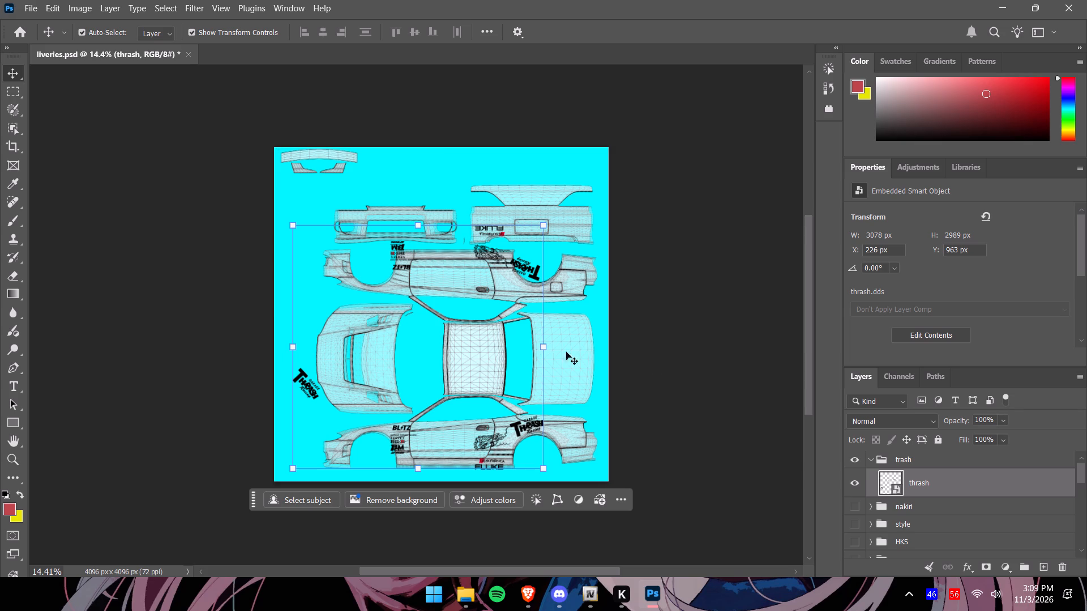
click(545, 350)
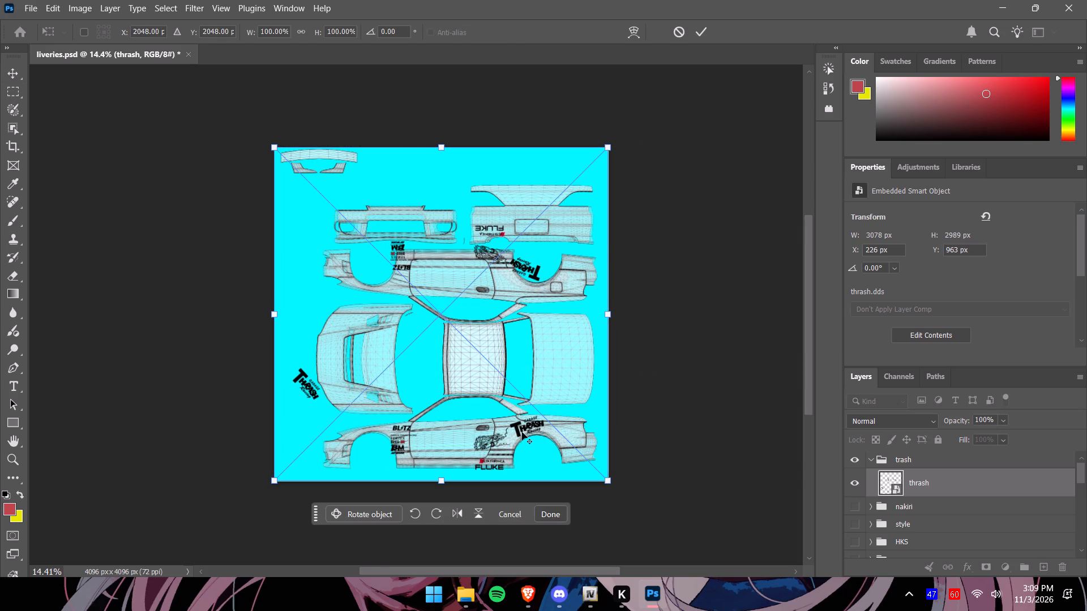
alt+scroll(522, 432, up, 4)
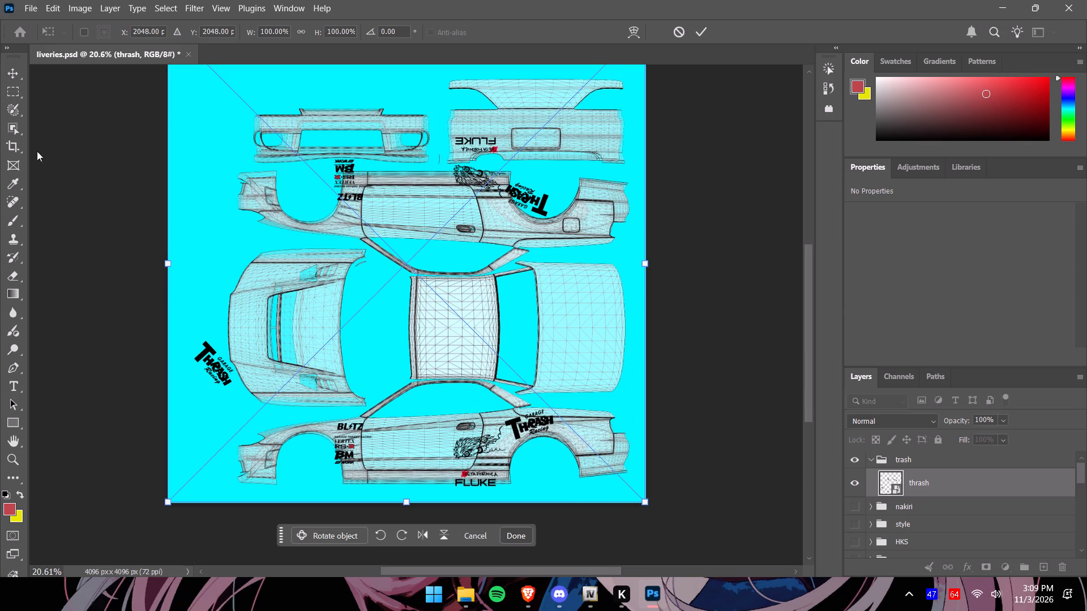
click(8, 95)
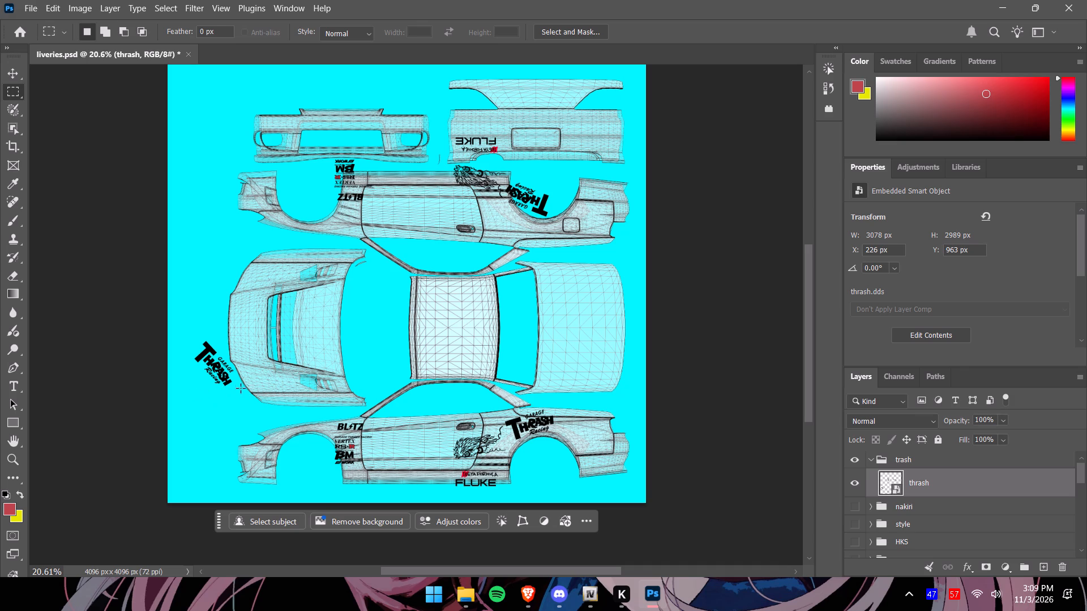
drag(243, 377, 609, 505)
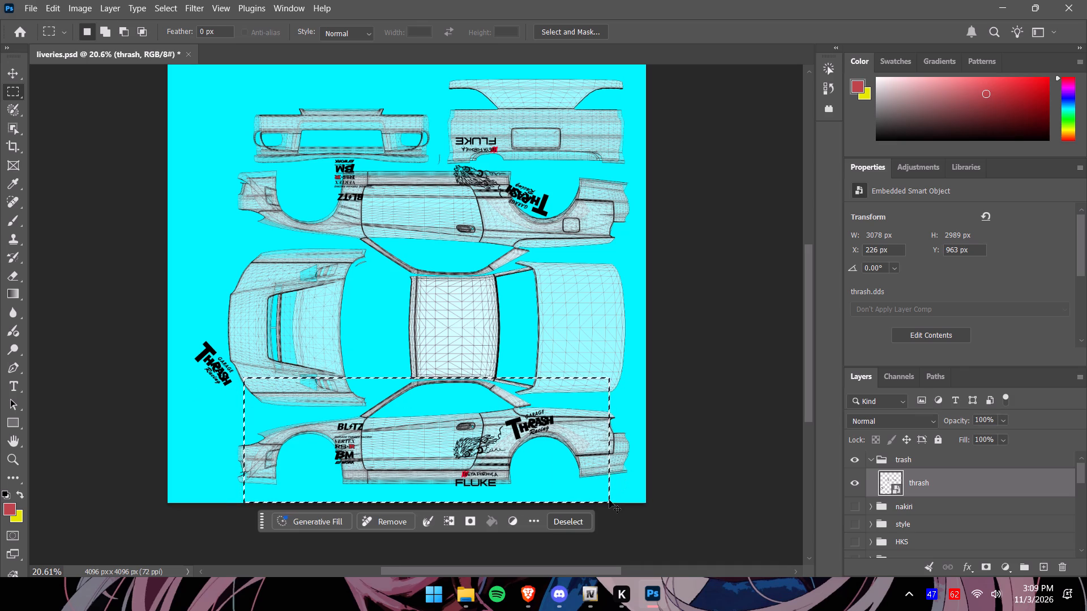
key(ctrl+c)
key(ctrl+v)
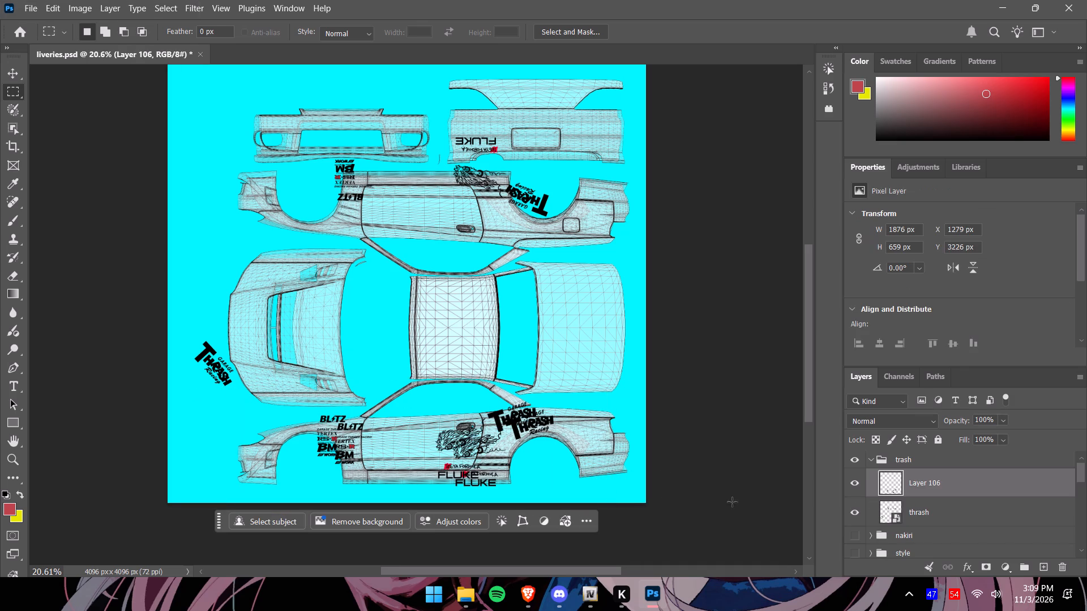
Hide the original thrash layer.
click(858, 511)
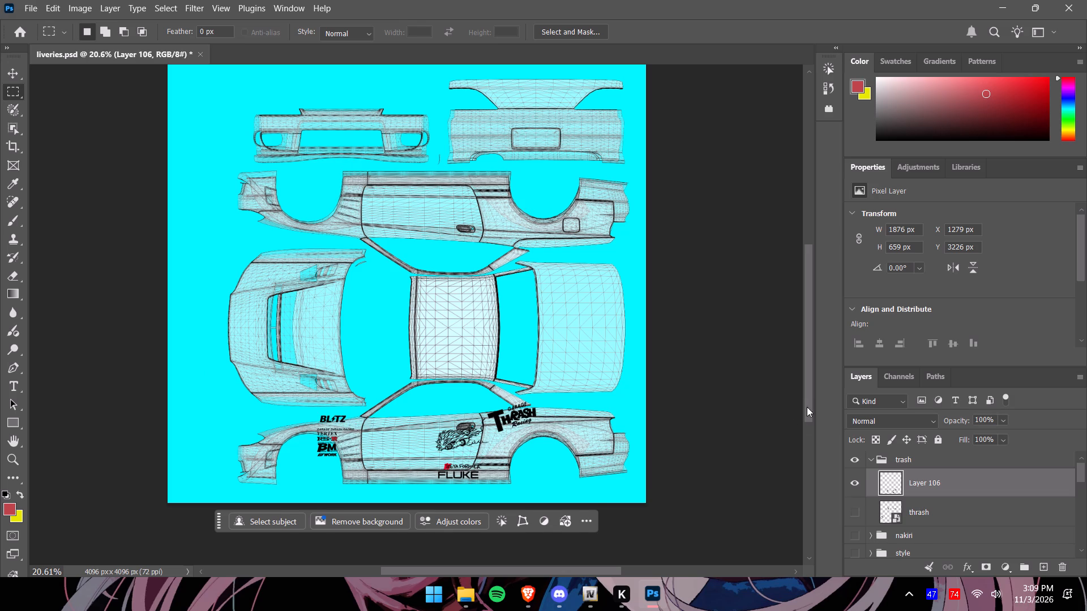
Shift the copied decals rearward on the car's lower side view and scale them to about 89.8% width and 94.2% height.
drag(809, 408, 810, 424)
alt+scroll(446, 378, up, 7)
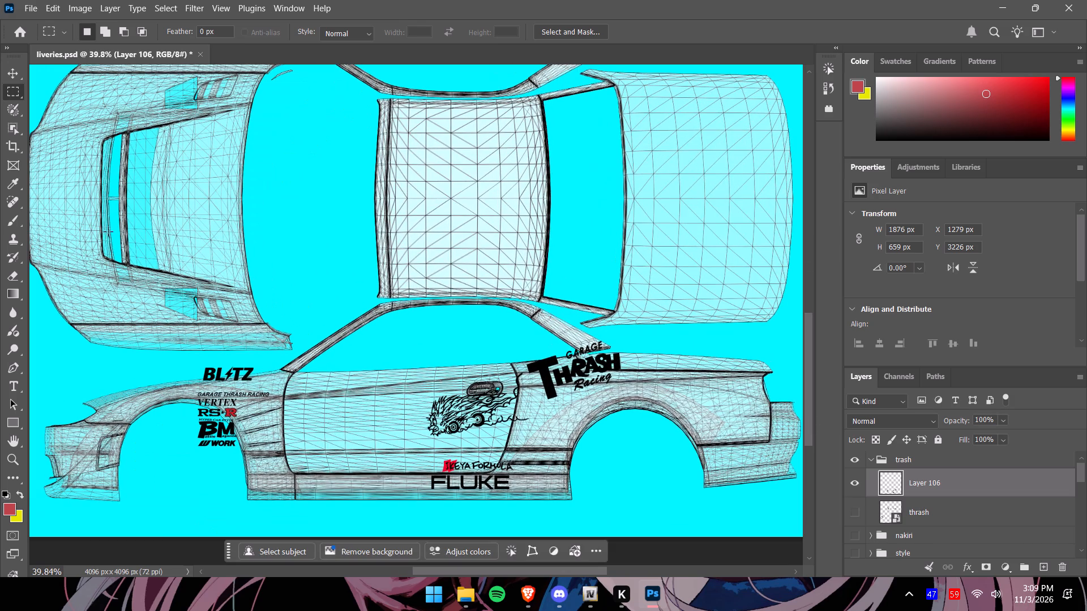
click(11, 78)
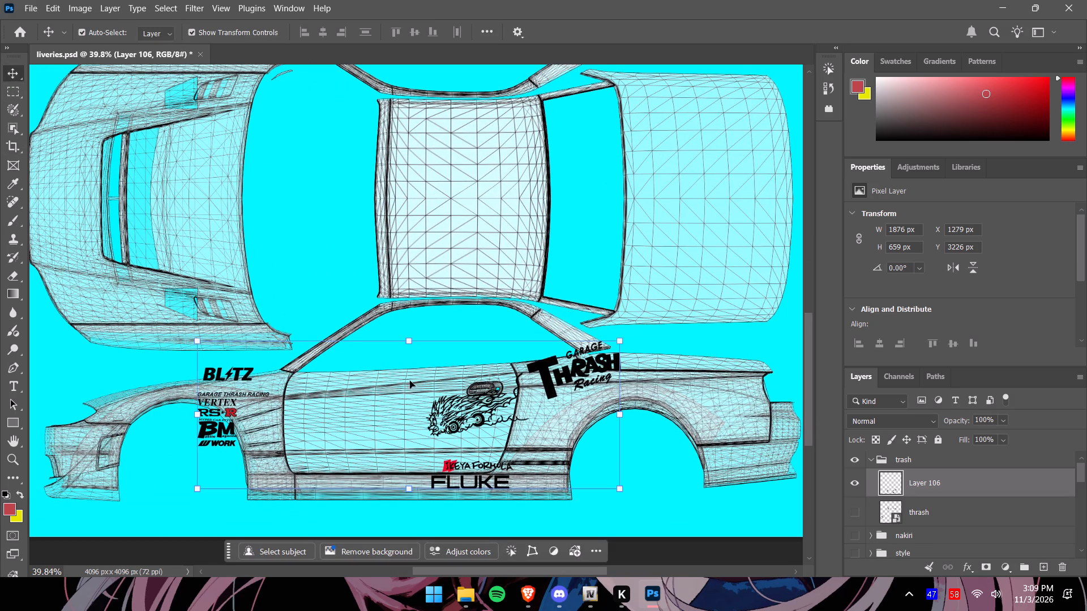
drag(430, 377, 503, 392)
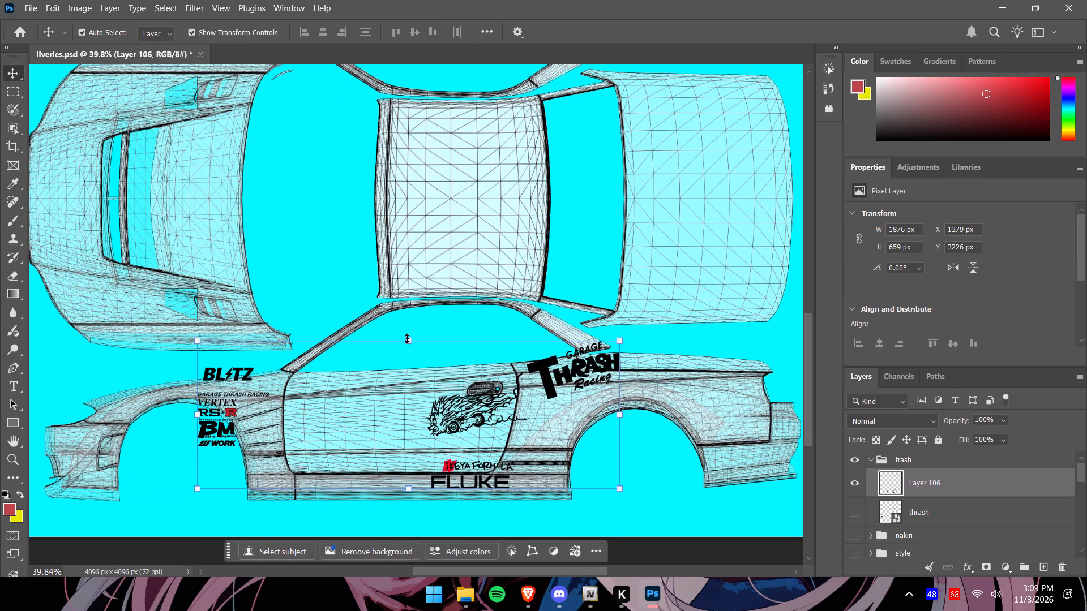
click(407, 338)
drag(438, 394, 481, 405)
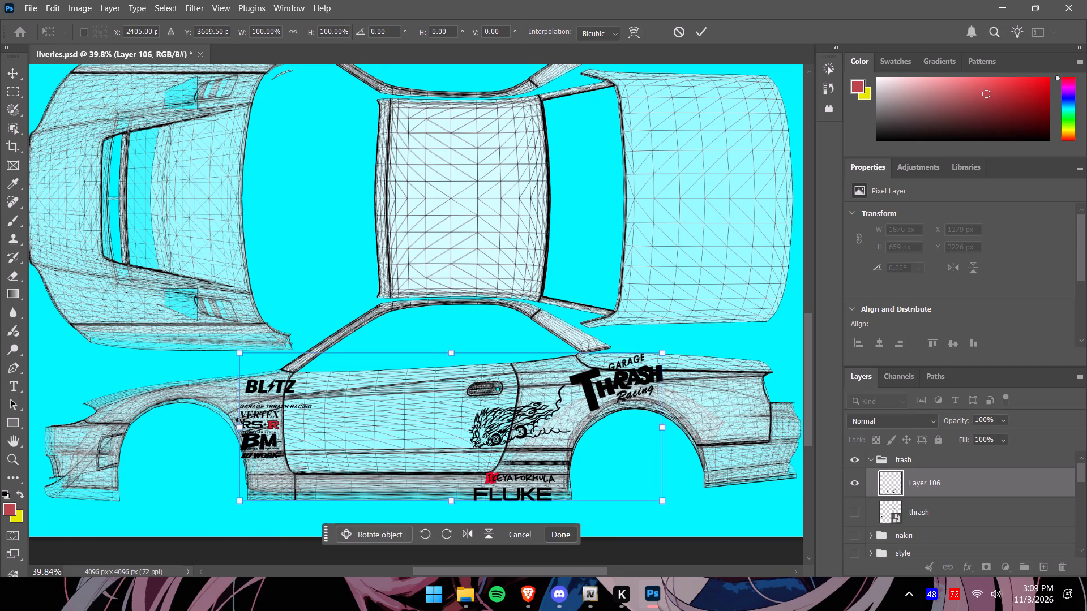
drag(238, 430, 281, 436)
drag(474, 350, 474, 351)
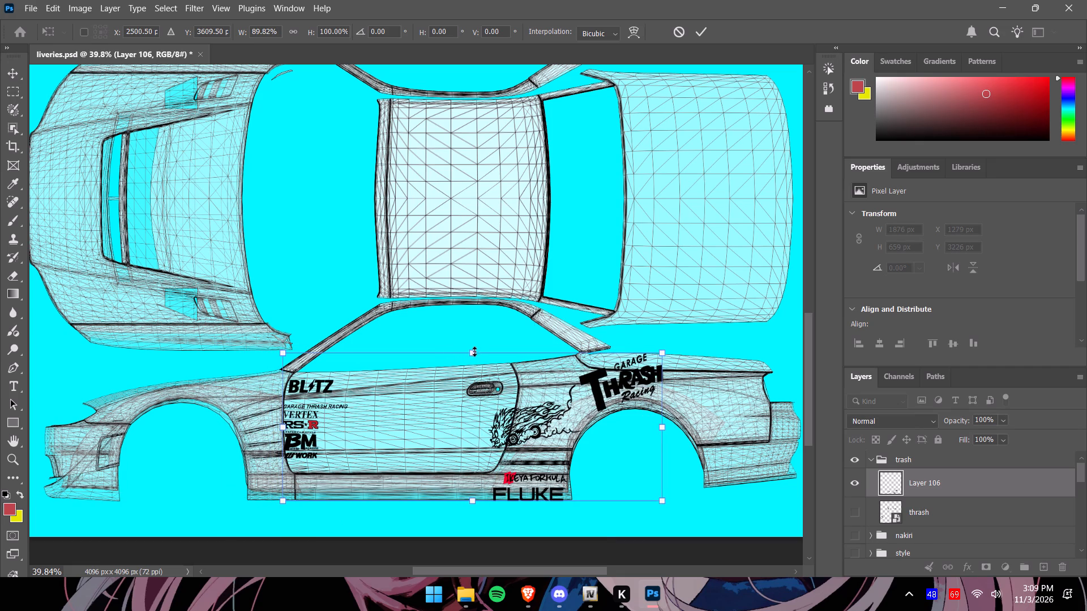
drag(474, 351, 474, 359)
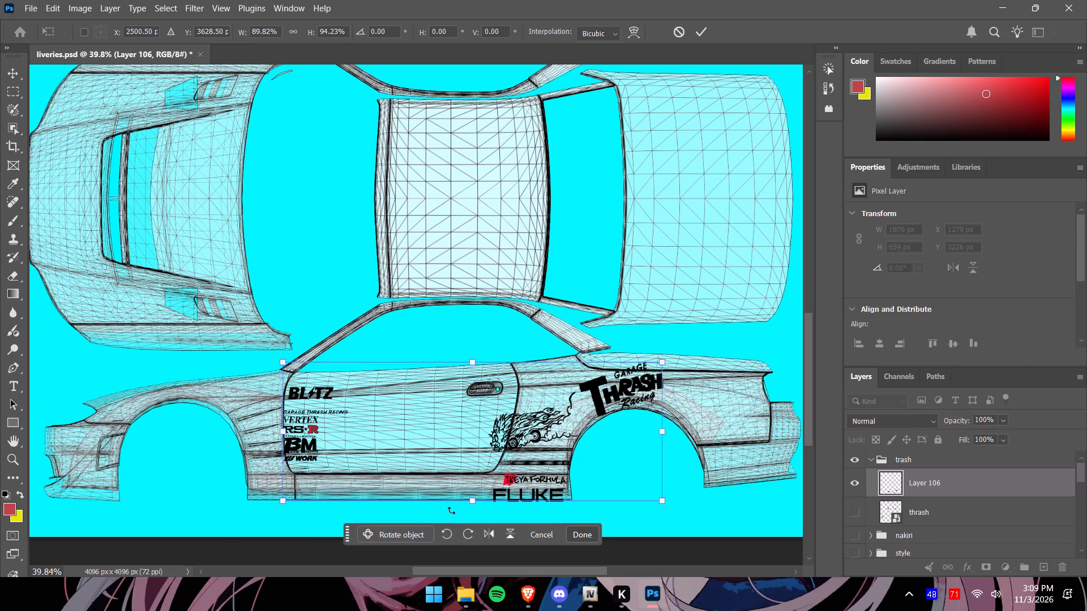
drag(472, 501, 477, 501)
Stretch the copied decals on the car's lower side view to about 90.9% width and 95.9% height.
alt+scroll(628, 483, up, 7)
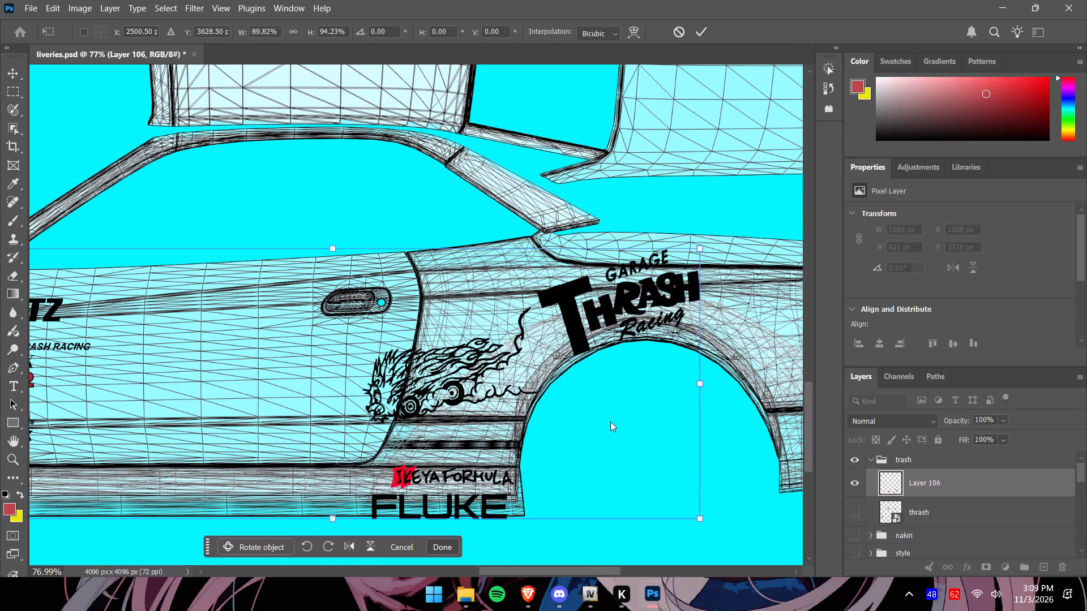
click(334, 247)
drag(334, 248, 332, 238)
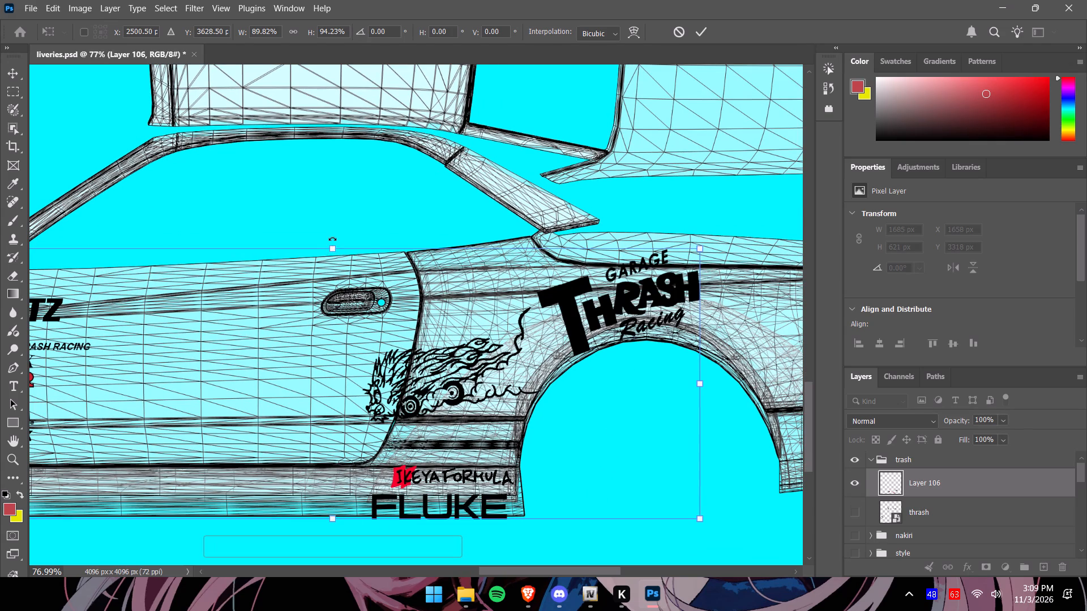
drag(332, 238, 332, 237)
drag(334, 243, 334, 231)
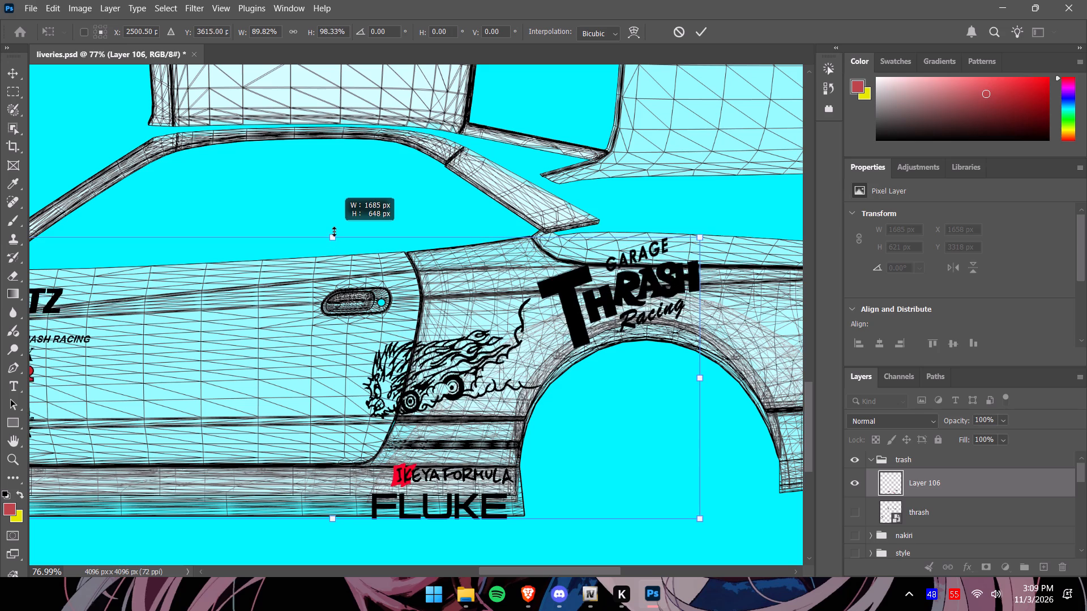
drag(334, 231, 334, 231)
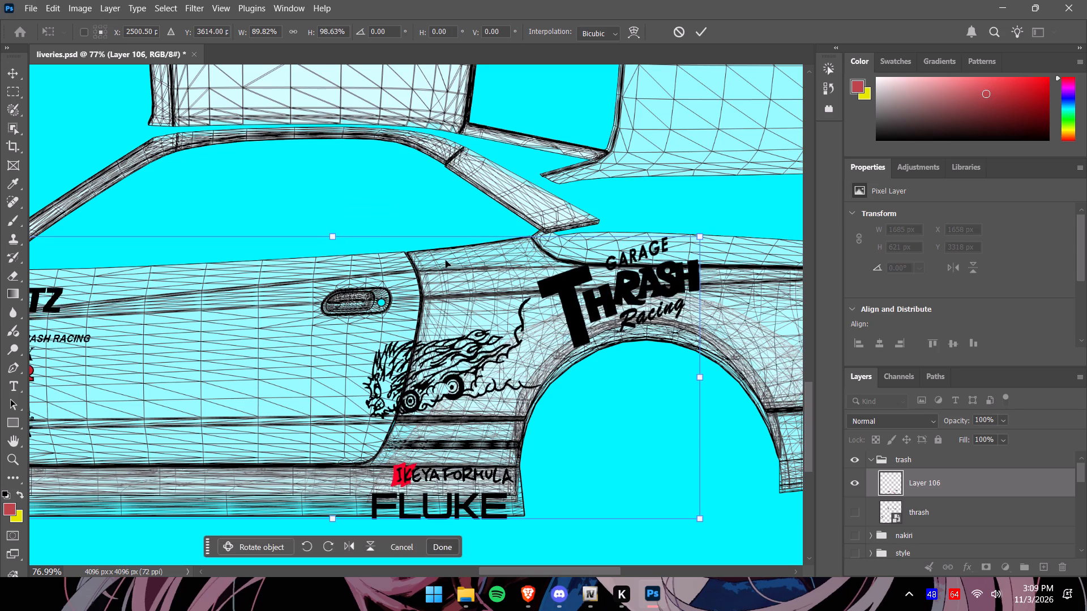
drag(701, 377, 711, 375)
drag(338, 519, 340, 511)
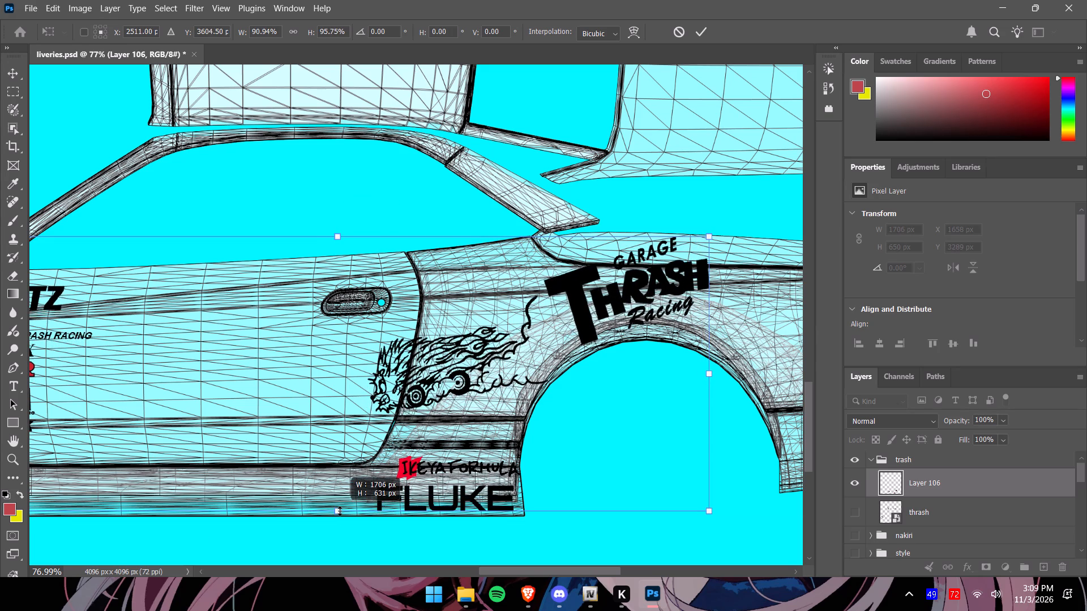
drag(340, 511, 341, 511)
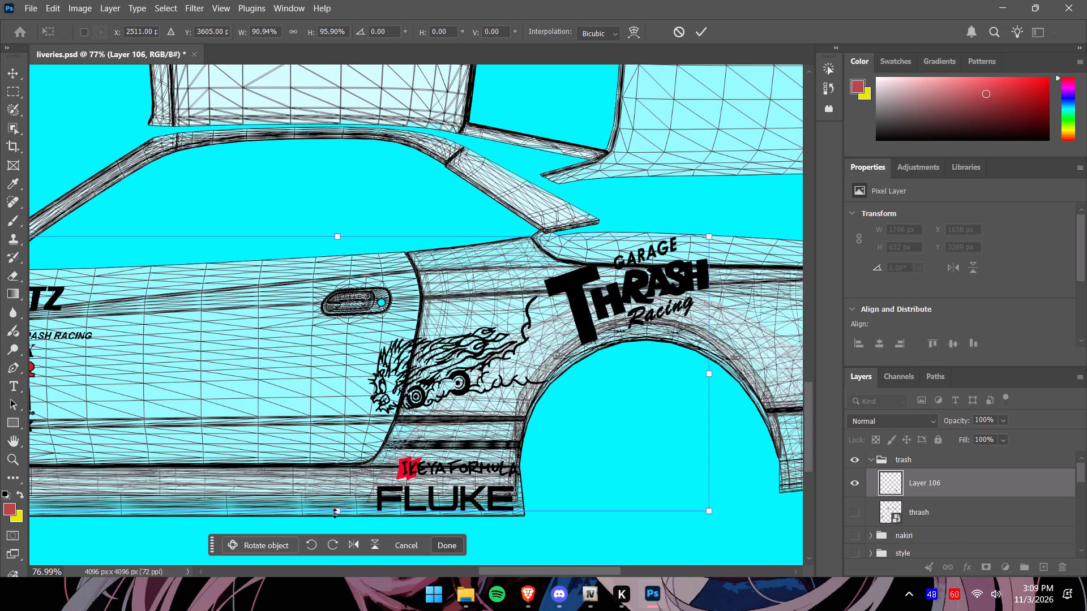
Pull in the front edge of the lower side decals to about 90.4% width and apply the transform.
alt+scroll(335, 513, down, 3)
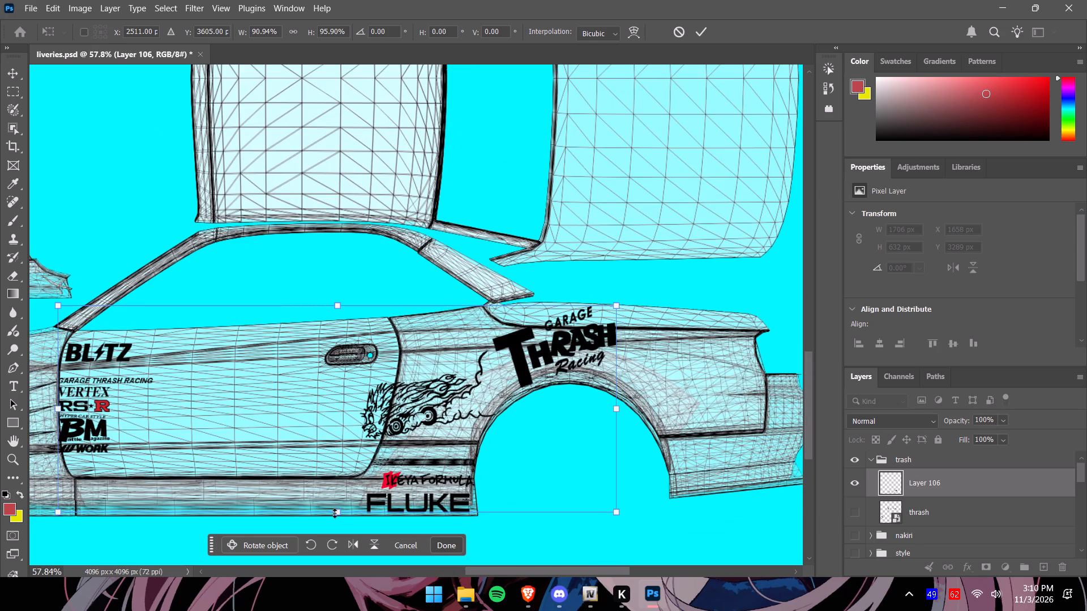
drag(476, 569, 457, 571)
drag(147, 411, 149, 410)
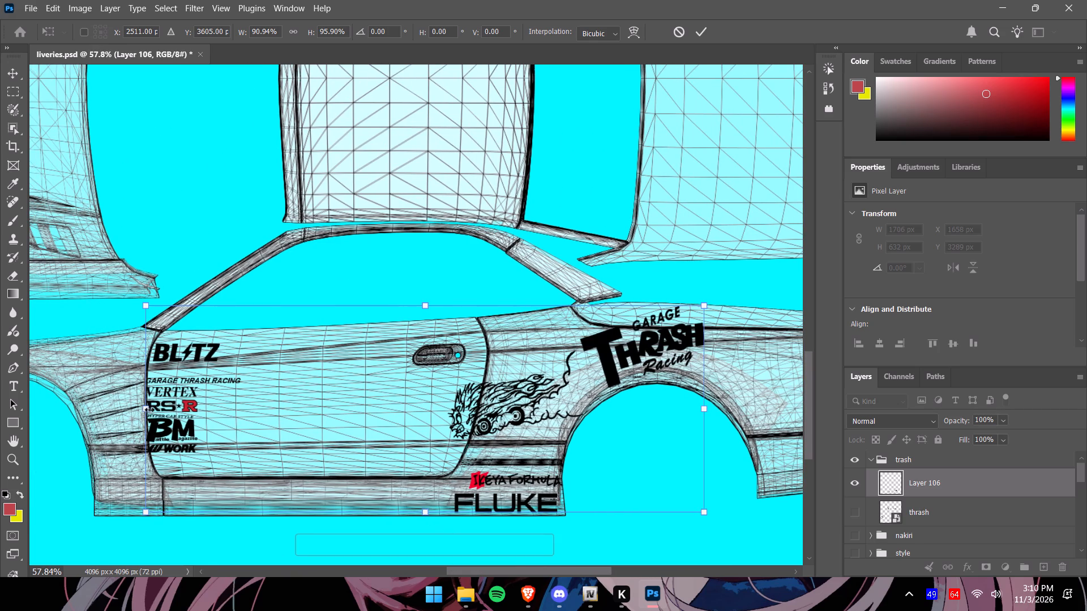
drag(149, 410, 152, 410)
click(148, 410)
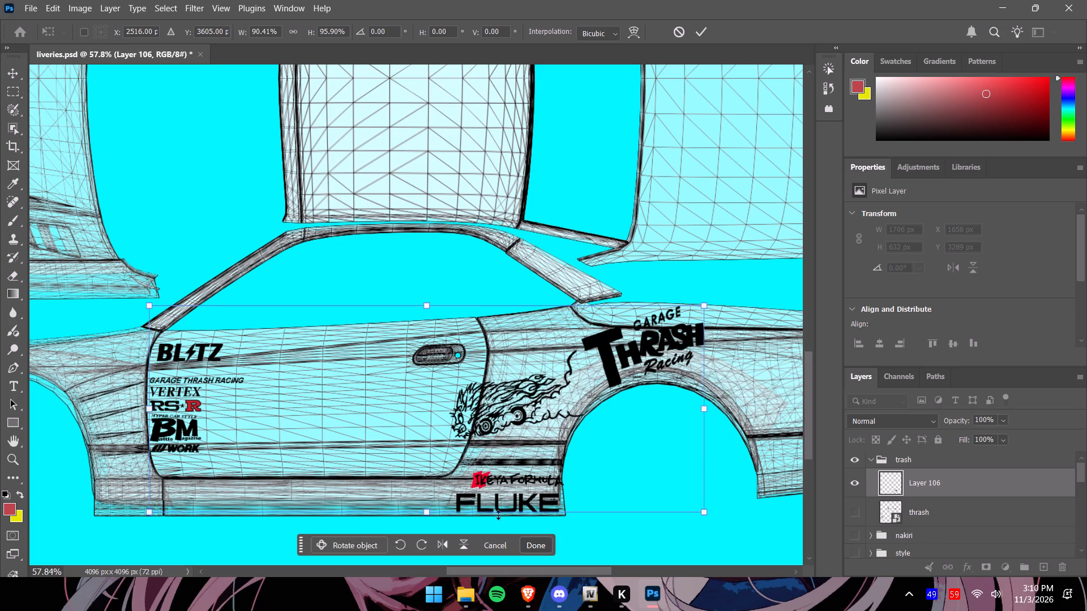
click(536, 545)
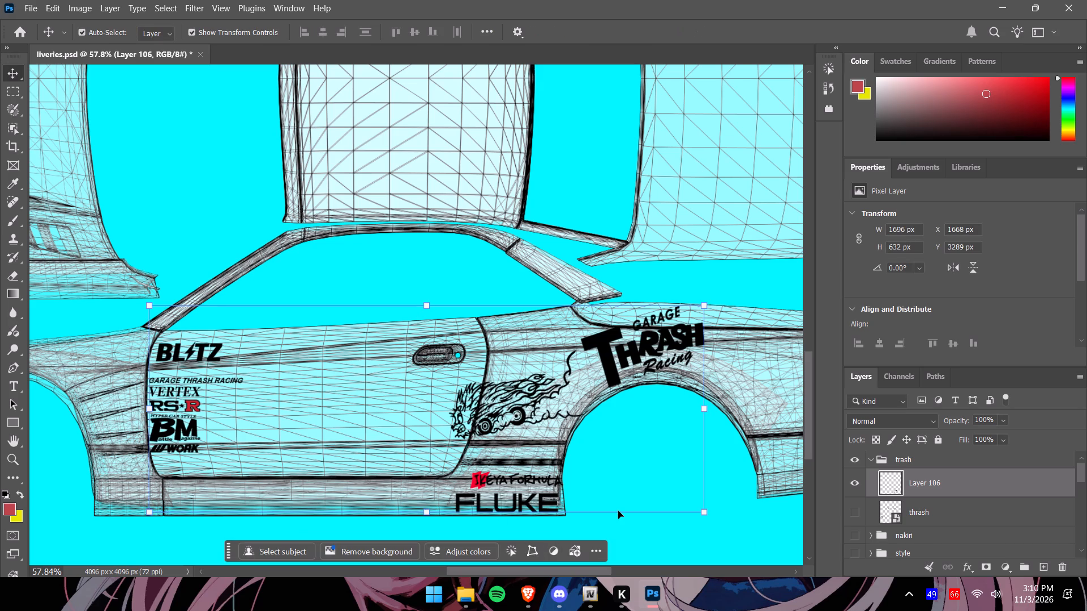
Show the thrash layer, marquee-select its upside-down decals around the car's upper side view, and copy them onto a new layer.
alt+scroll(636, 431, down, 7)
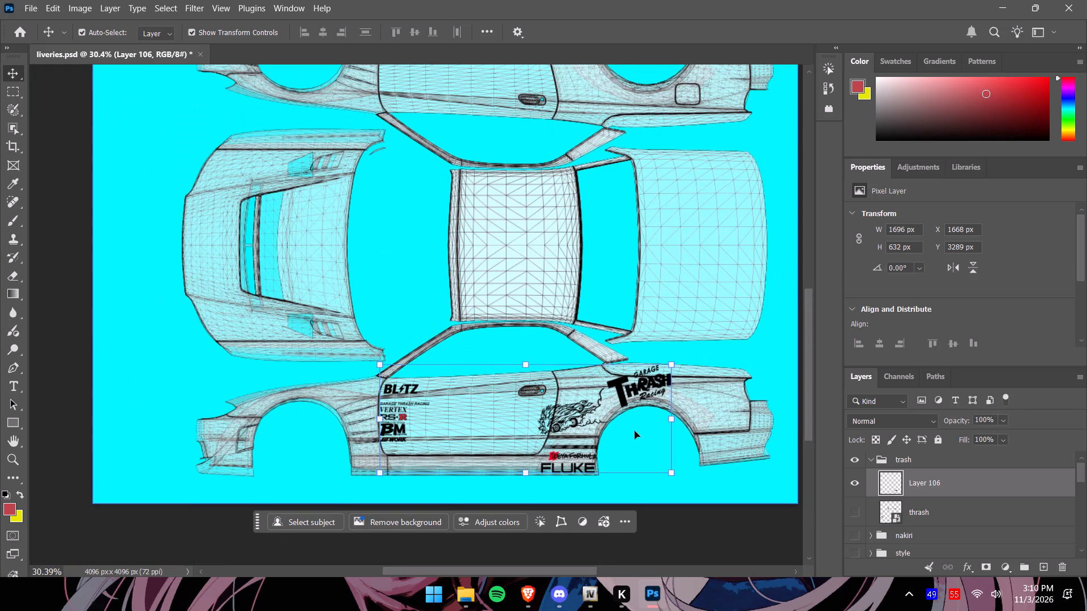
drag(805, 397, 808, 377)
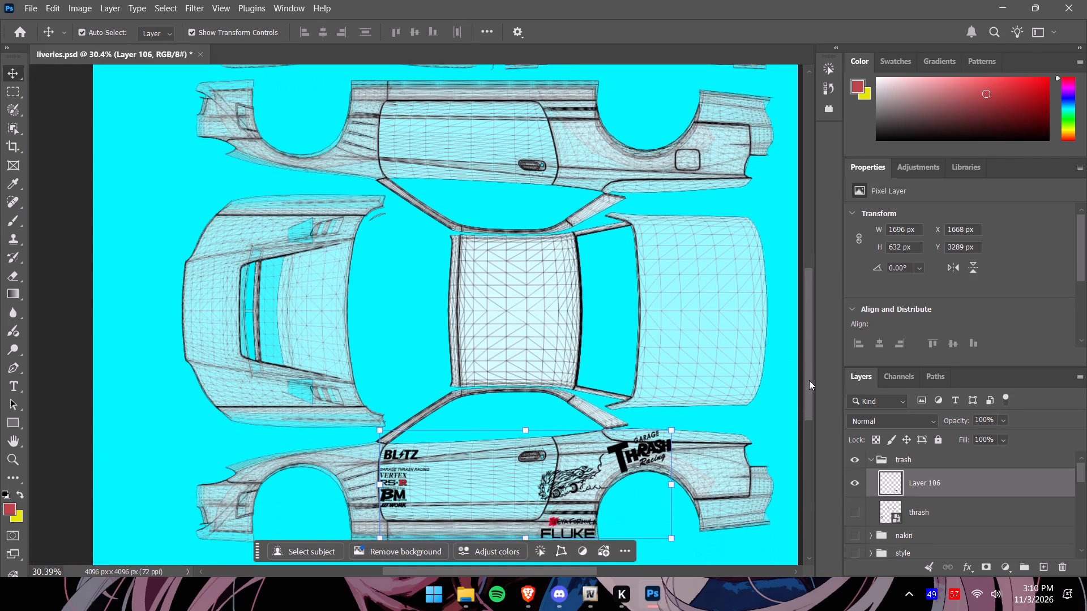
click(858, 514)
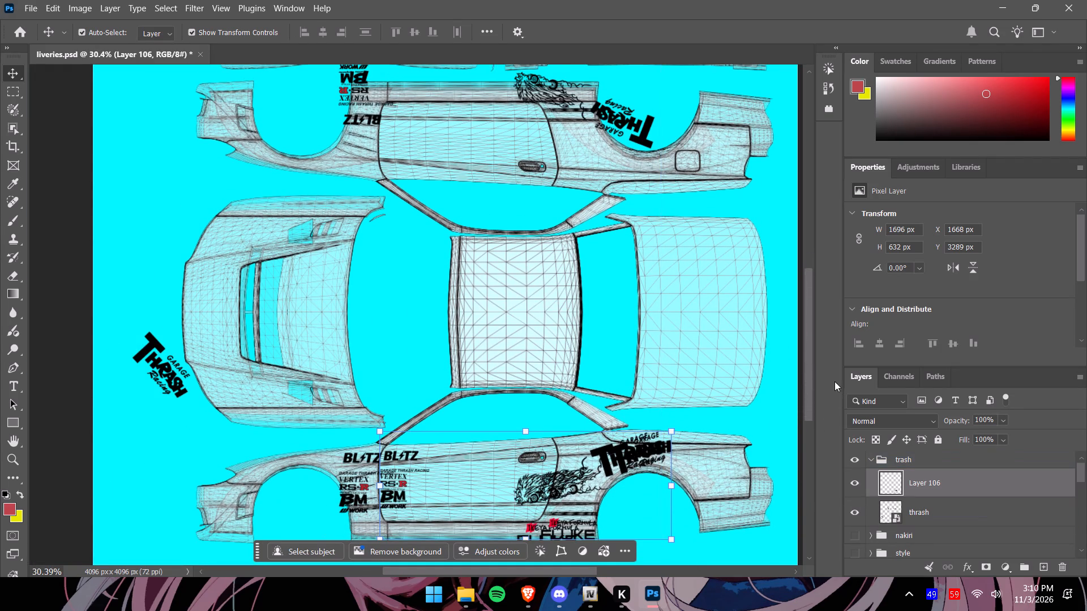
drag(808, 367, 802, 321)
click(14, 92)
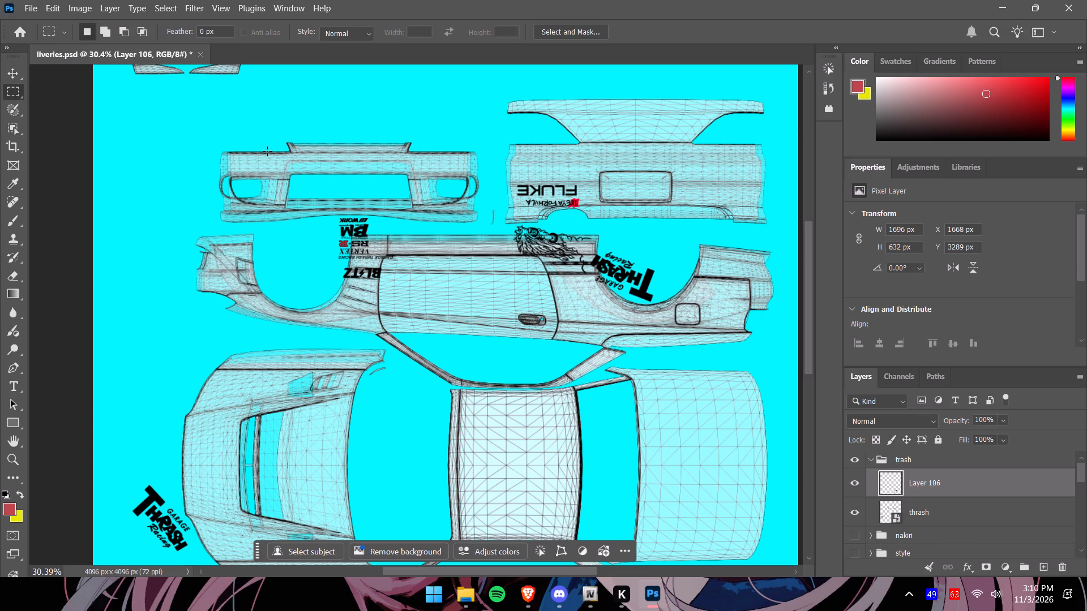
drag(266, 151, 699, 350)
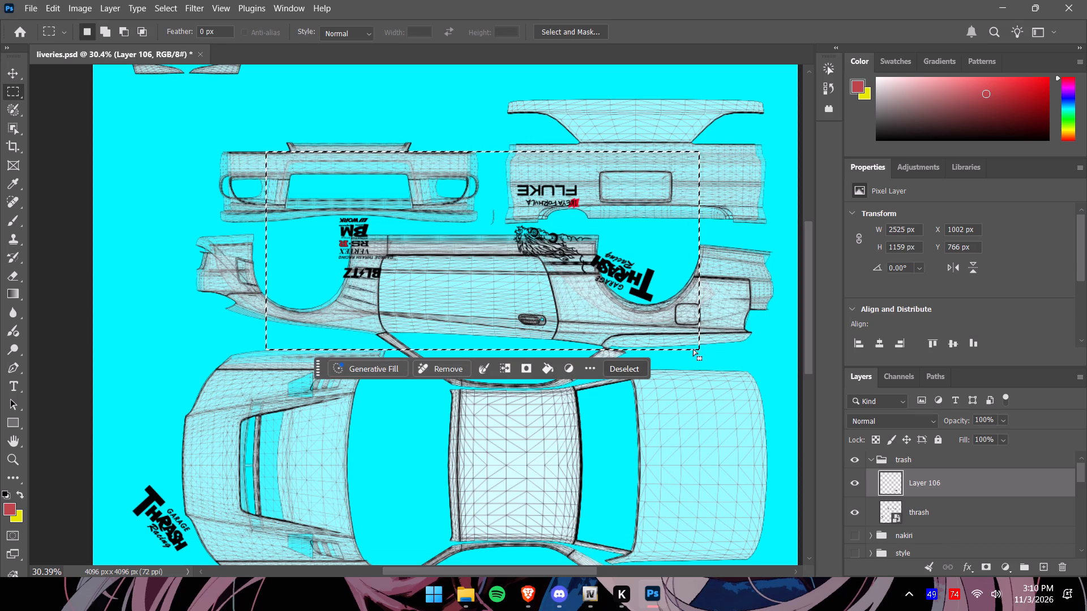
click(948, 517)
key(ctrl+c)
key(ctrl+v)
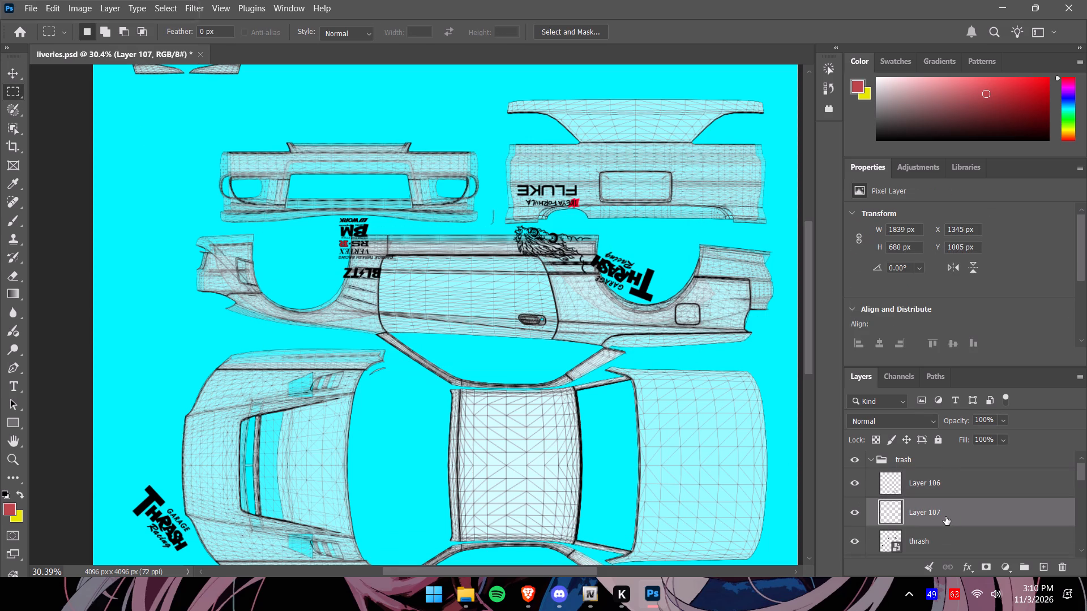
Hide the original thrash layer again.
click(858, 544)
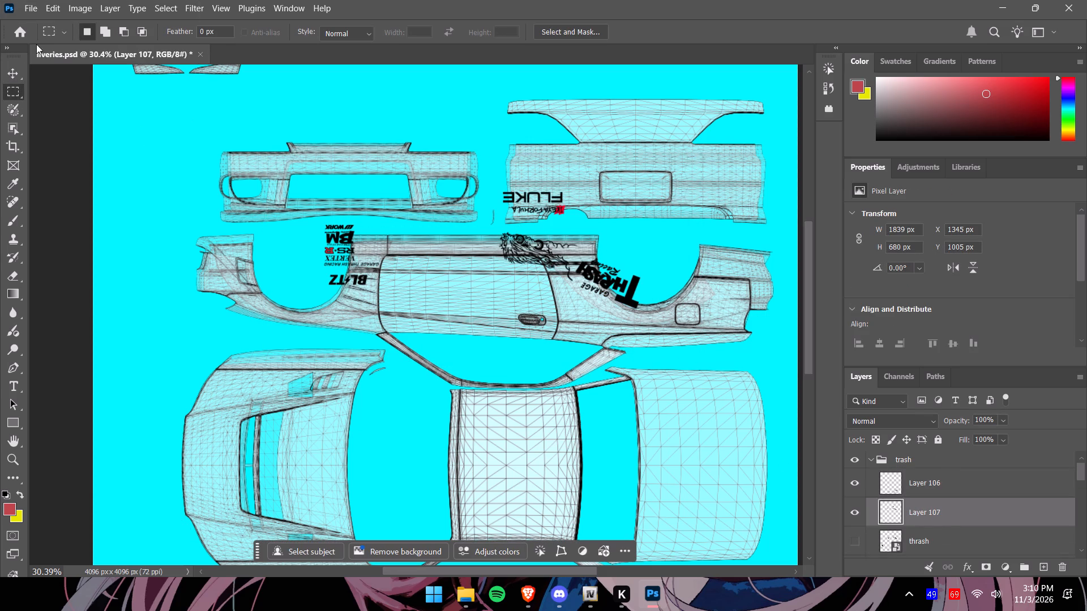
Move the copied upside-down decals rearward and down onto the car's upper side view.
click(8, 75)
alt+scroll(520, 240, down, 3)
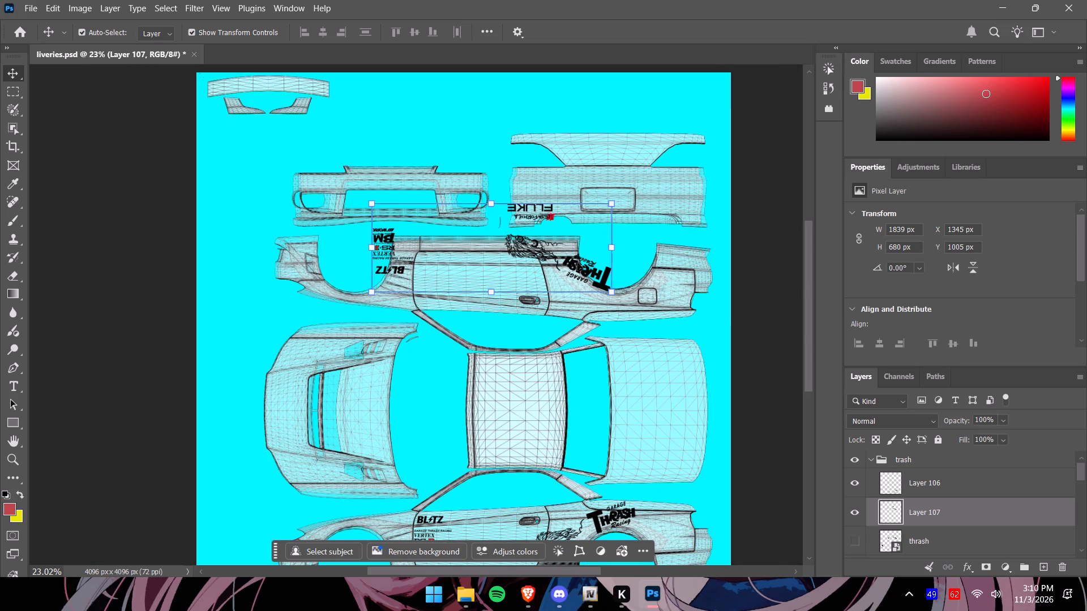
drag(539, 245, 552, 247)
click(493, 205)
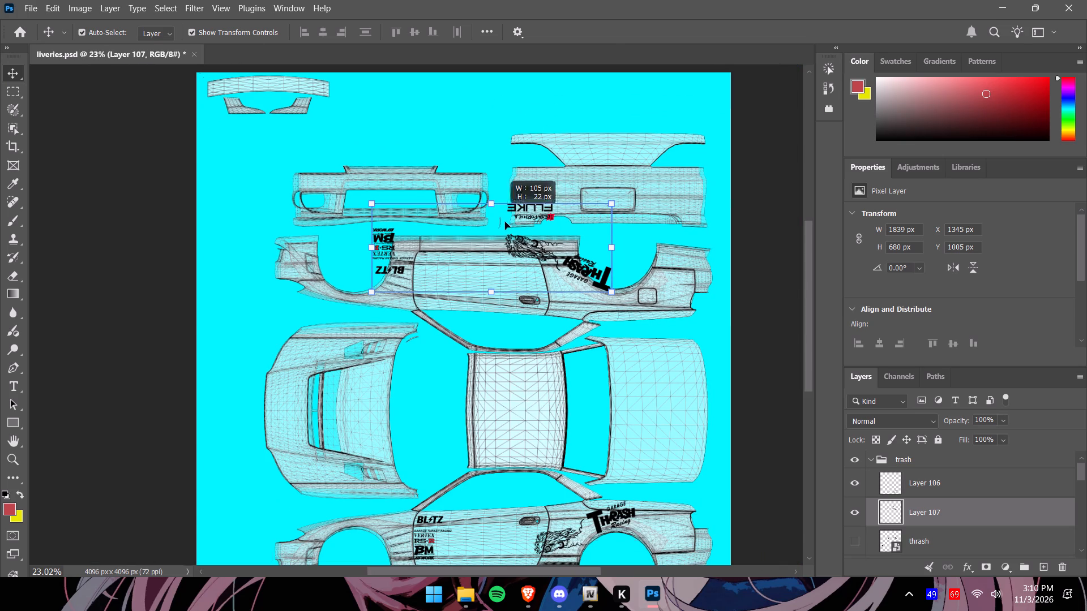
drag(516, 235, 549, 256)
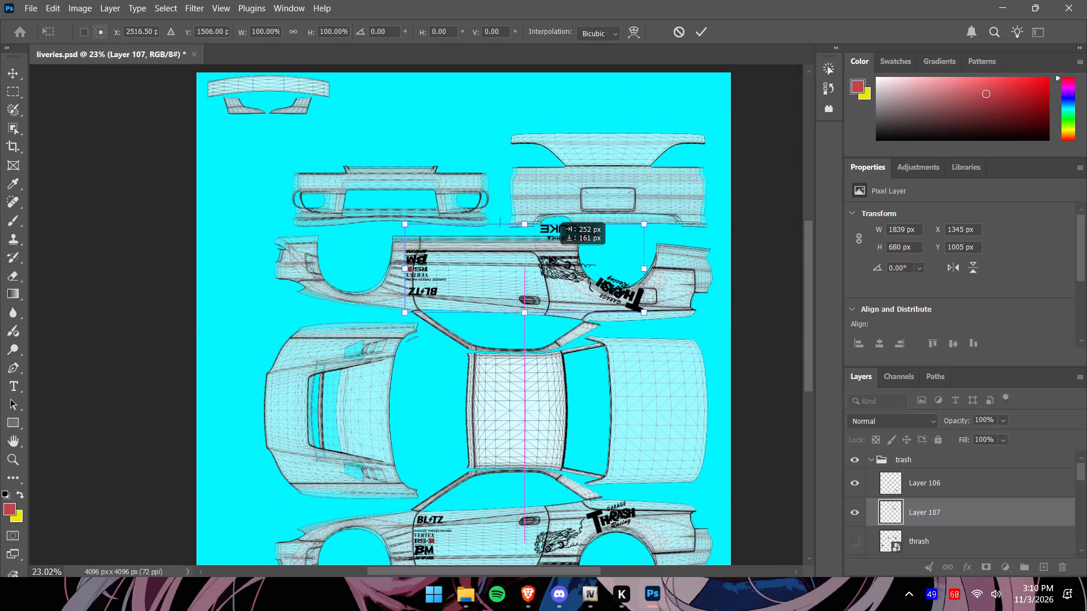
drag(549, 256, 543, 260)
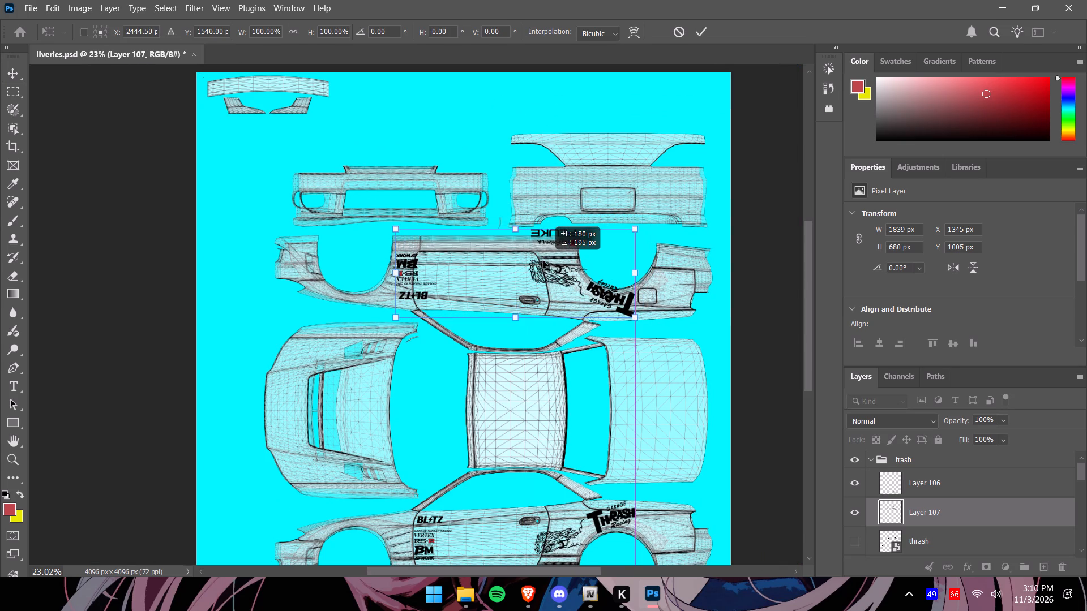
drag(543, 260, 543, 266)
Scale the upper side decals to about 92.2% width and 92.9% height to fit the door and rear fender.
drag(396, 281, 410, 282)
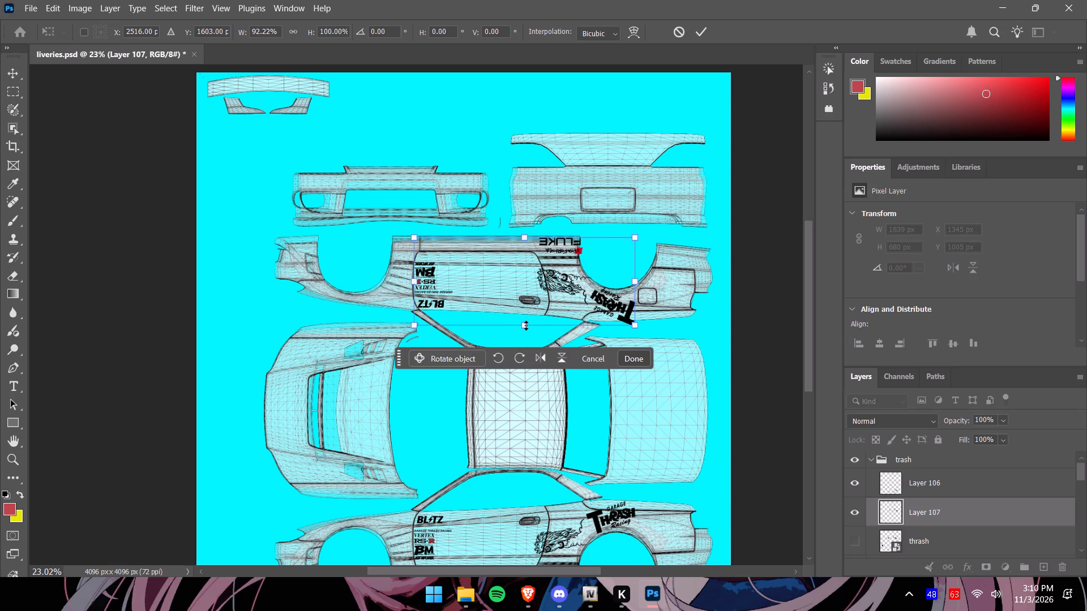
drag(526, 325, 526, 319)
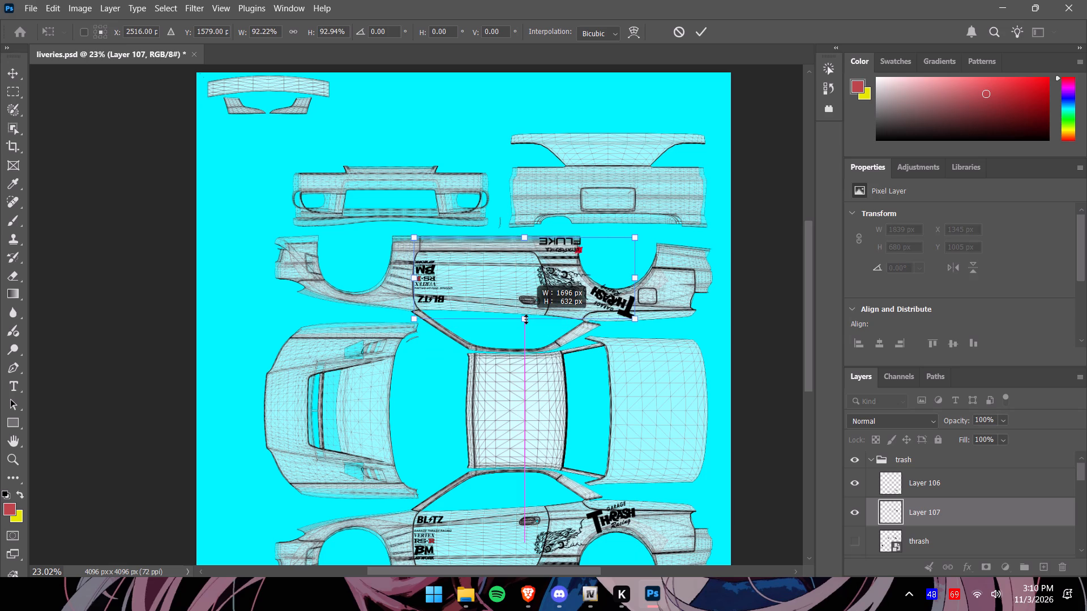
drag(526, 319, 526, 320)
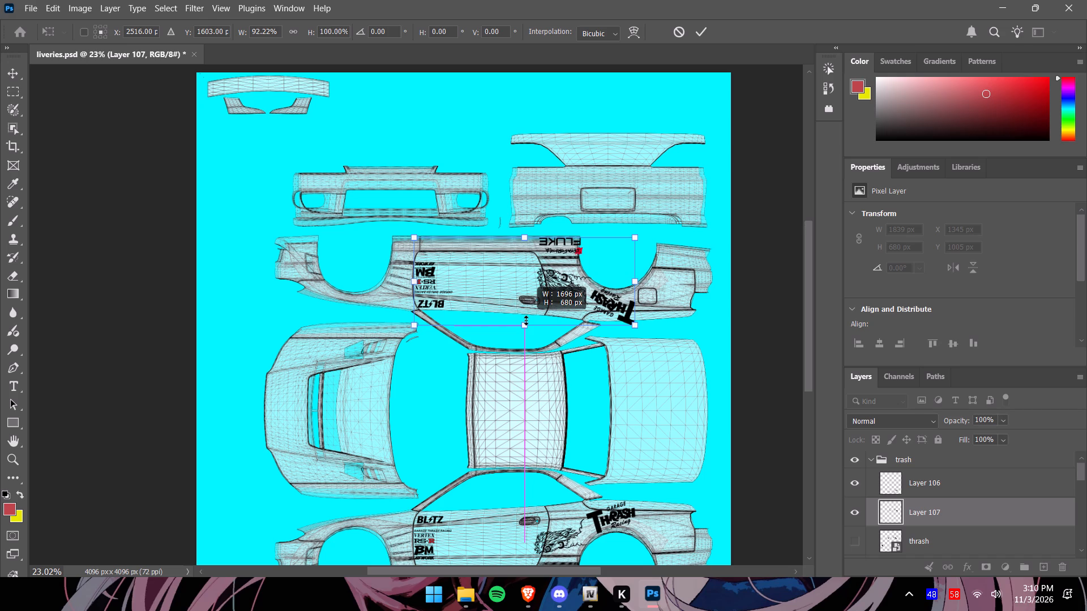
drag(526, 320, 526, 319)
alt+scroll(535, 302, up, 4)
alt+scroll(533, 302, down, 4)
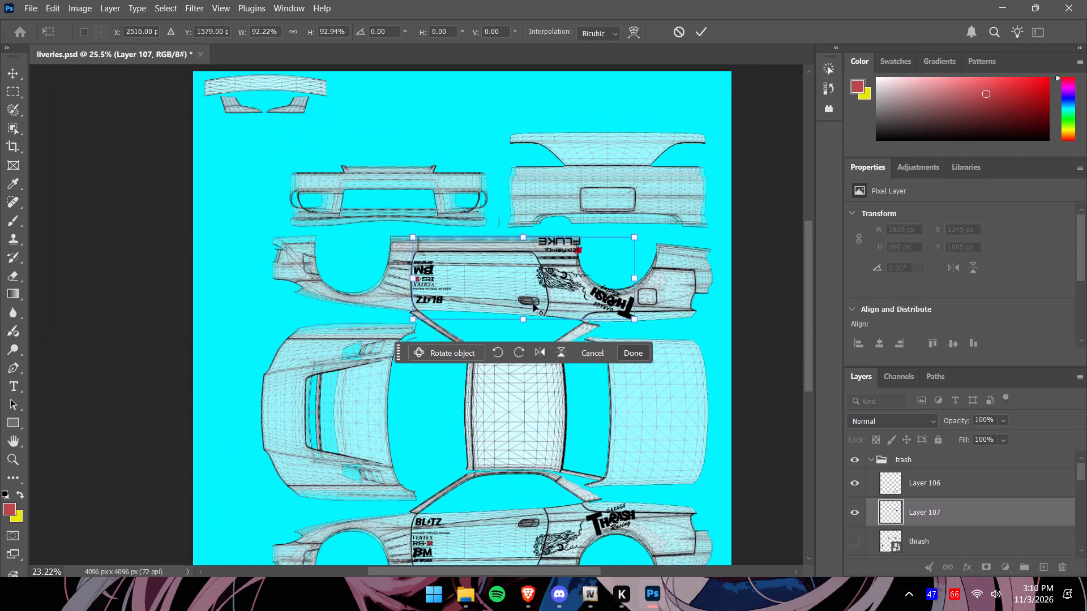
alt+scroll(532, 319, down, 1)
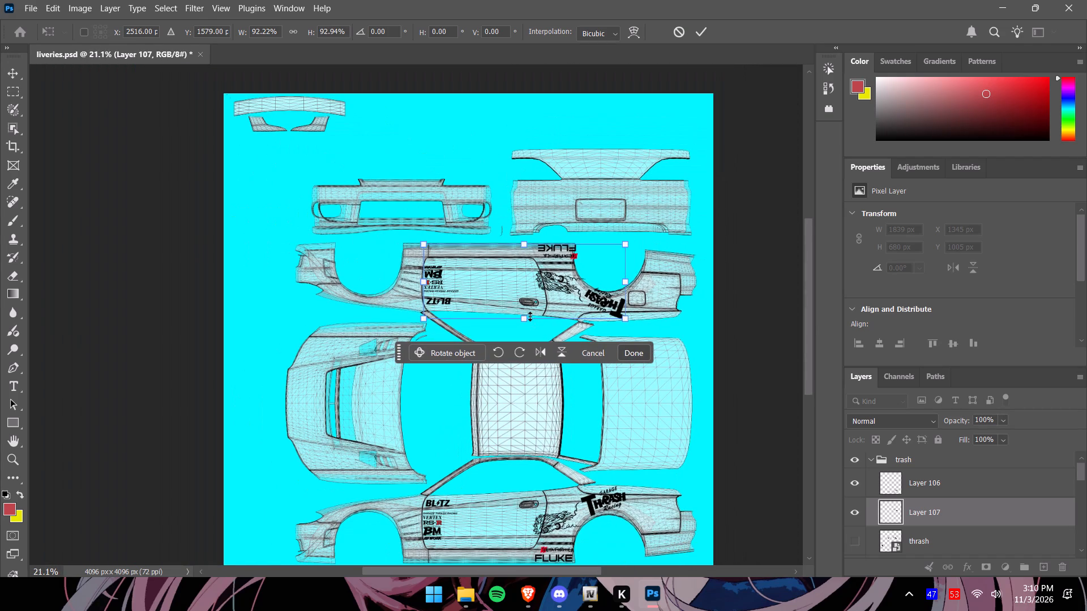
alt+scroll(530, 316, up, 5)
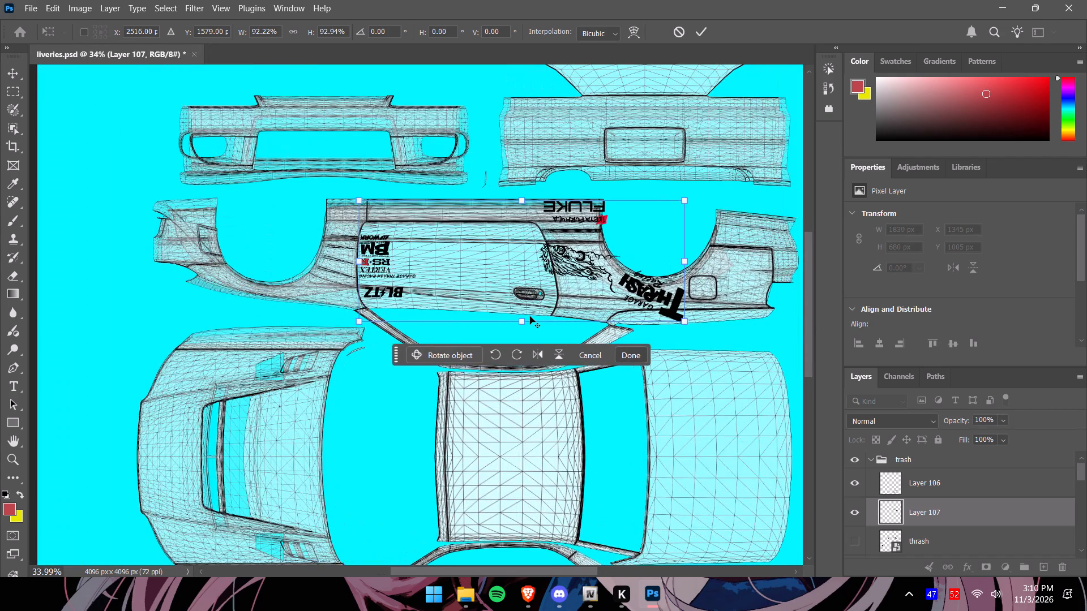
Refine the upper side decals' scale to about 90.5% width and 93.4% height so they fit the car's side panels.
click(522, 200)
click(521, 200)
drag(684, 260, 676, 260)
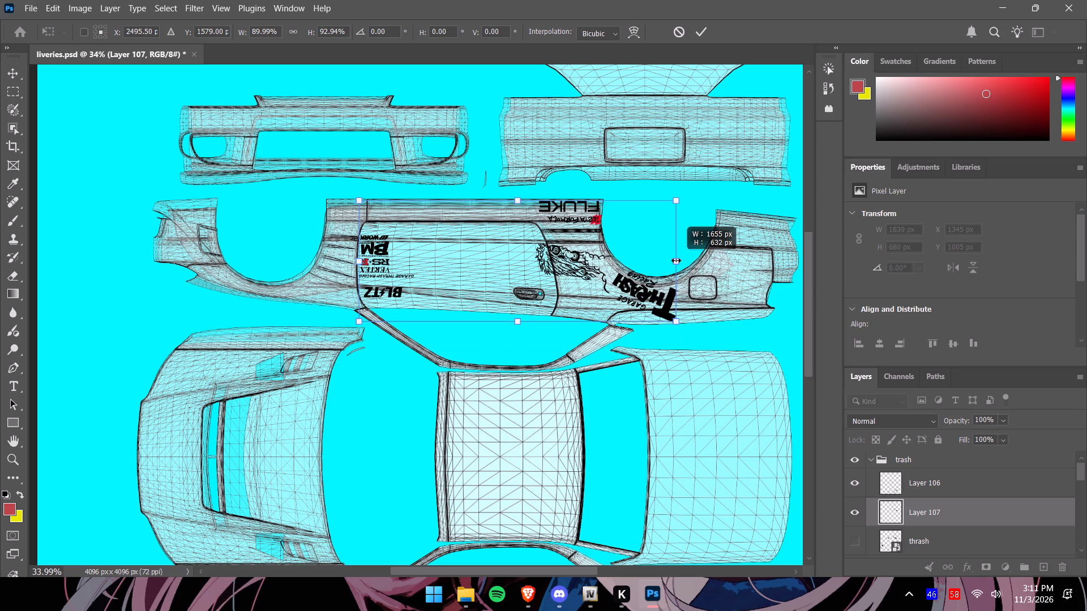
drag(676, 260, 678, 260)
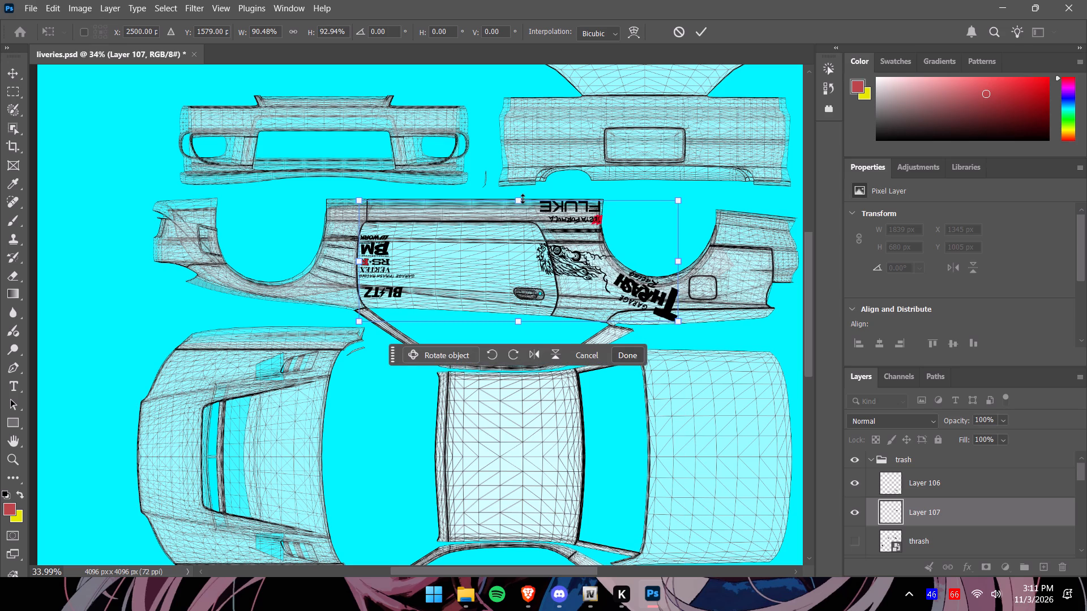
click(521, 199)
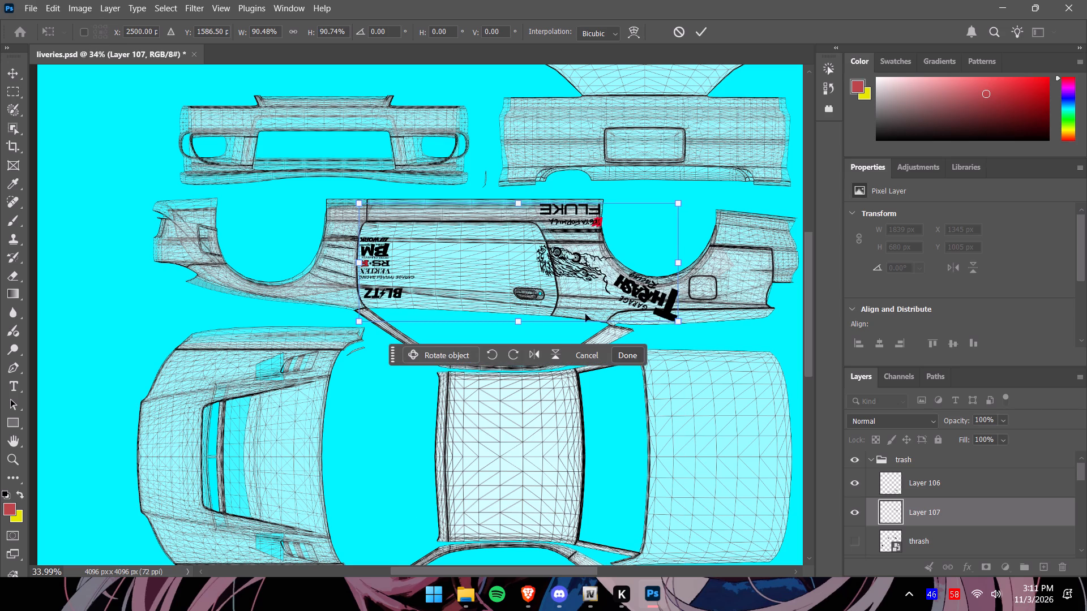
drag(806, 346, 811, 361)
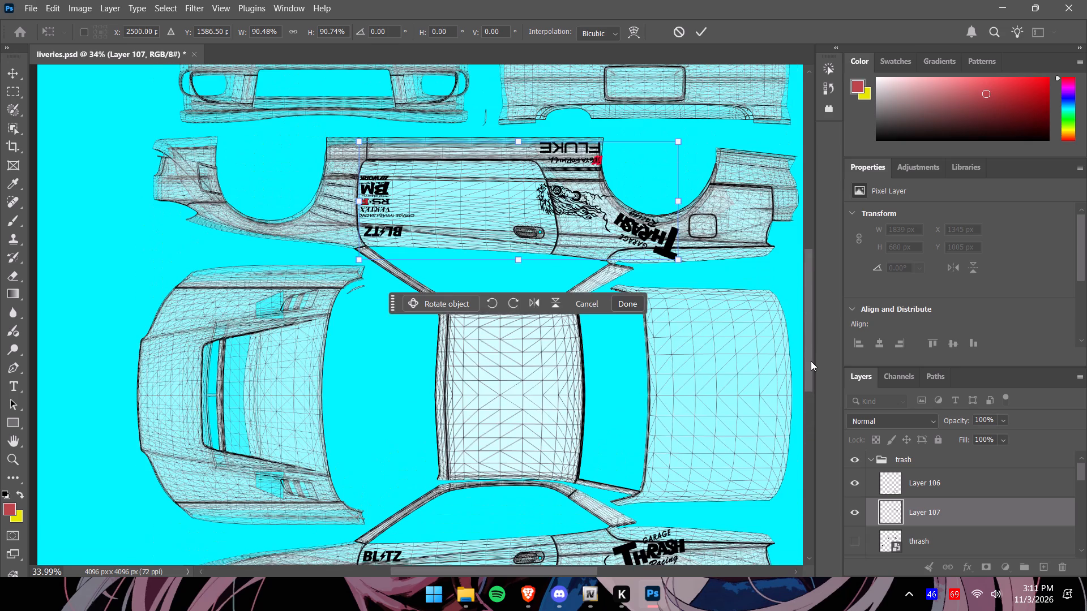
drag(811, 361, 812, 382)
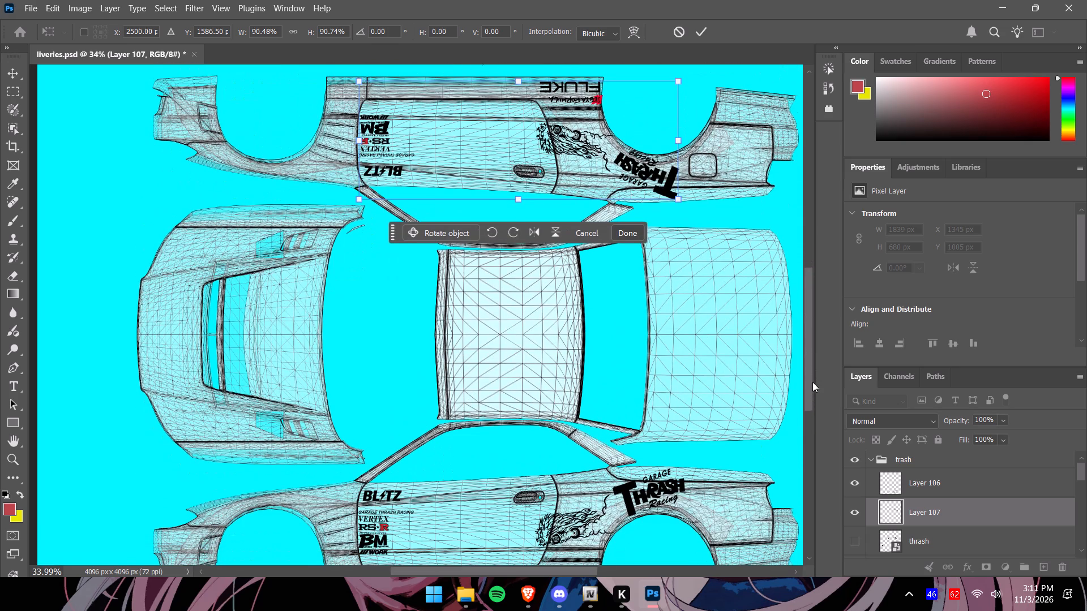
drag(812, 382, 812, 372)
drag(519, 233, 521, 246)
click(519, 231)
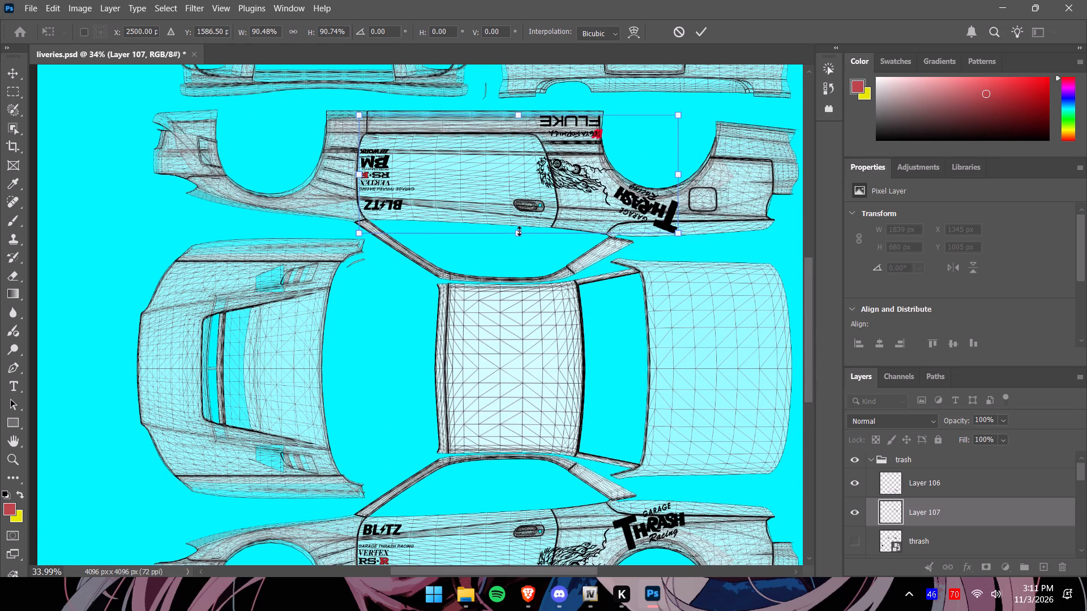
click(519, 232)
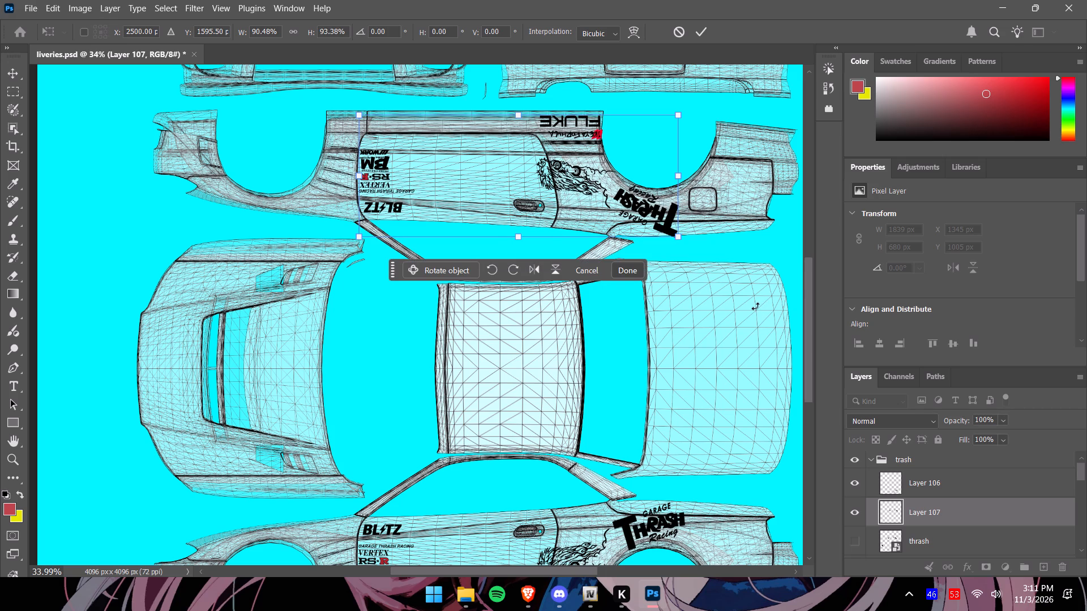
click(635, 270)
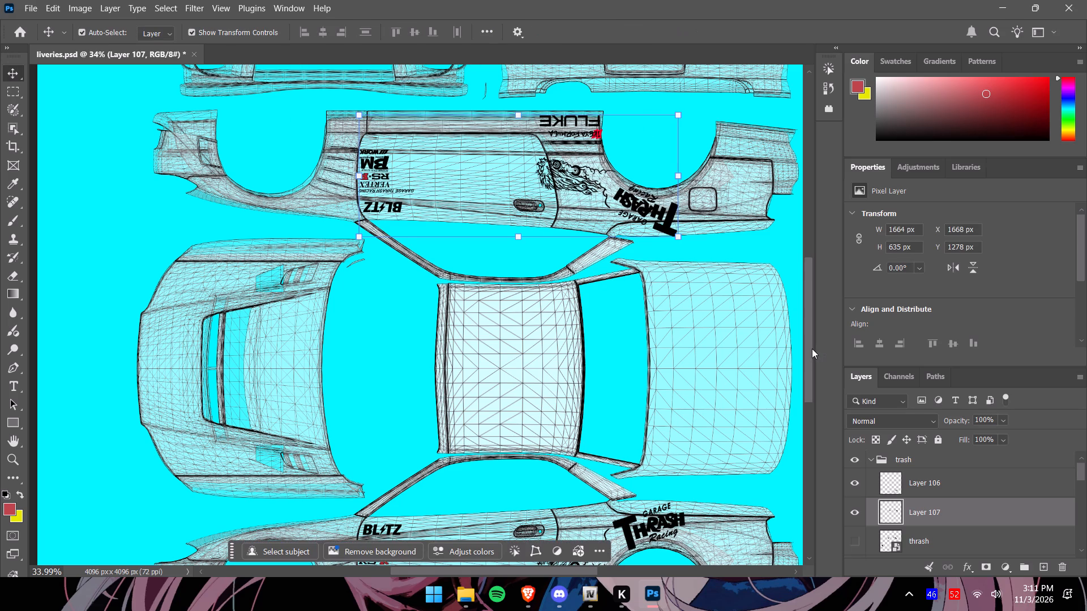
Show the thrash layer, marquee-select its Garage Thrash Racing logo in front of the hood, and copy it onto a new layer.
drag(812, 348, 810, 356)
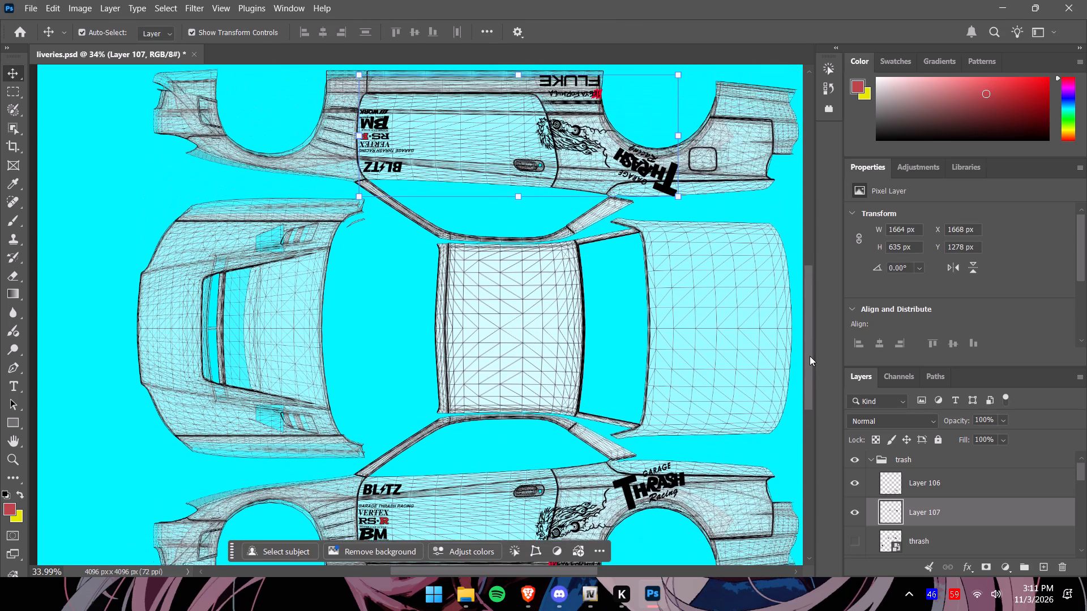
drag(810, 356, 810, 356)
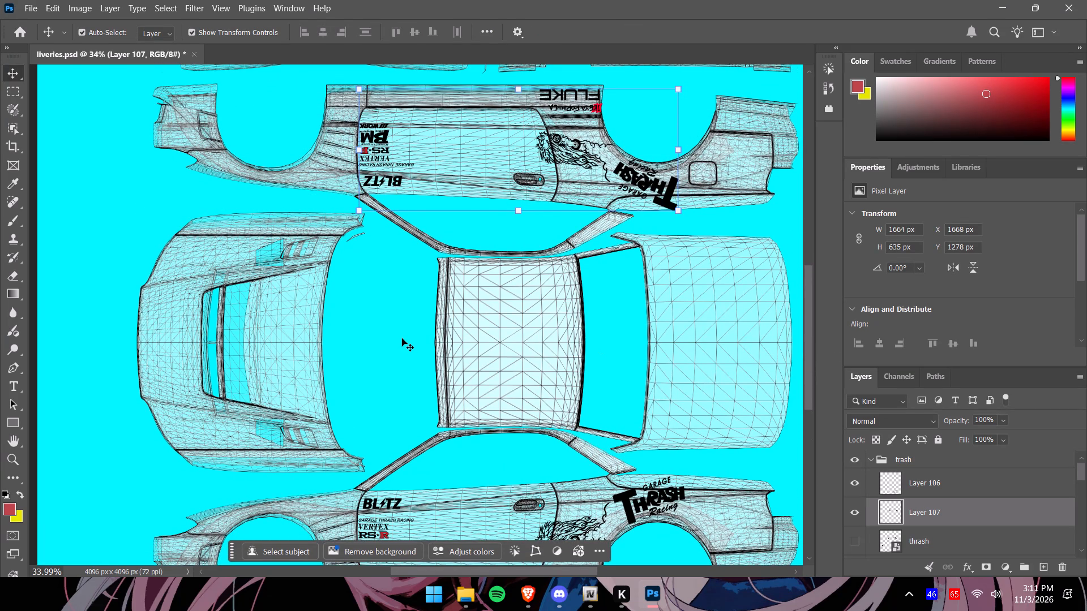
alt+scroll(402, 338, down, 5)
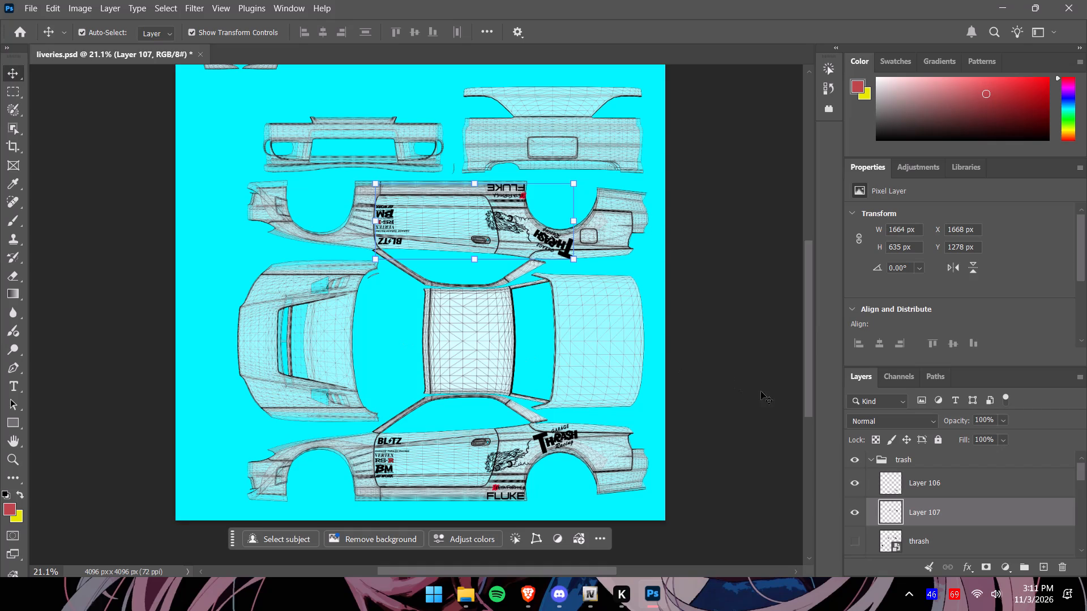
scroll(915, 511, down, 1)
click(854, 520)
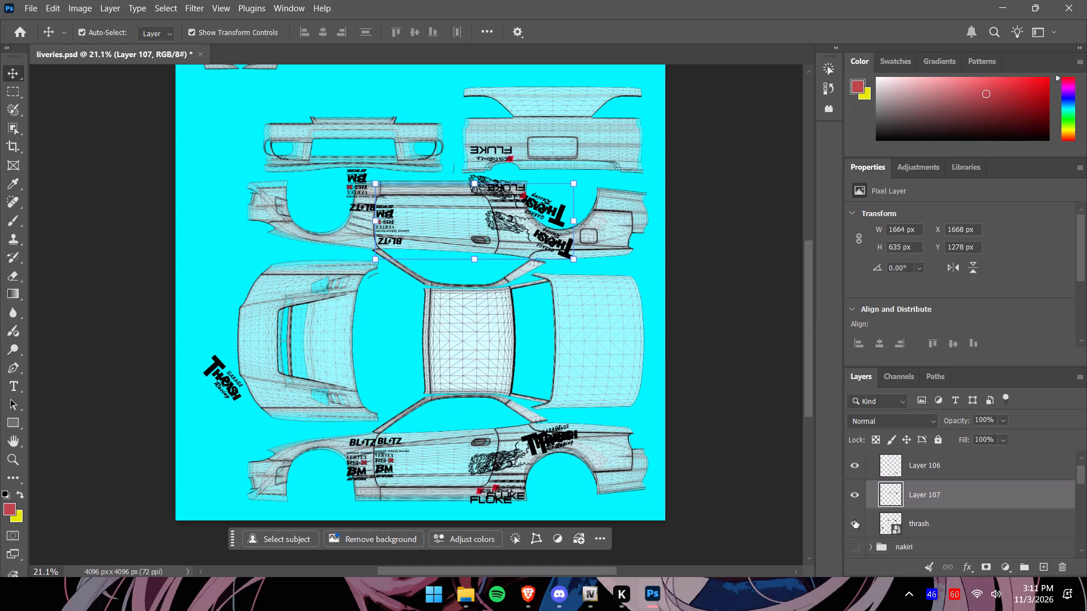
click(14, 89)
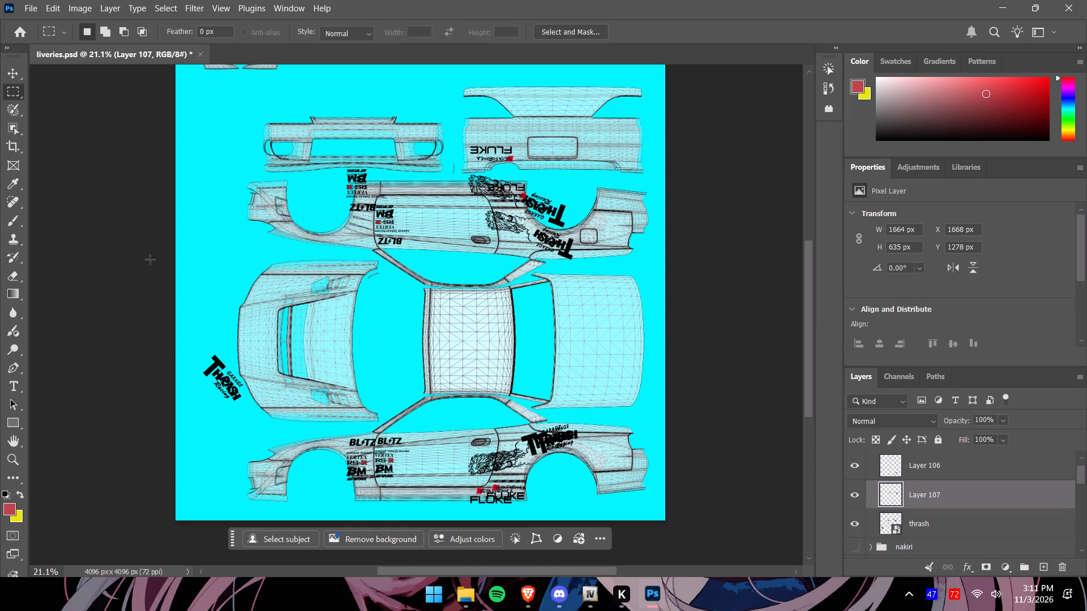
drag(178, 325, 241, 366)
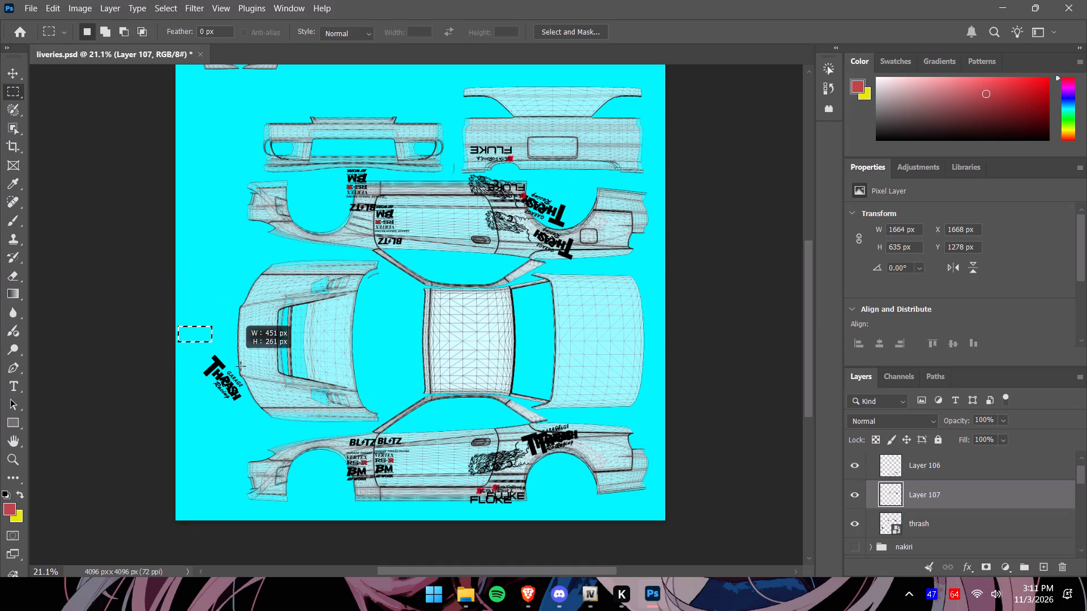
drag(241, 366, 276, 432)
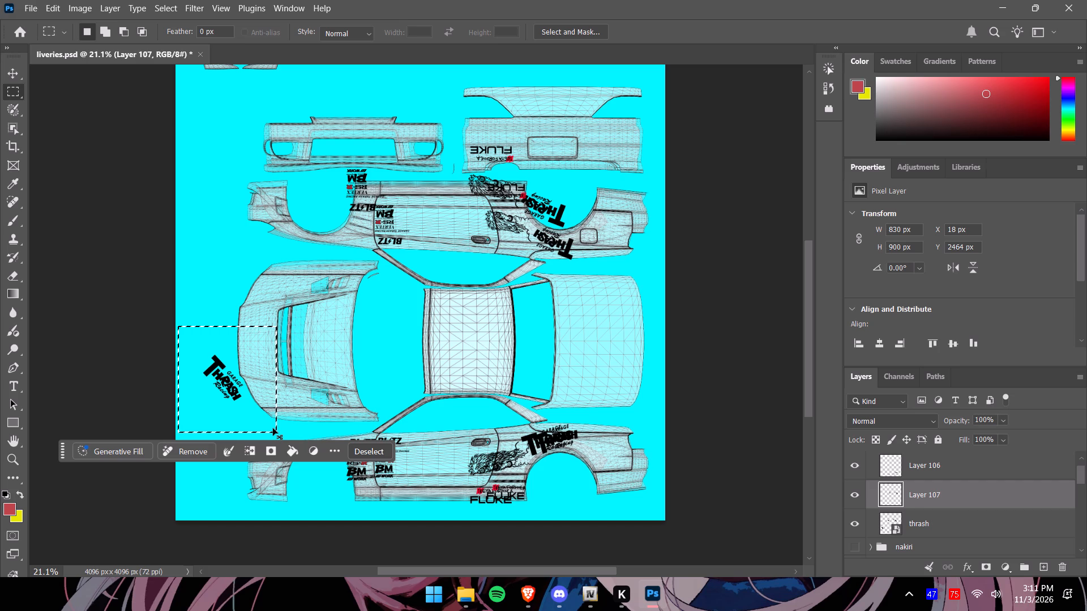
click(949, 528)
key(ctrl+c)
key(ctrl+v)
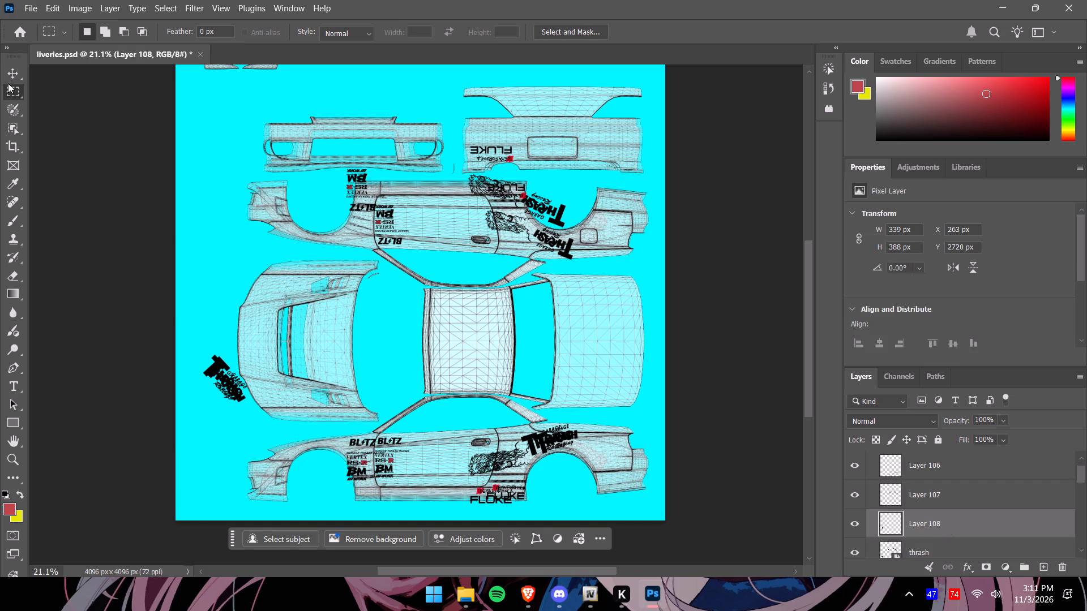
Hide the original thrash layer again.
click(14, 76)
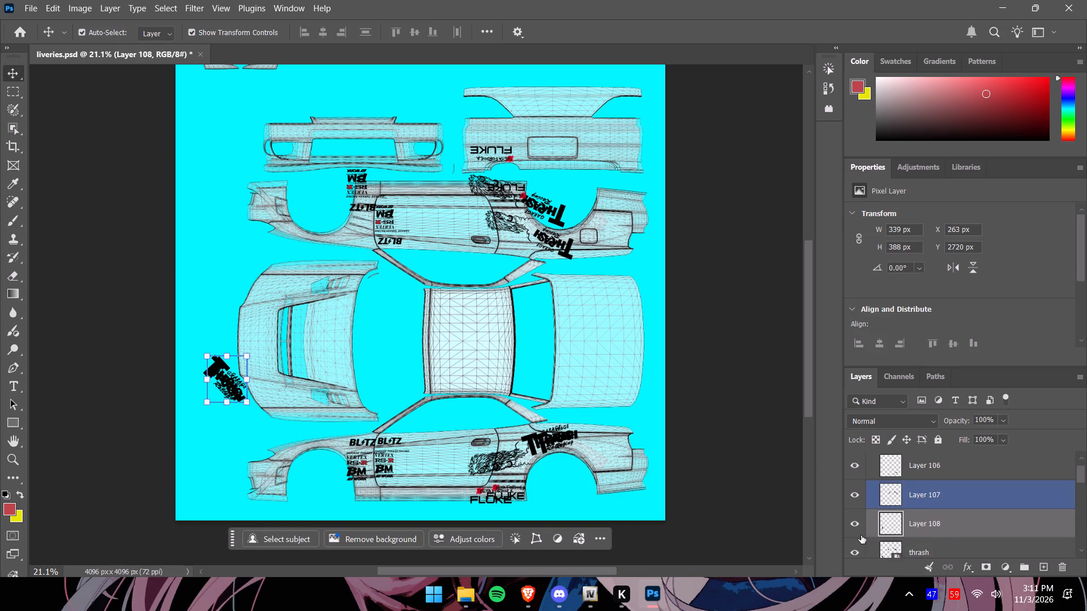
scroll(861, 535, down, 2)
click(855, 519)
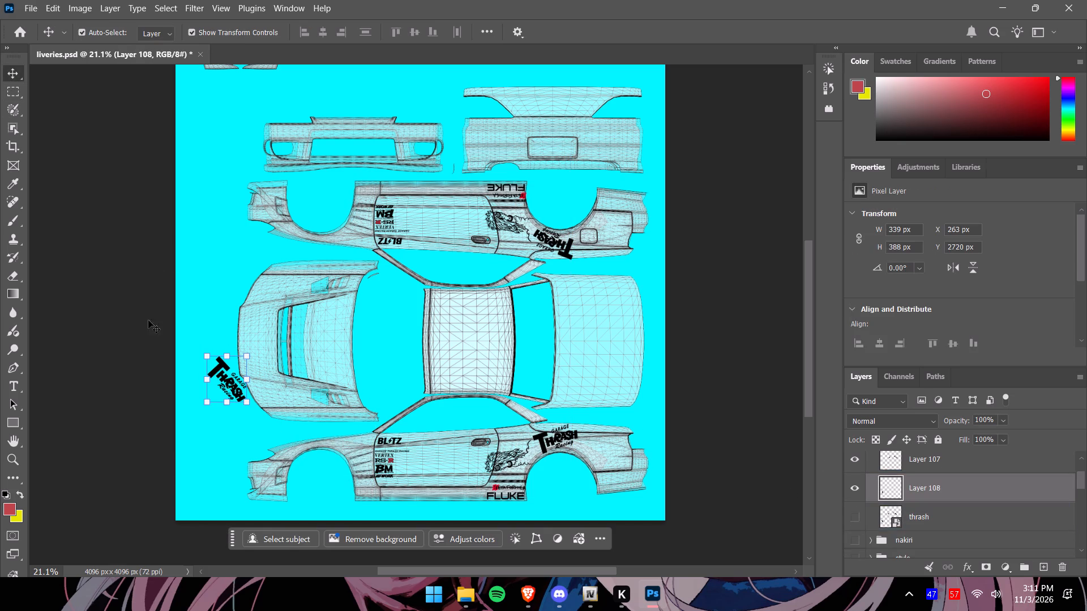
Move the copied logo onto the hood's lower front corner and reduce its height to about 90.2%, keeping it above the fender line.
drag(222, 380, 273, 390)
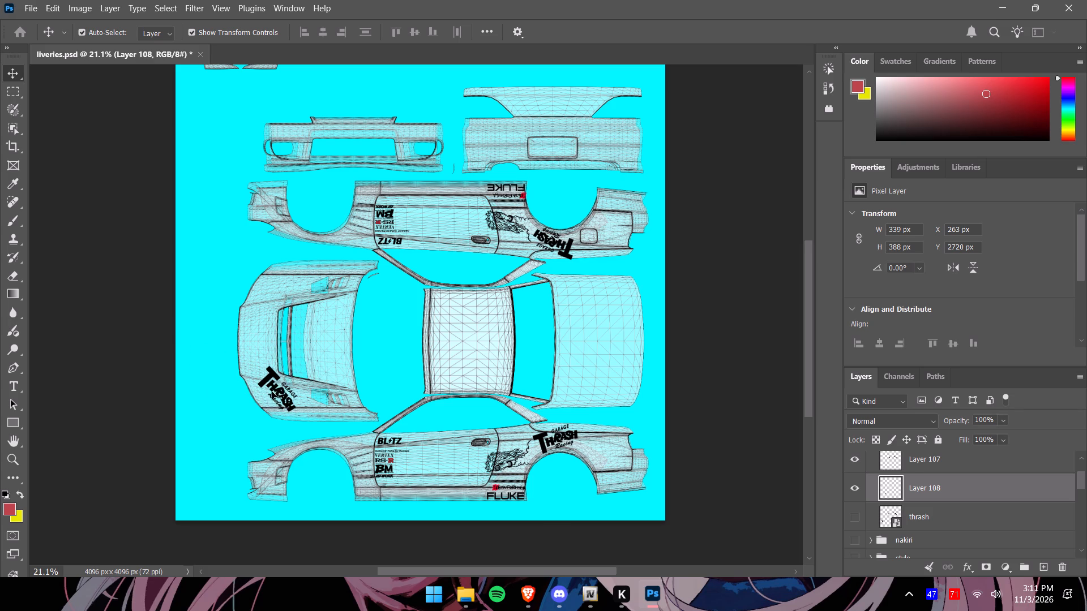
alt+scroll(269, 390, up, 18)
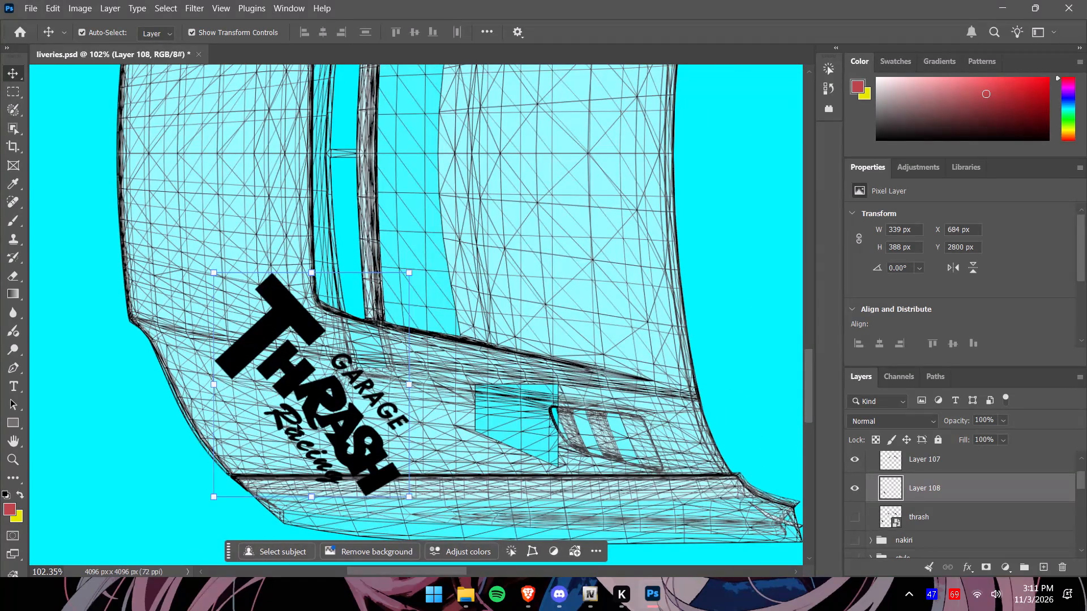
drag(299, 420, 288, 420)
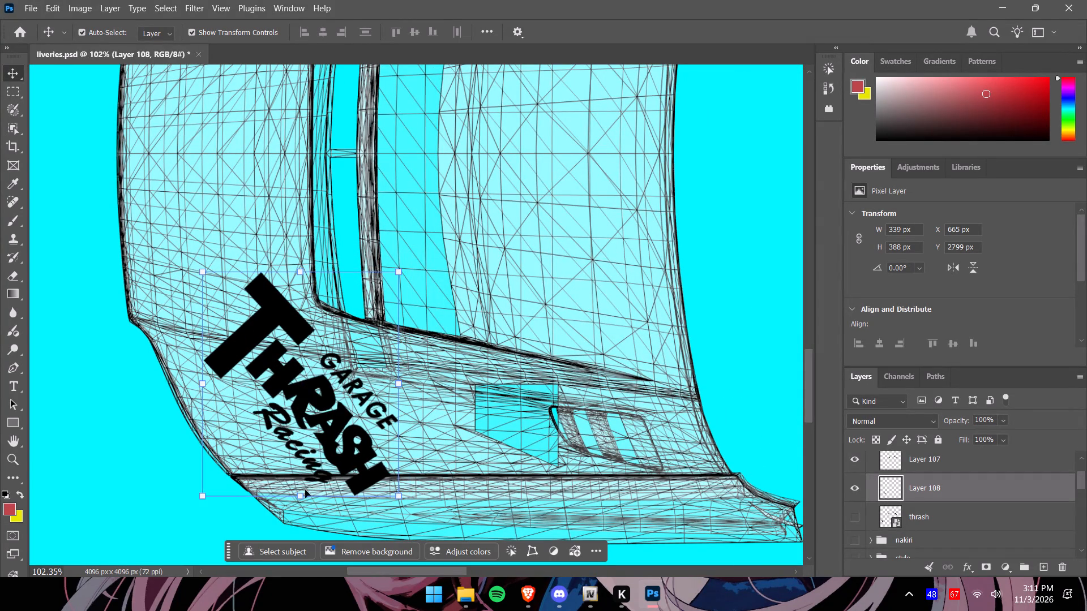
drag(301, 496, 298, 474)
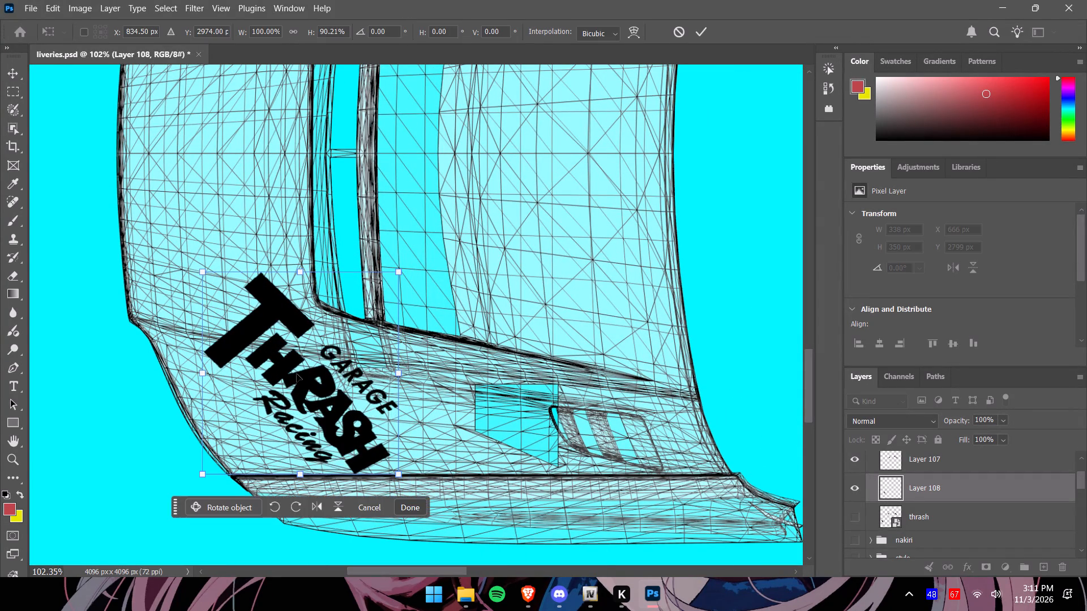
drag(297, 374, 281, 372)
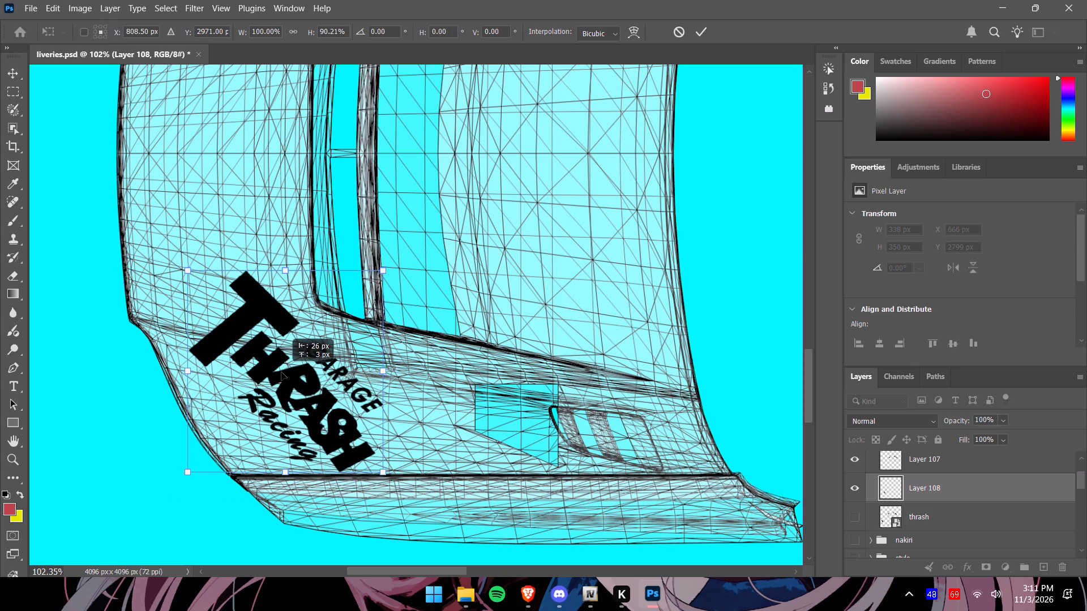
drag(281, 372, 281, 373)
click(397, 507)
Collapse the finished trash group and hide it.
alt+scroll(415, 448, down, 4)
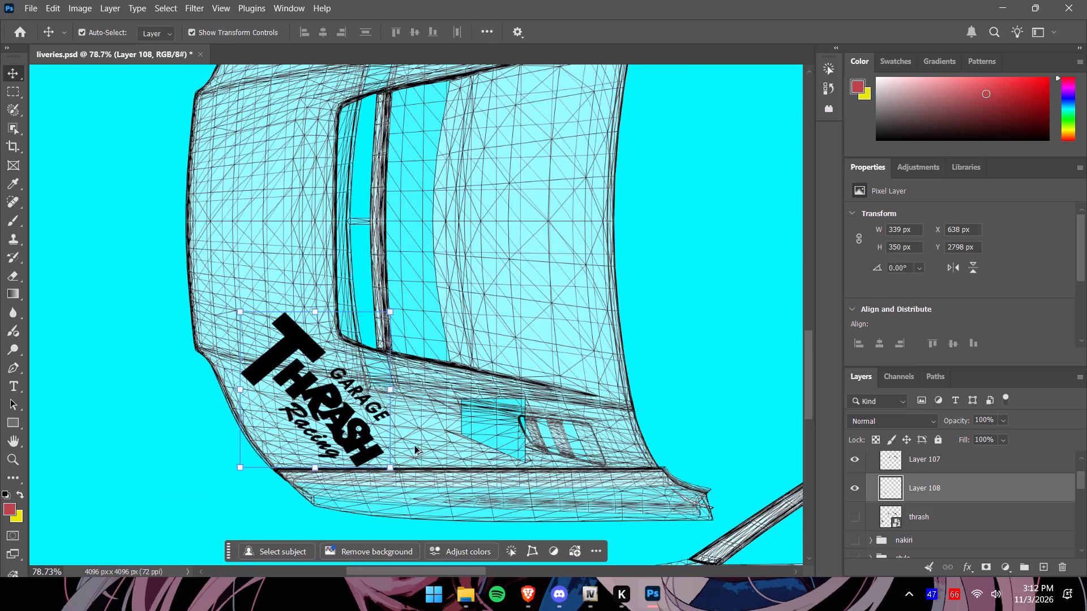
alt+scroll(415, 446, down, 5)
alt+scroll(705, 468, down, 7)
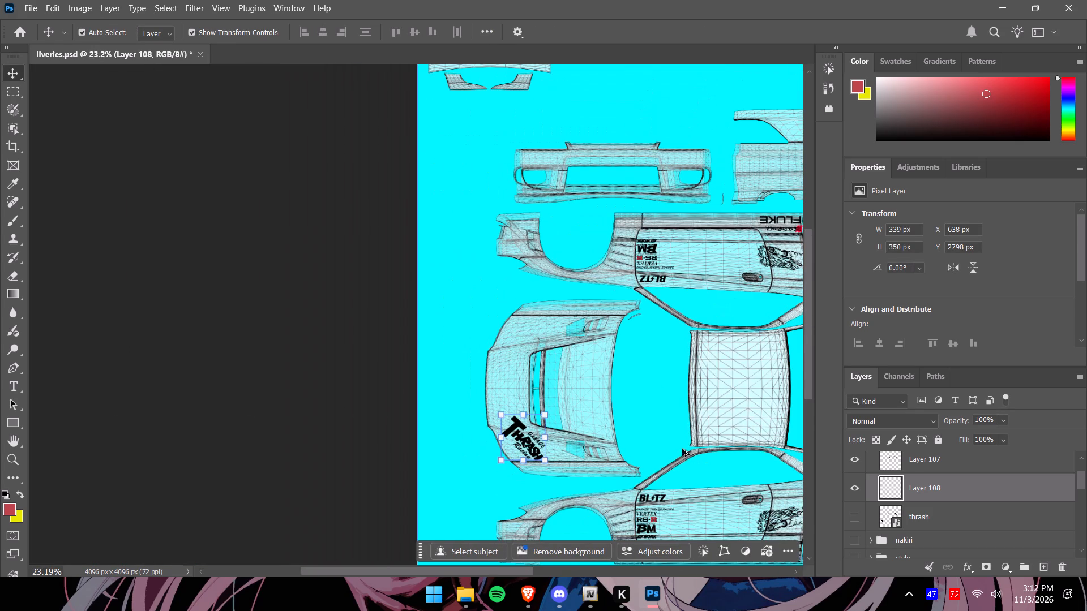
alt+scroll(674, 444, down, 2)
drag(519, 567, 585, 565)
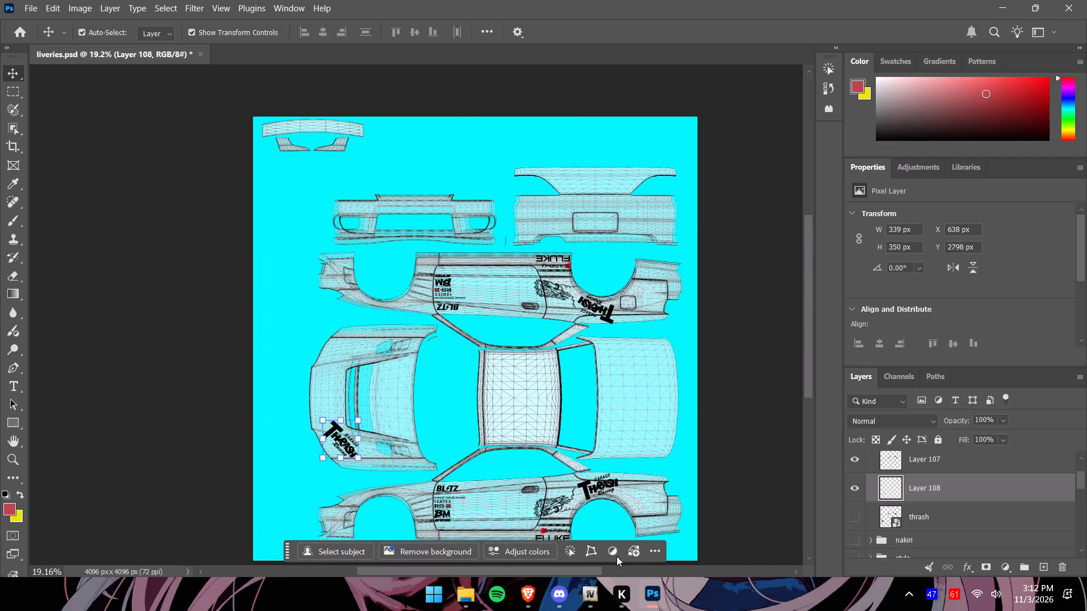
drag(807, 369, 808, 384)
scroll(905, 515, up, 3)
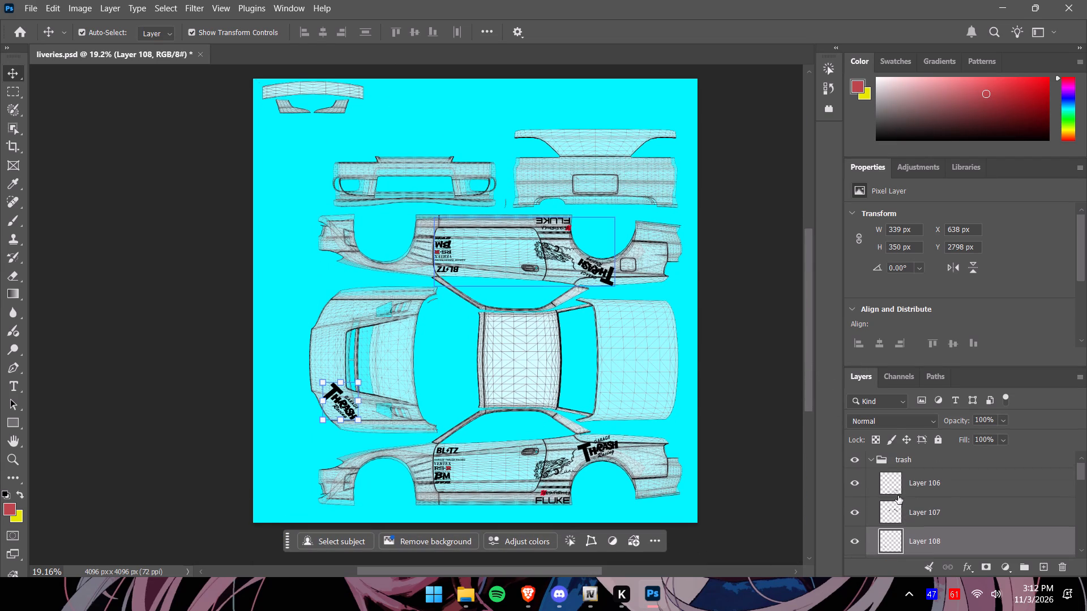
click(874, 459)
click(861, 462)
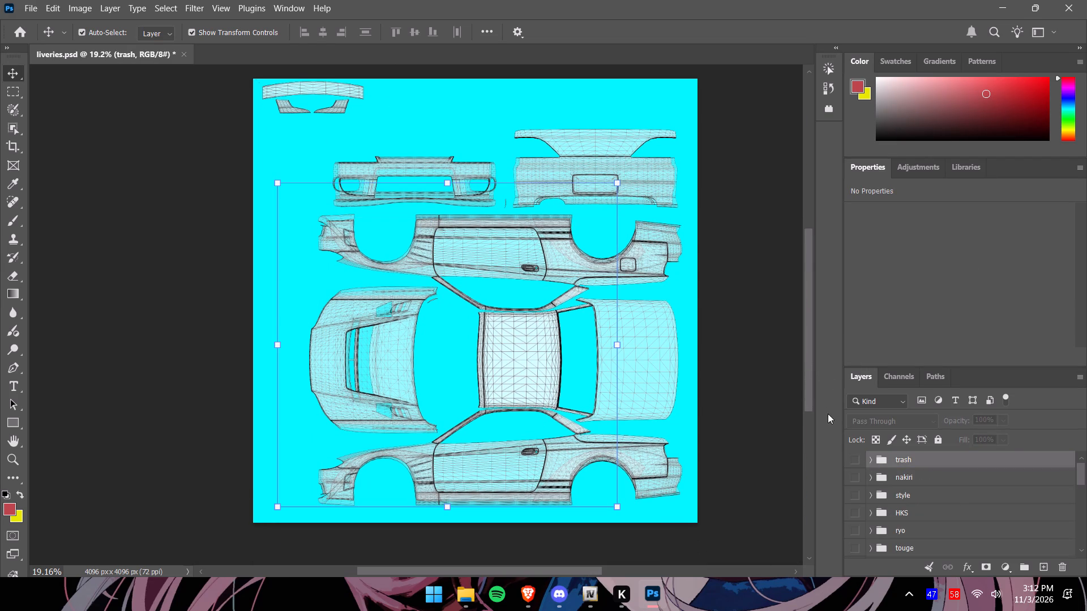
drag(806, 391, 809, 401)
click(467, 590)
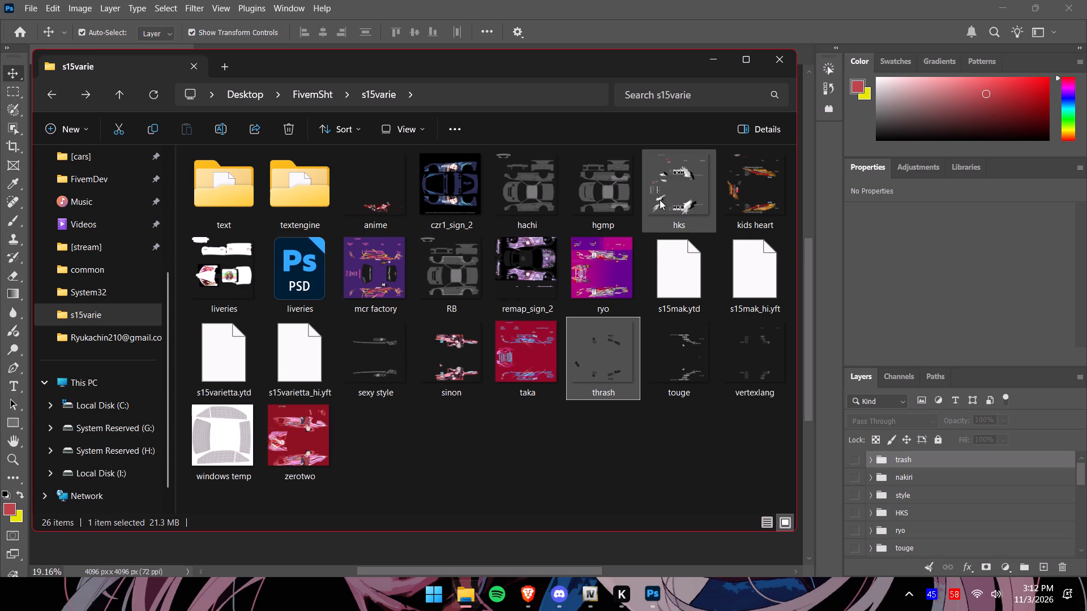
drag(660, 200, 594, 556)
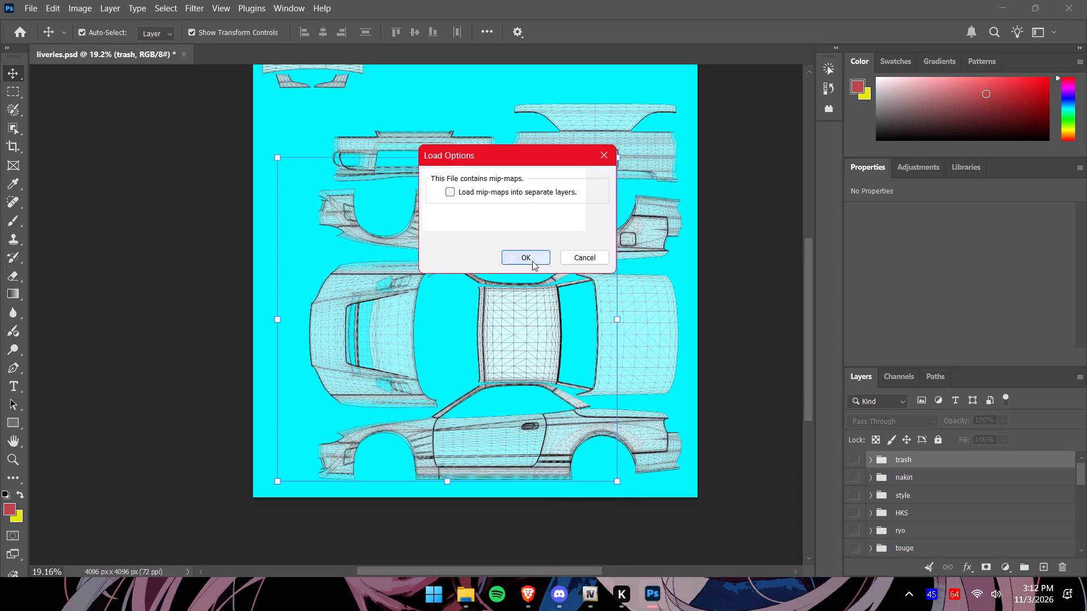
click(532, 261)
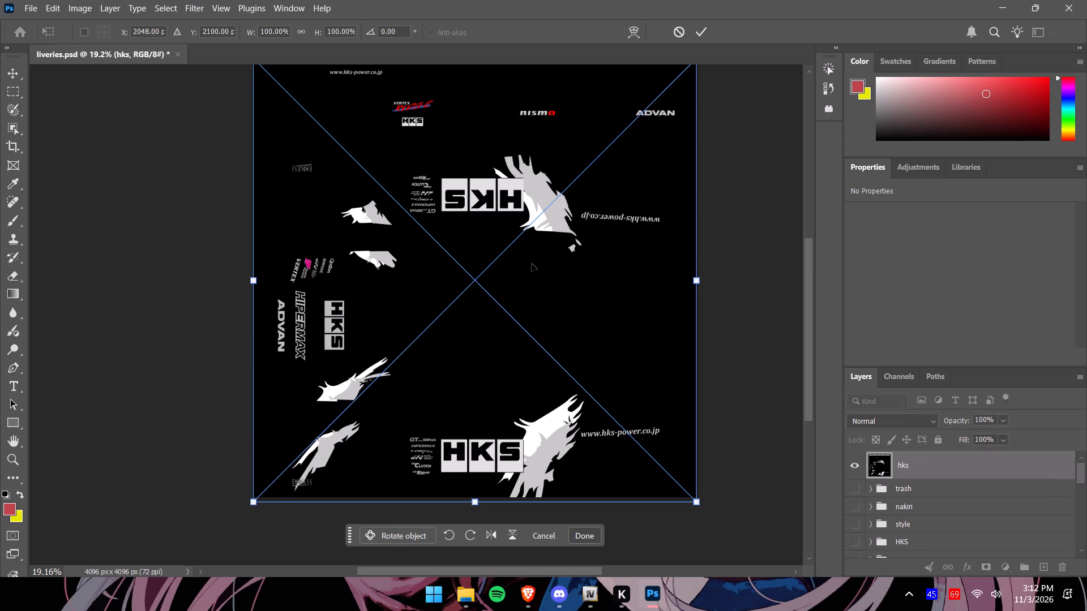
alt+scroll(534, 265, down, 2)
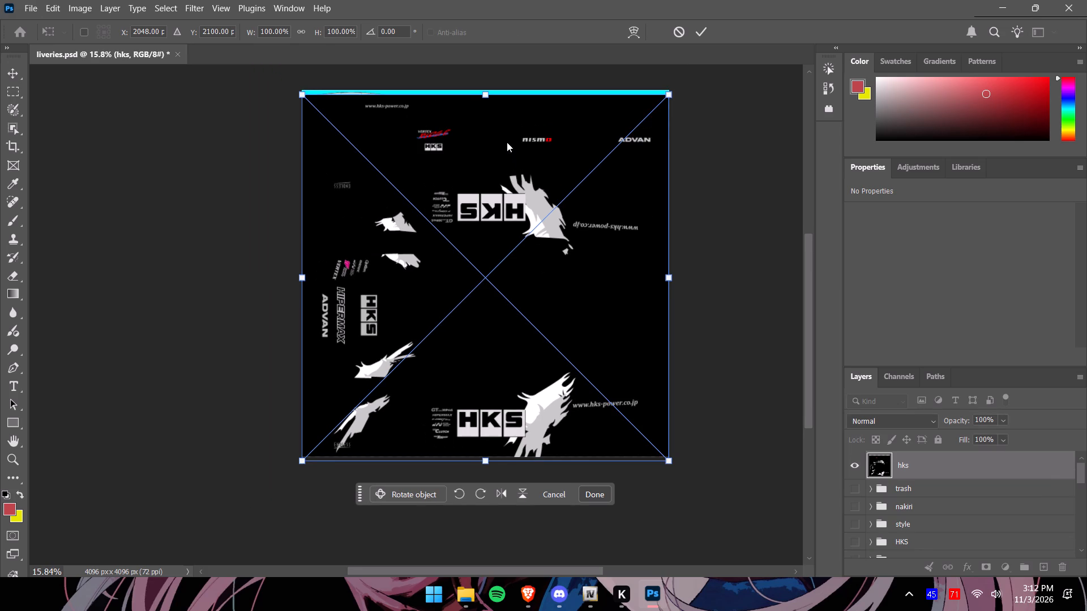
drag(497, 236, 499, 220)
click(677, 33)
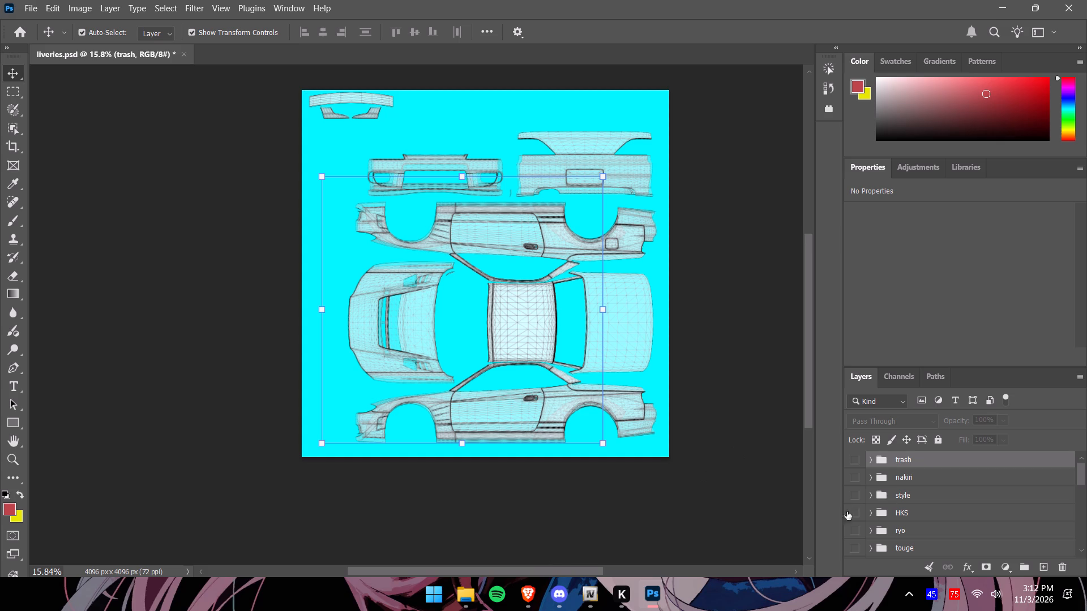
Place the hks image from the s15varie folder into liveries.psd, with its mip-maps loaded into separate layers.
click(464, 598)
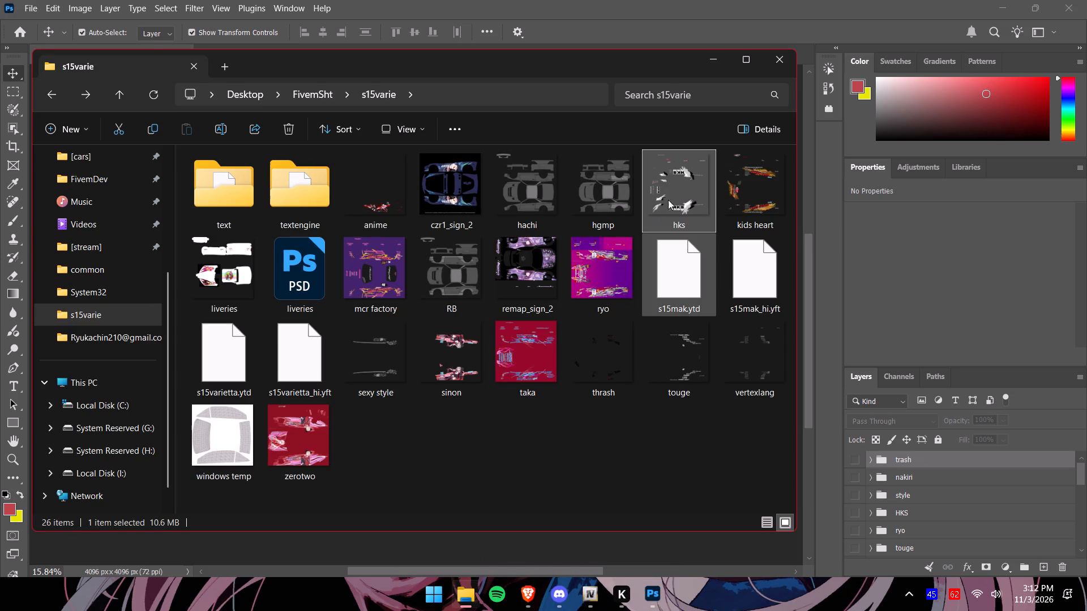
drag(691, 175, 714, 312)
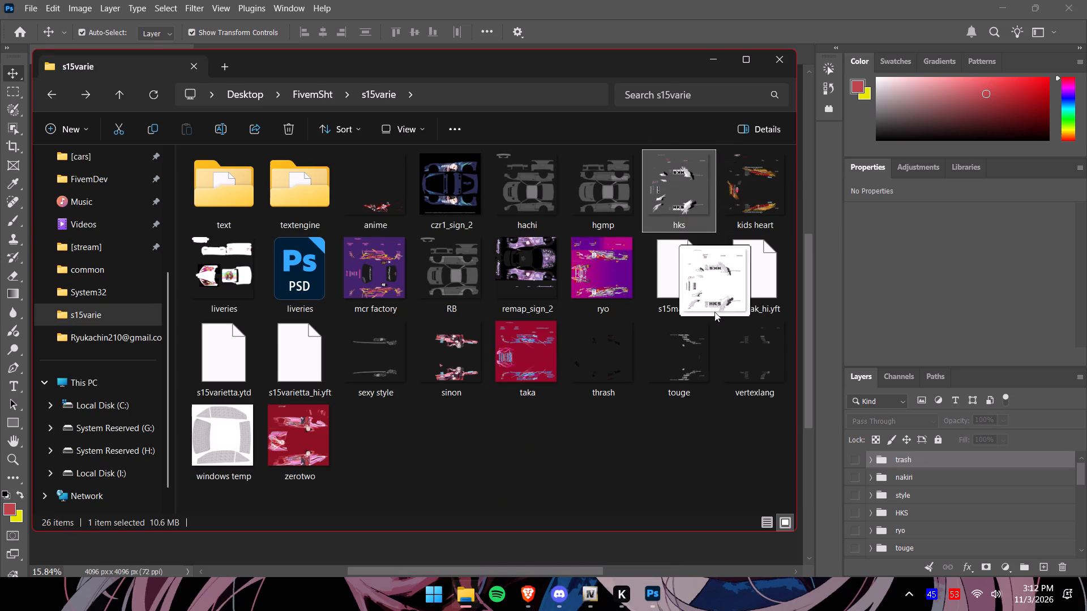
drag(714, 312, 743, 554)
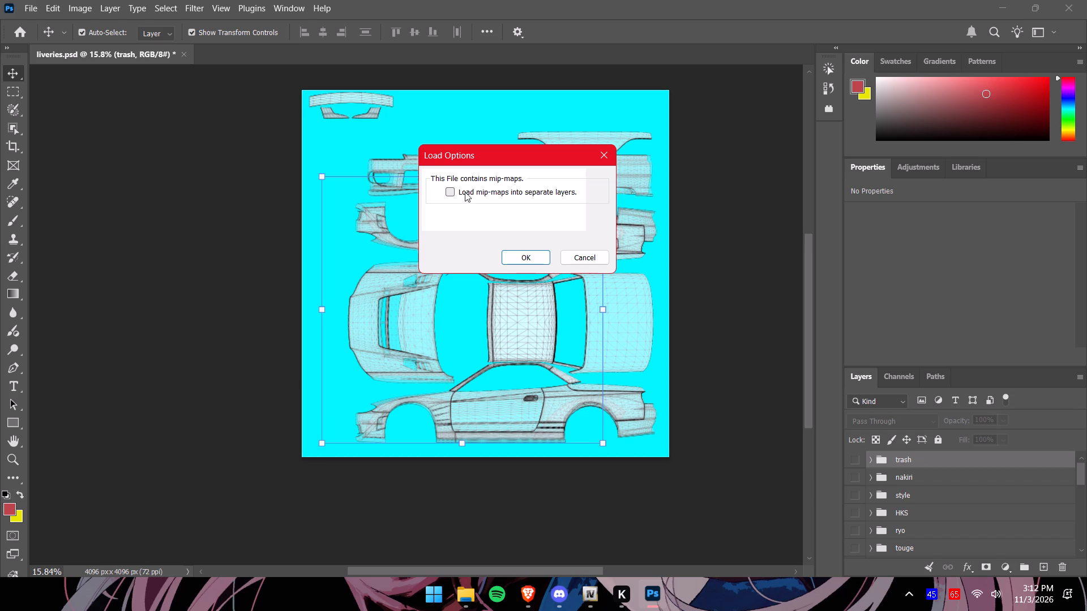
click(451, 191)
click(523, 261)
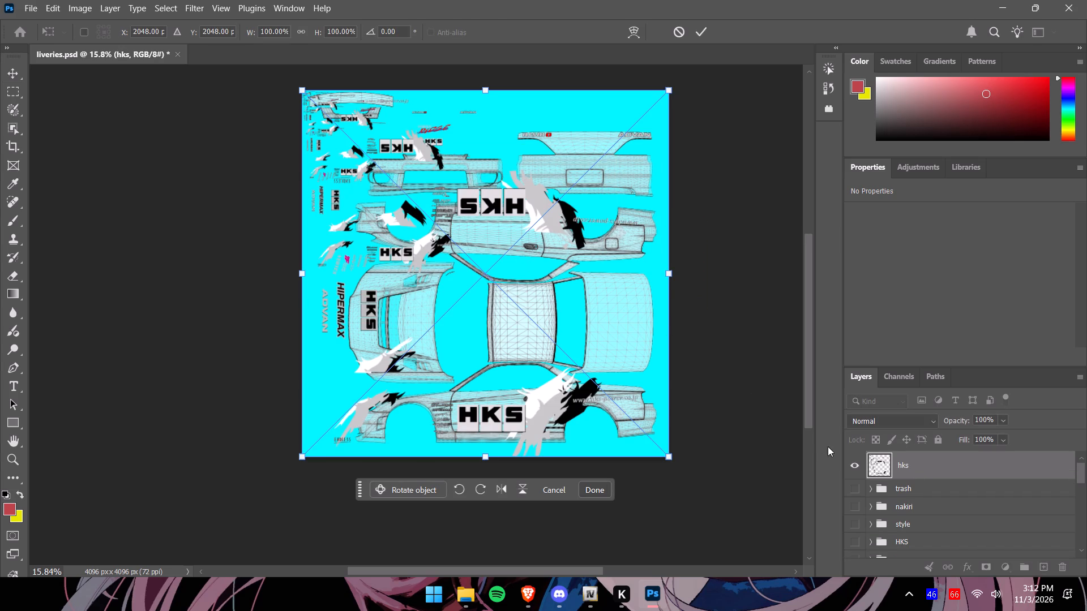
Examine how the placed HKS artwork lines up with the bumpers, hood and both sides of the car template.
drag(810, 394, 810, 385)
alt+scroll(436, 184, up, 5)
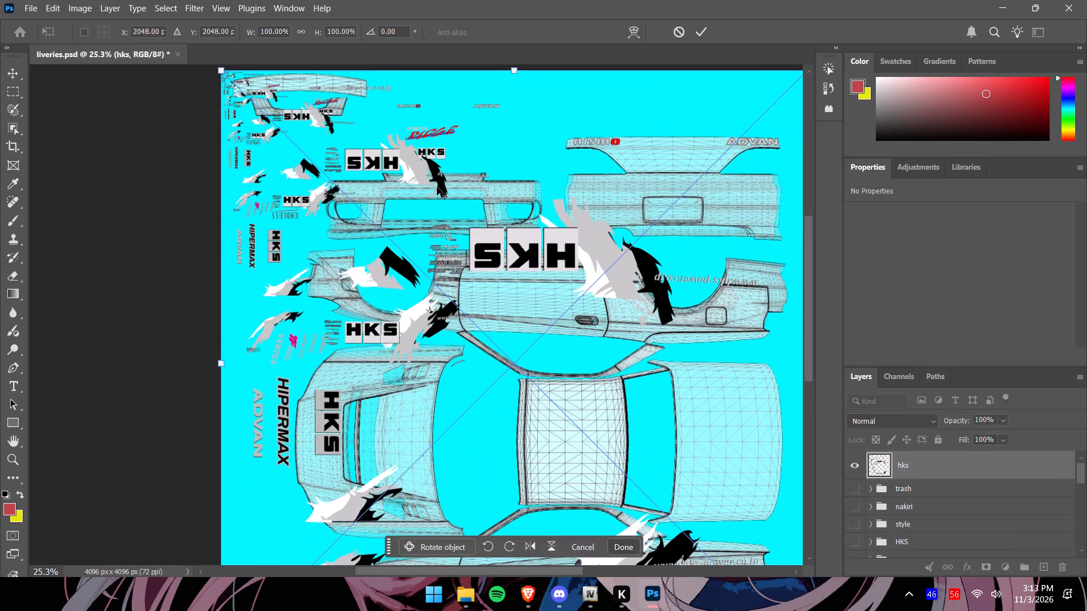
alt+scroll(437, 190, up, 2)
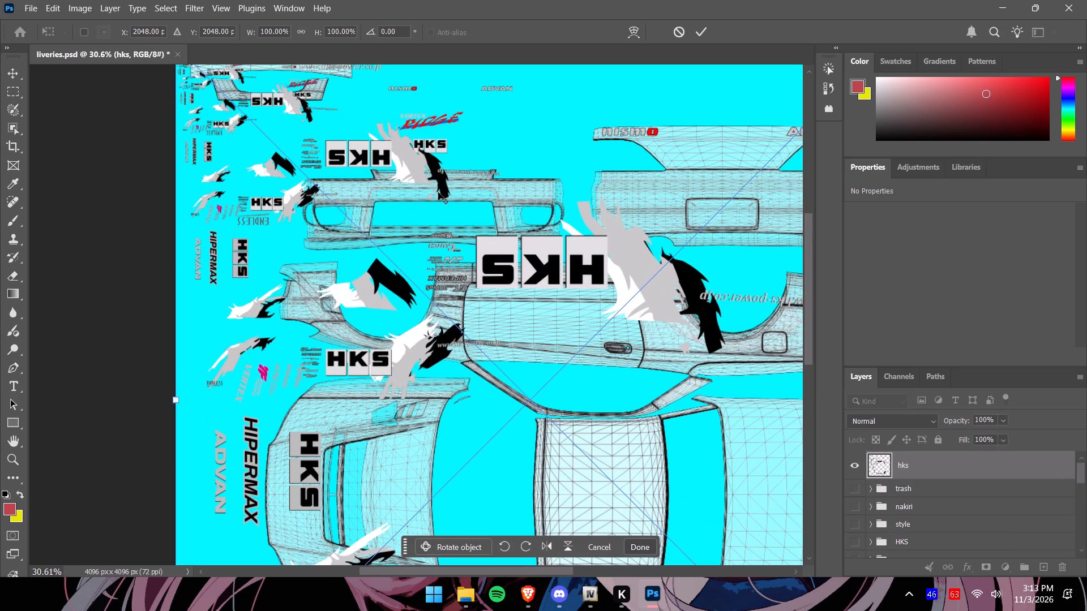
alt+scroll(439, 196, down, 1)
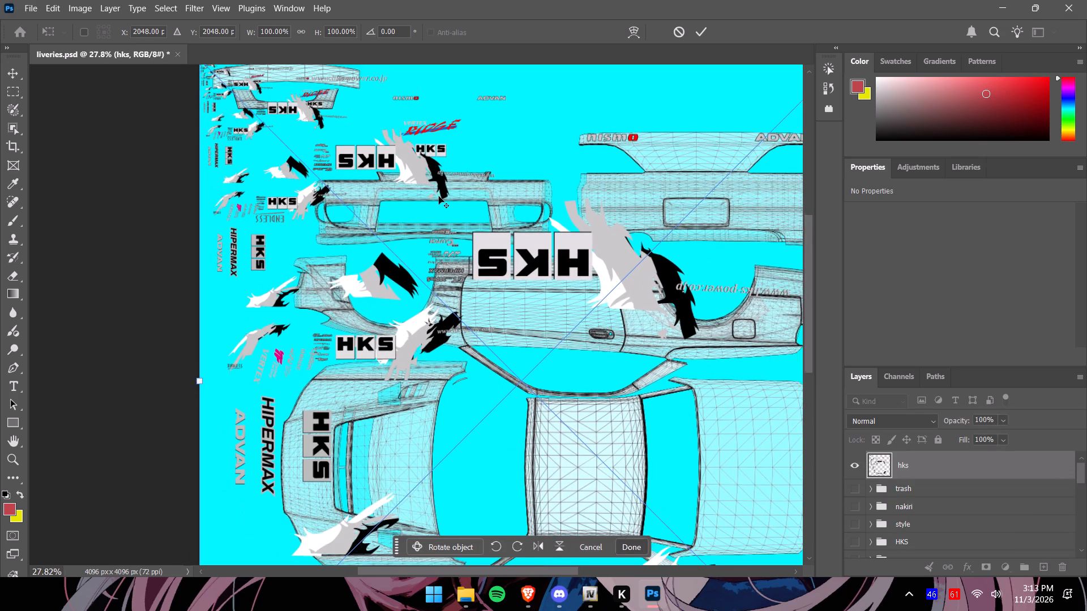
alt+scroll(439, 196, down, 2)
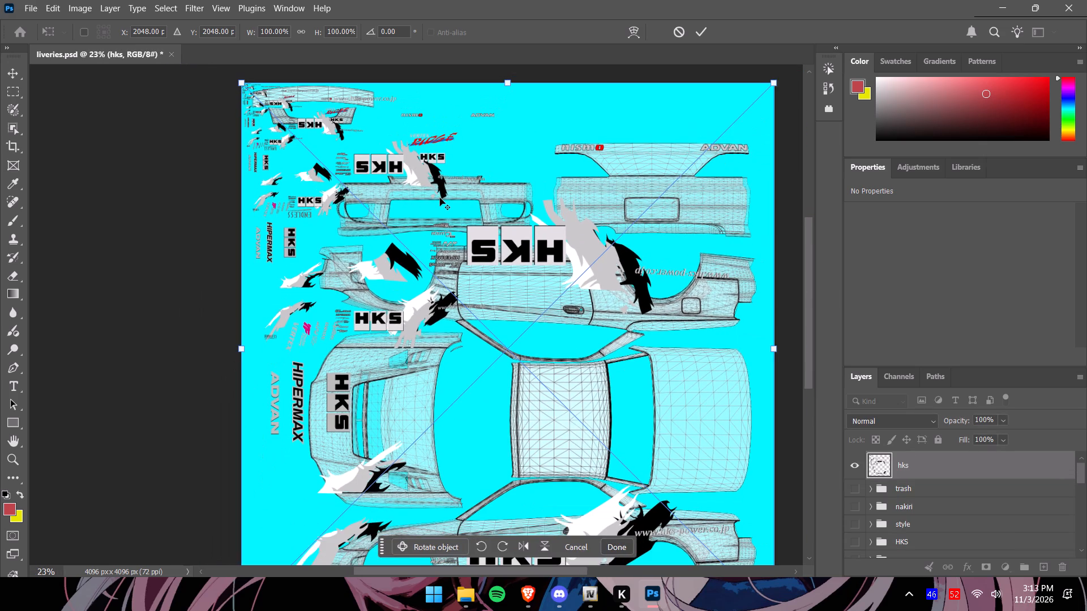
alt+scroll(440, 198, down, 3)
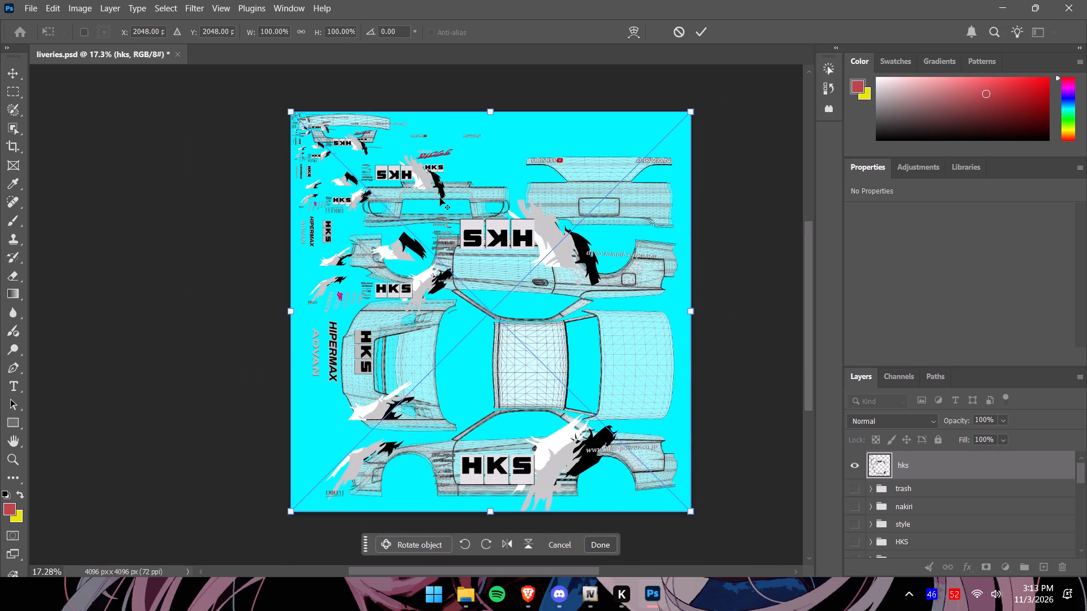
alt+scroll(461, 230, up, 3)
alt+scroll(479, 336, up, 5)
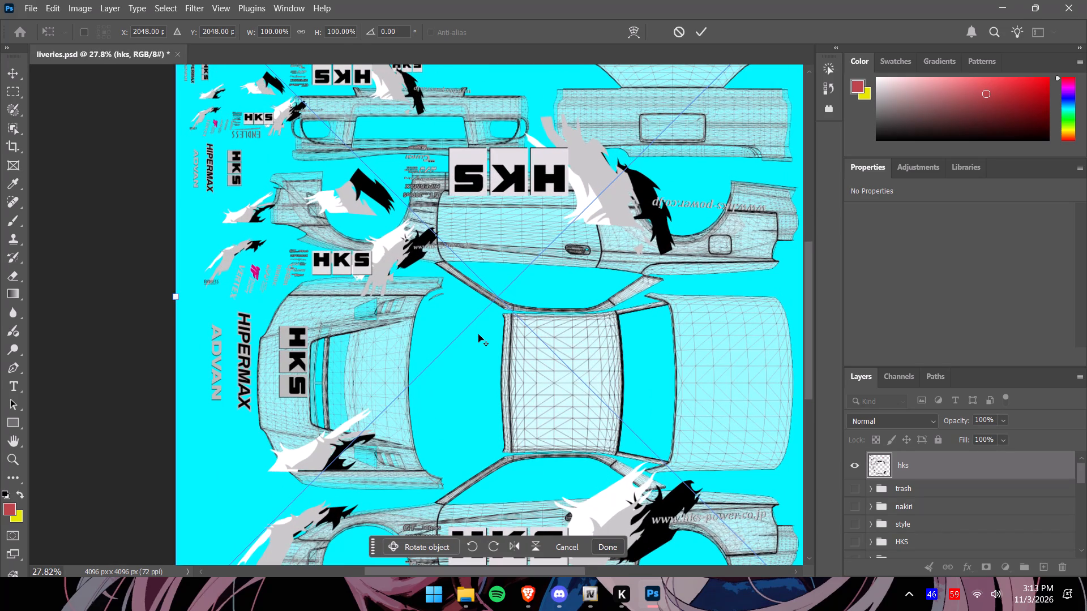
alt+scroll(480, 334, down, 1)
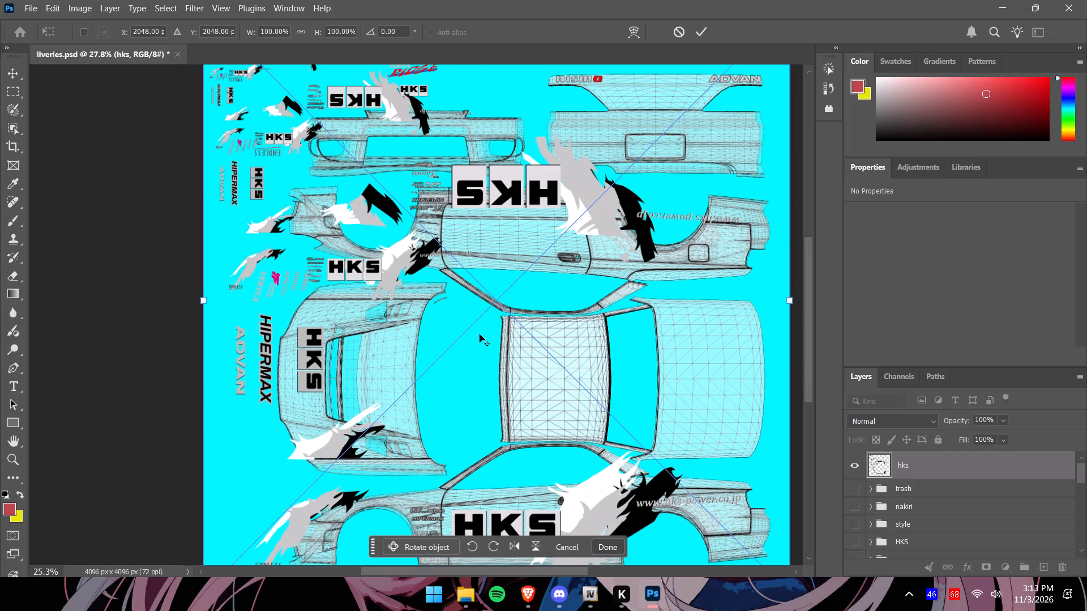
alt+scroll(480, 334, down, 1)
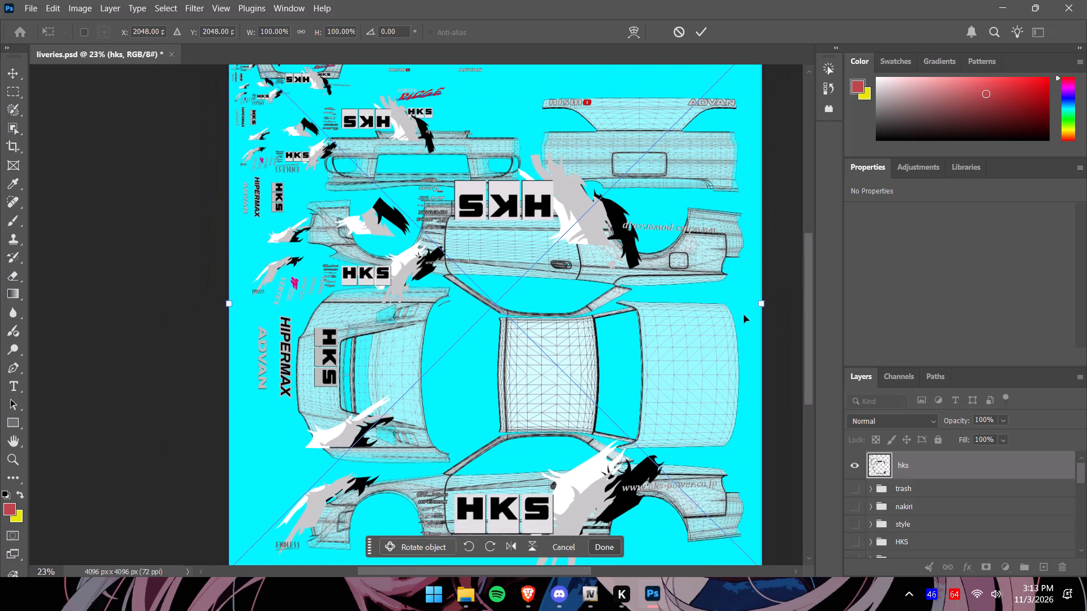
drag(807, 348, 809, 362)
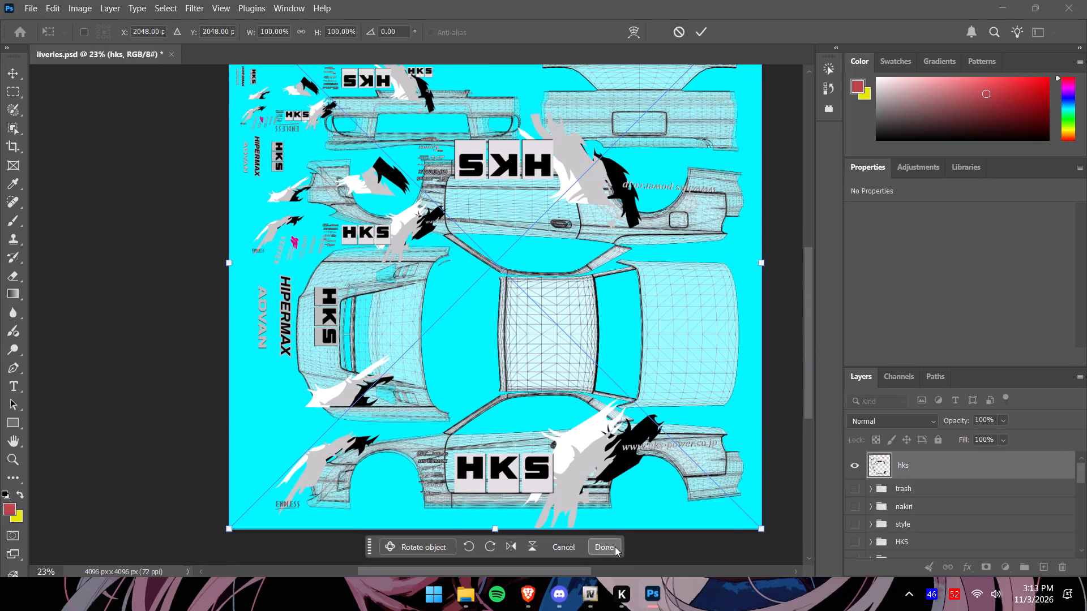
Commit the placed hks image and move its layer into a new group named HKStrans.
click(615, 547)
drag(804, 403, 808, 413)
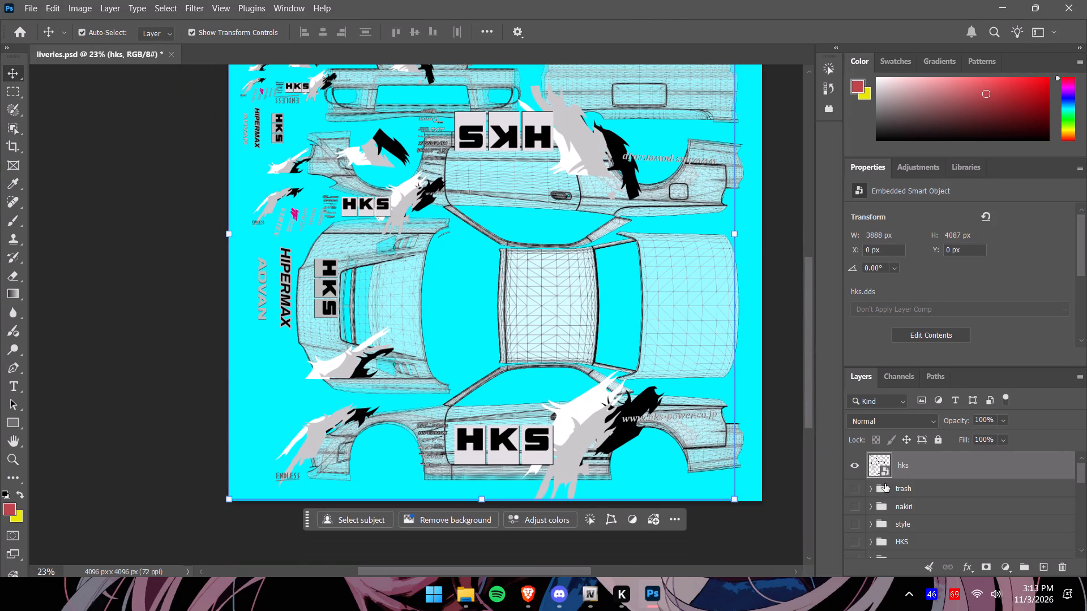
right_click(932, 461)
click(878, 144)
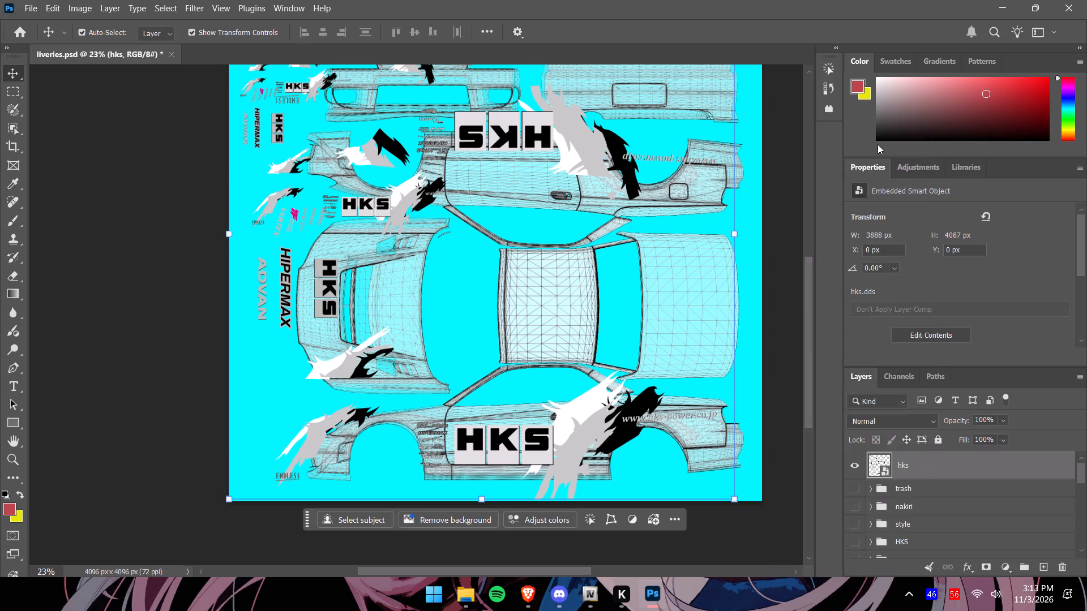
text(HKS)
text(TR)
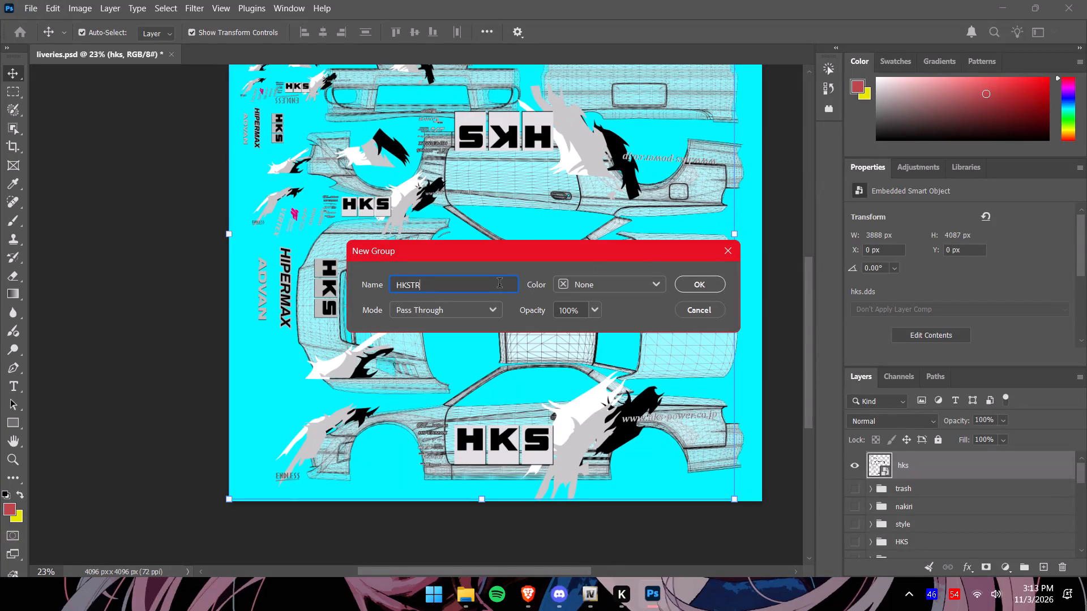
key(BackSpace)
key(BackSpace)
text(trans)
key(Return)
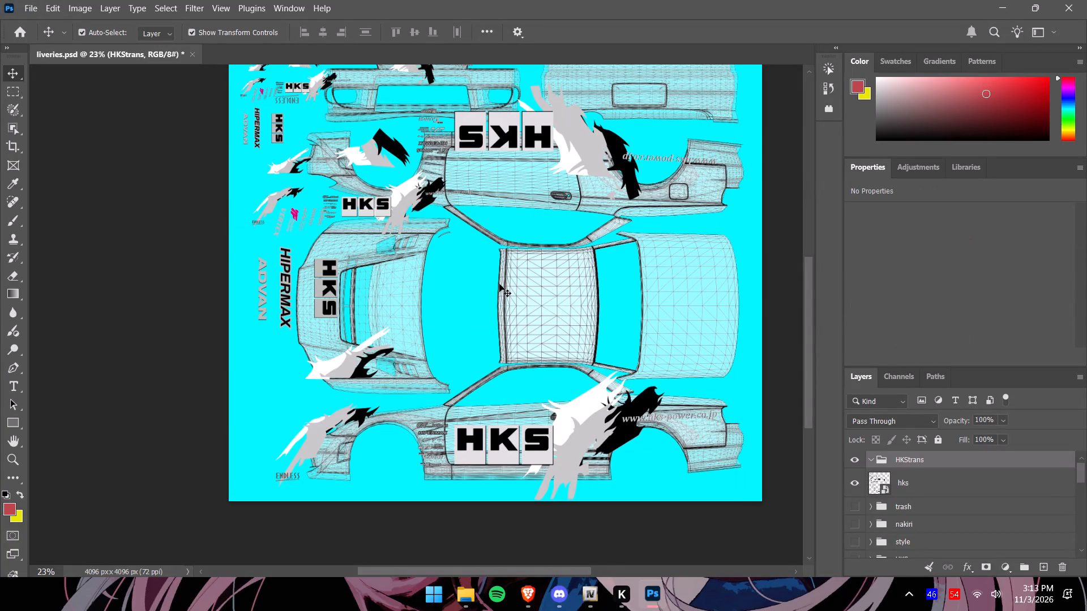
drag(918, 483, 919, 462)
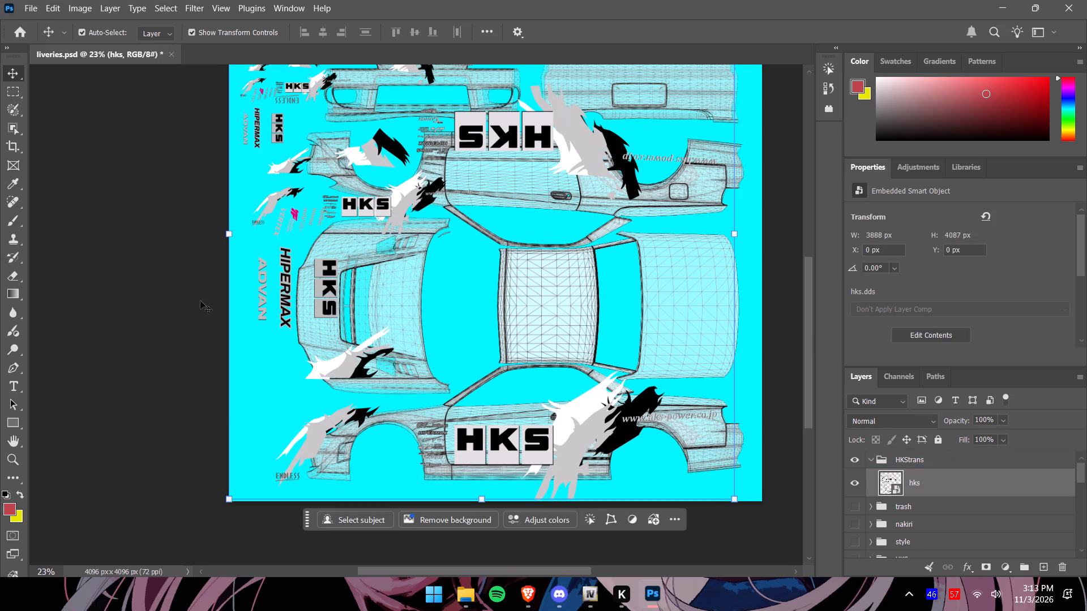
Copy the hks artwork over the lower car side and hood edge, about 3958 by 1192 px, onto a new layer and hide the original.
click(14, 94)
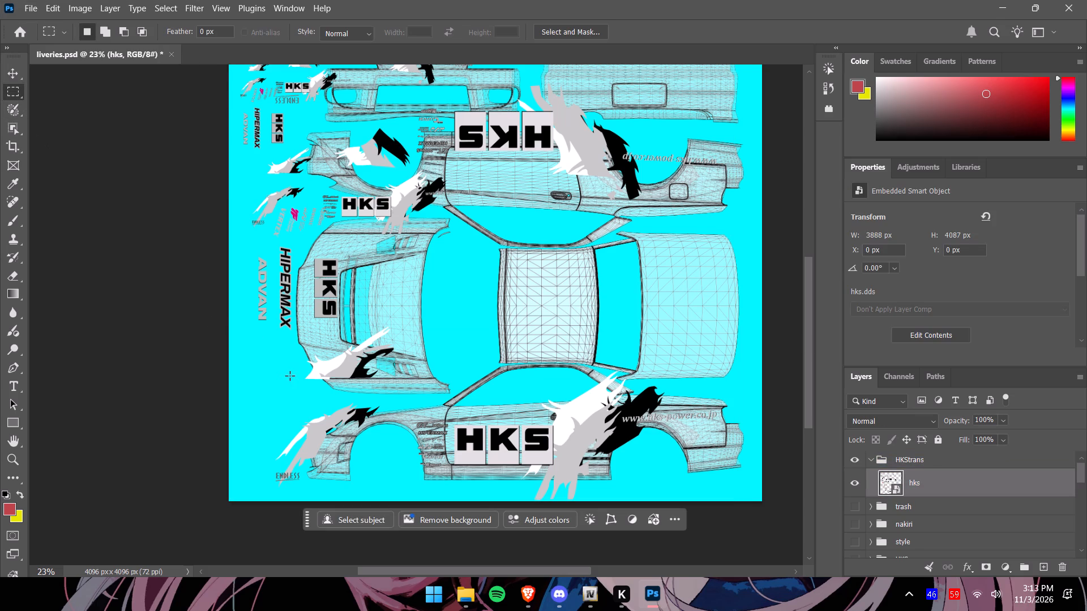
drag(246, 346, 750, 498)
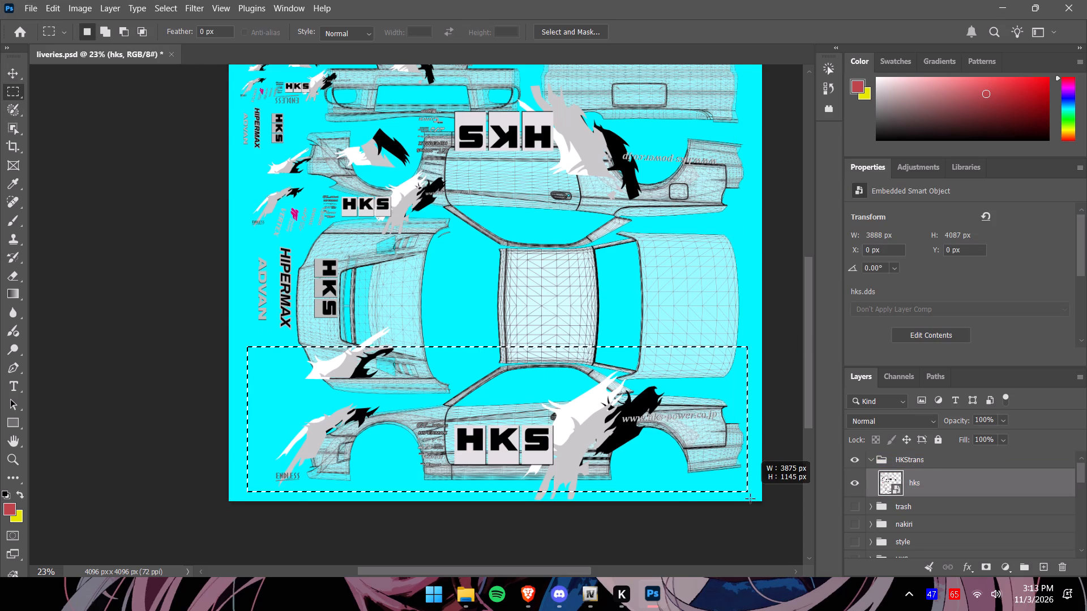
drag(750, 498, 763, 502)
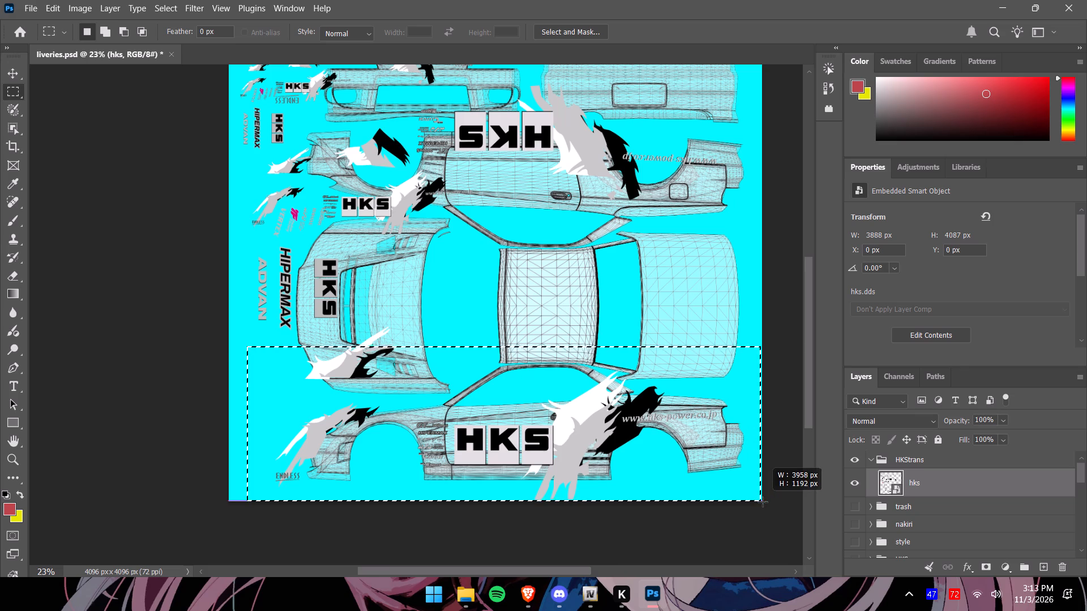
drag(763, 502, 762, 502)
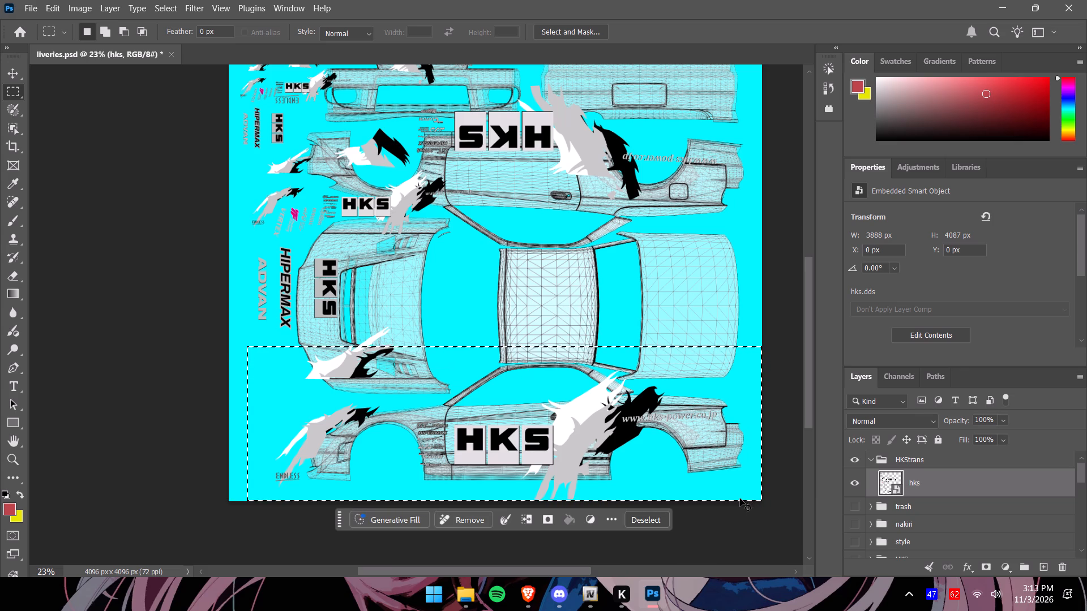
key(ctrl+c)
key(ctrl+v)
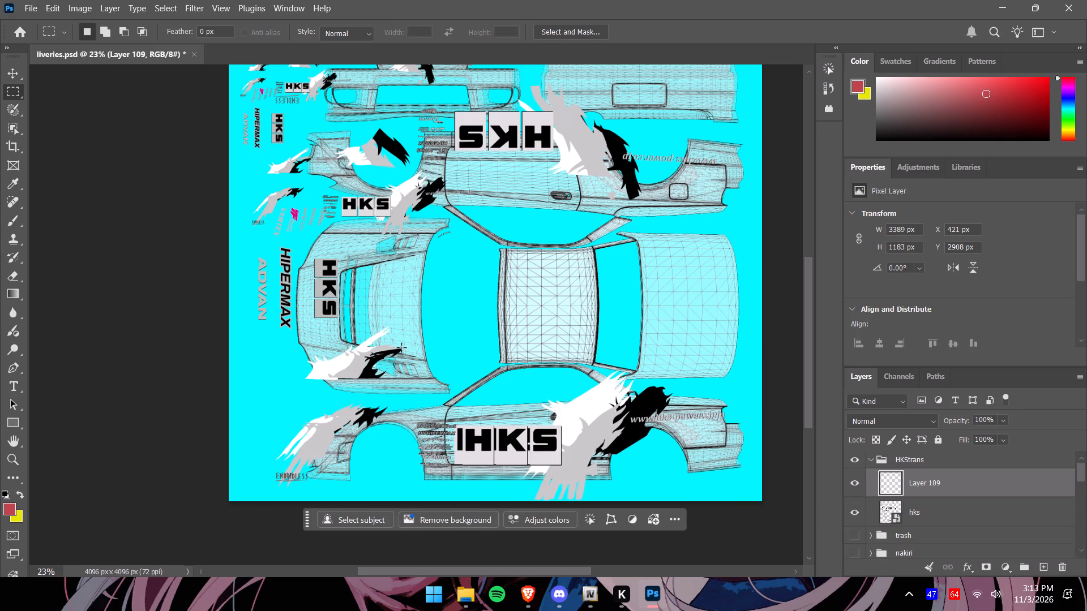
click(859, 513)
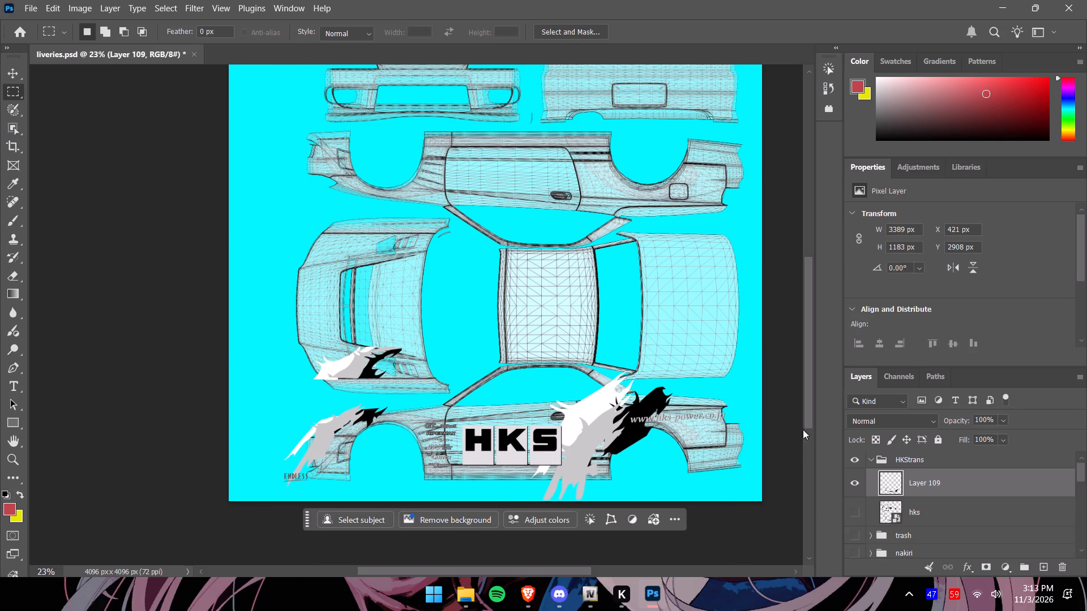
Scale the copied HKS artwork to about 91.32% width and 89.43% height to fit the lower car side and hood edge.
drag(808, 423, 811, 432)
alt+scroll(703, 414, up, 3)
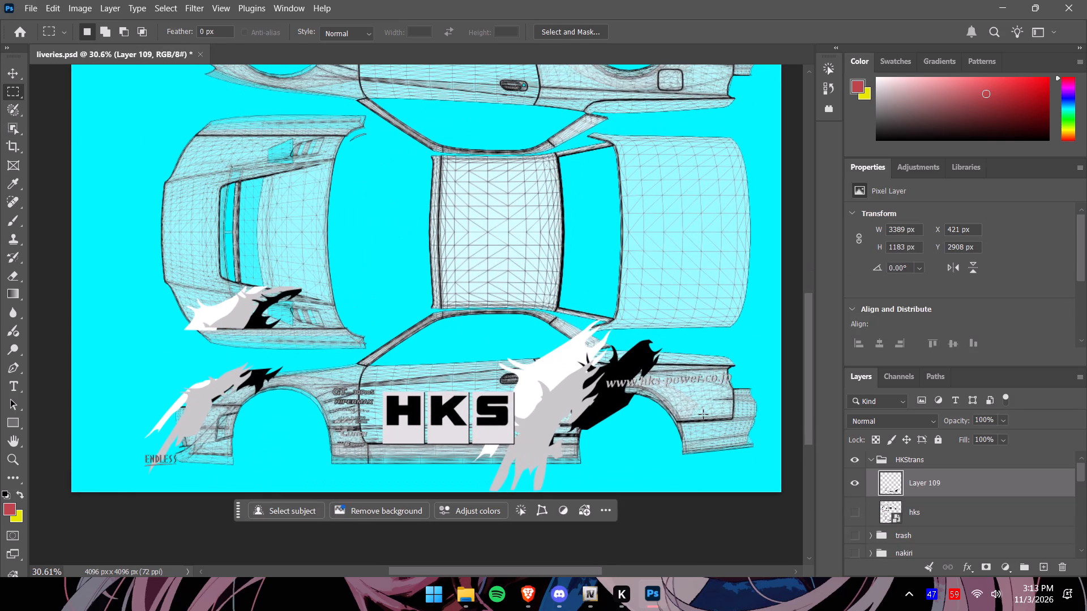
click(11, 71)
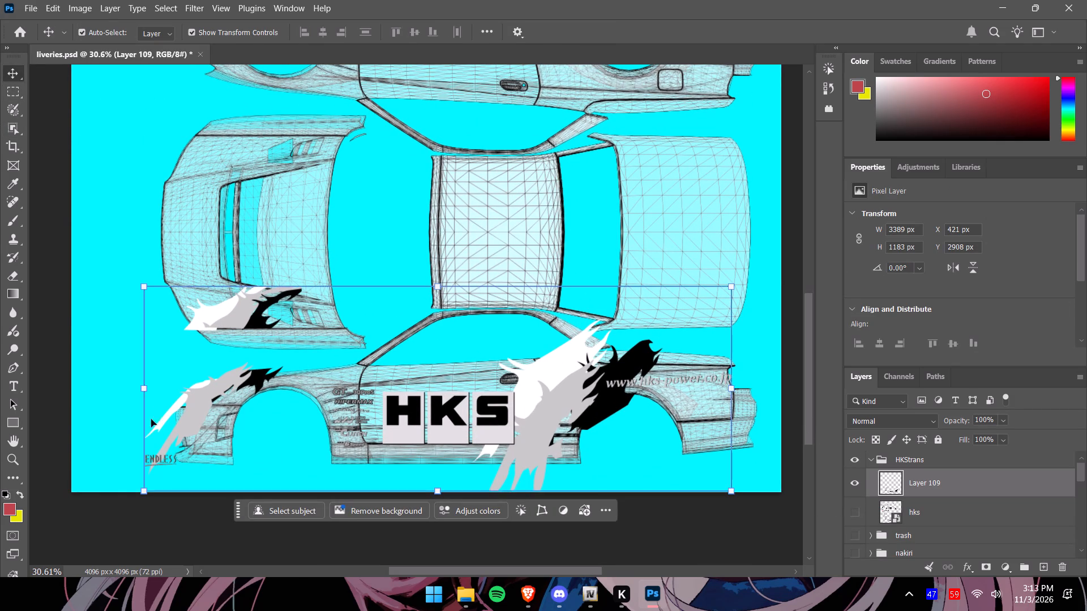
drag(144, 390, 194, 387)
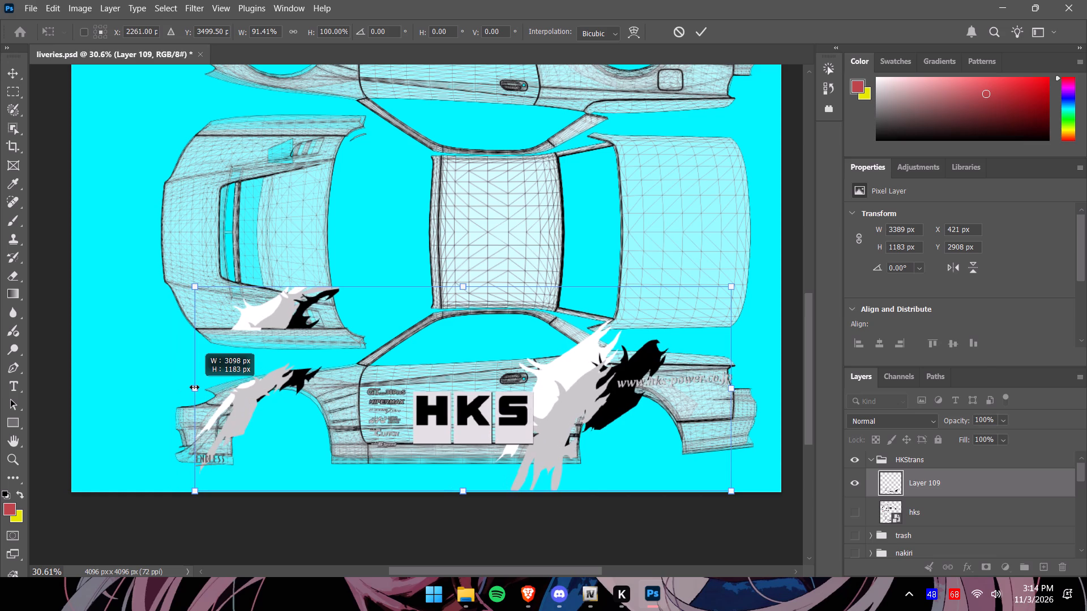
drag(194, 387, 190, 388)
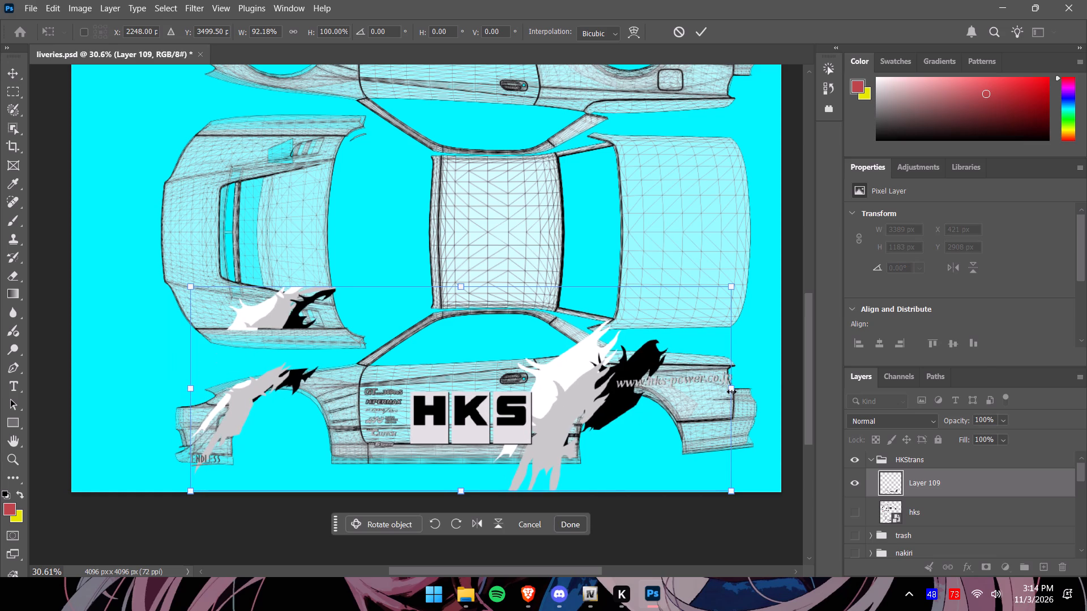
drag(731, 391, 726, 391)
drag(461, 490, 463, 479)
drag(458, 287, 459, 297)
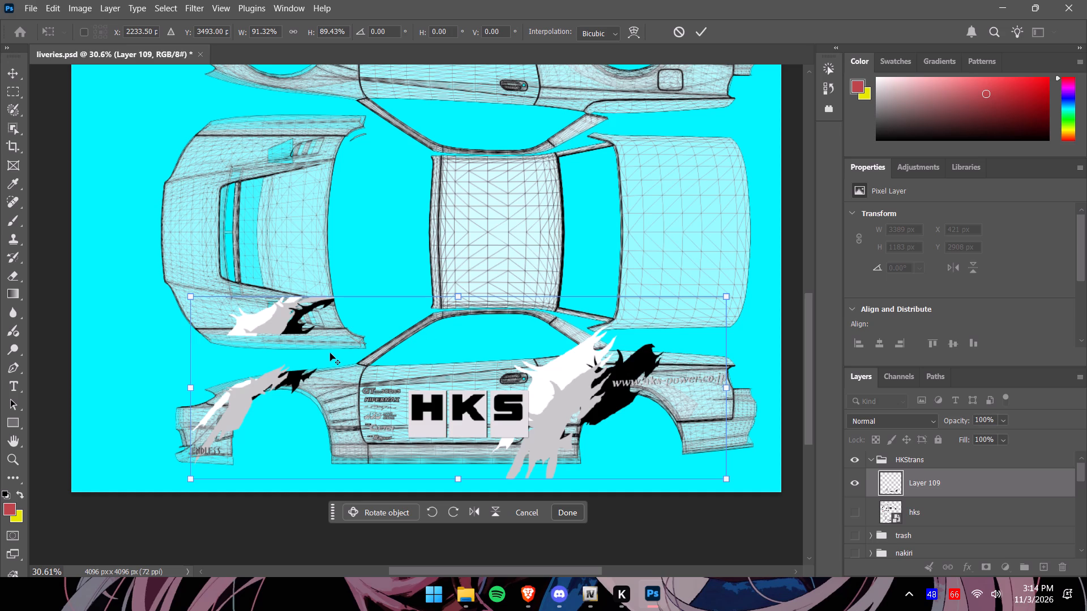
Check the fit of the scaled HKS decals on the hood edge, front fender and door.
alt+scroll(330, 352, up, 7)
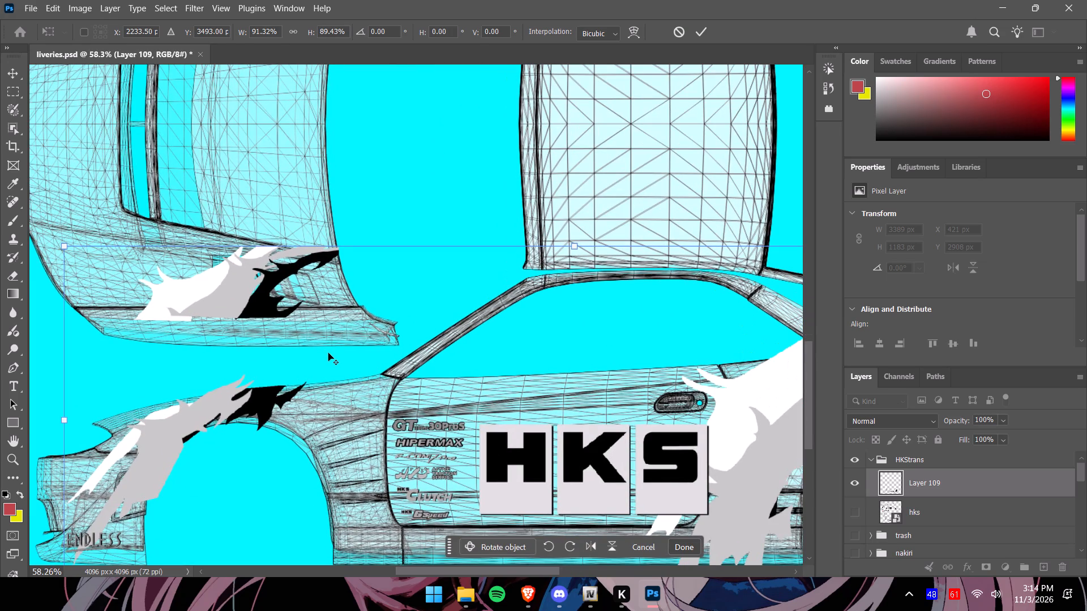
alt+scroll(328, 353, up, 1)
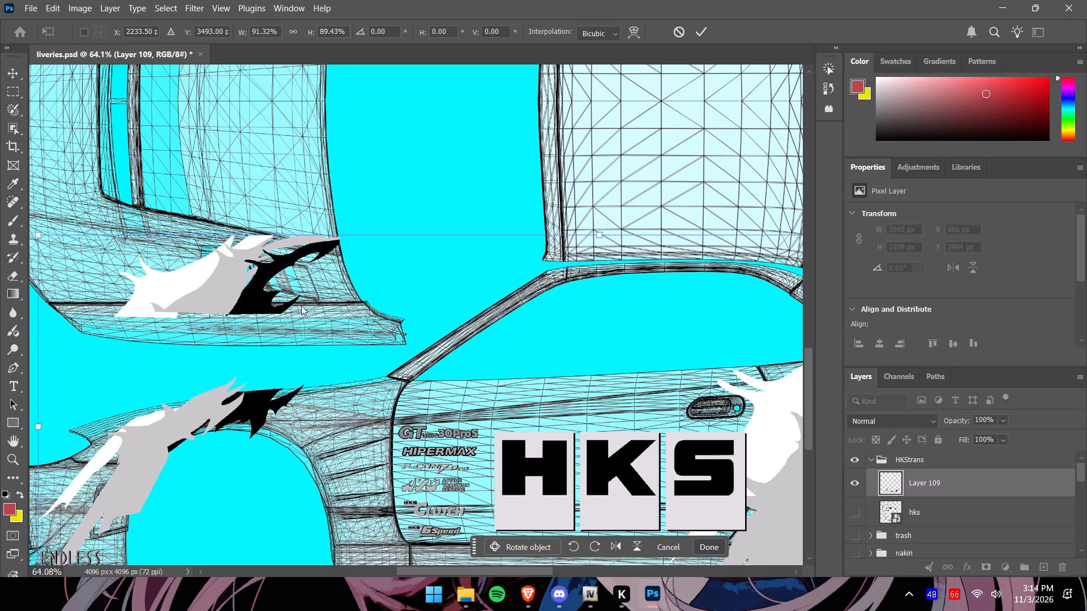
alt+scroll(302, 306, down, 3)
alt+scroll(502, 357, down, 5)
alt+scroll(407, 366, down, 8)
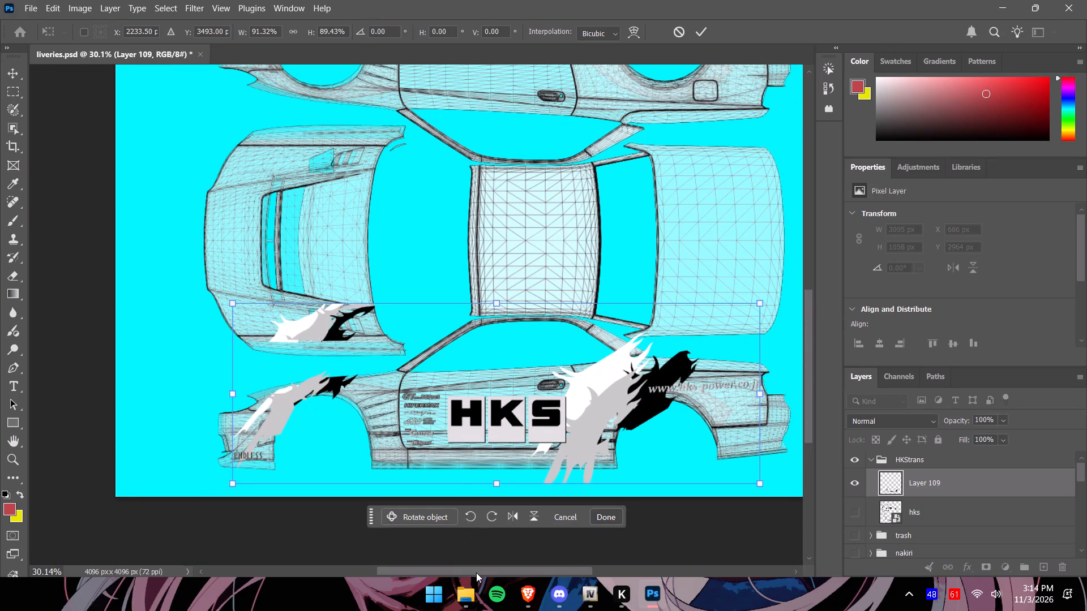
drag(475, 570, 490, 568)
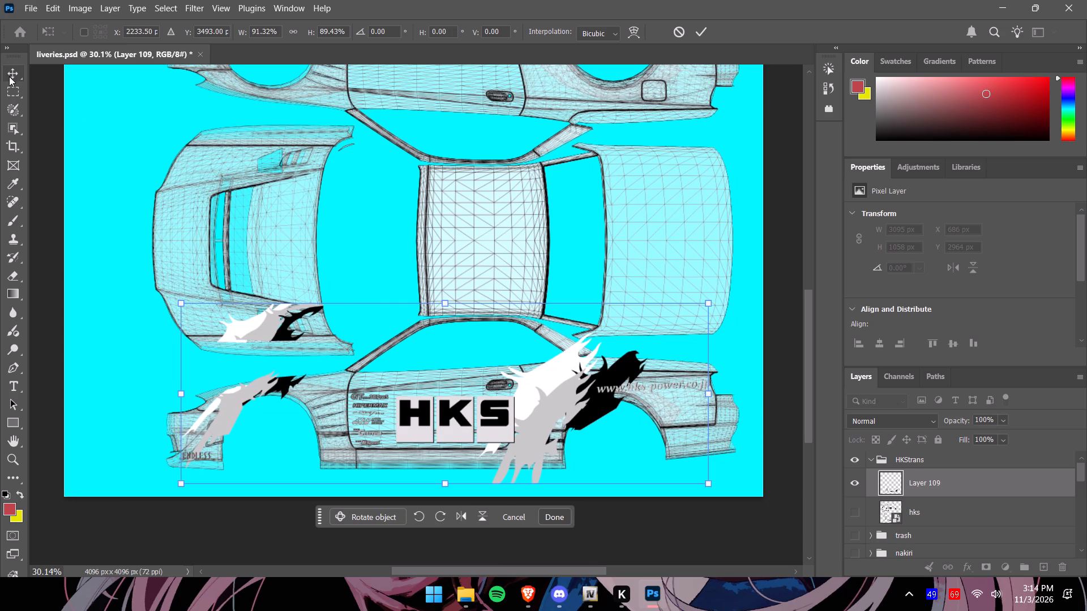
Erase the hood-edge splash and trim the white tip near the rear pillar on the copied HKS decal layer.
click(16, 278)
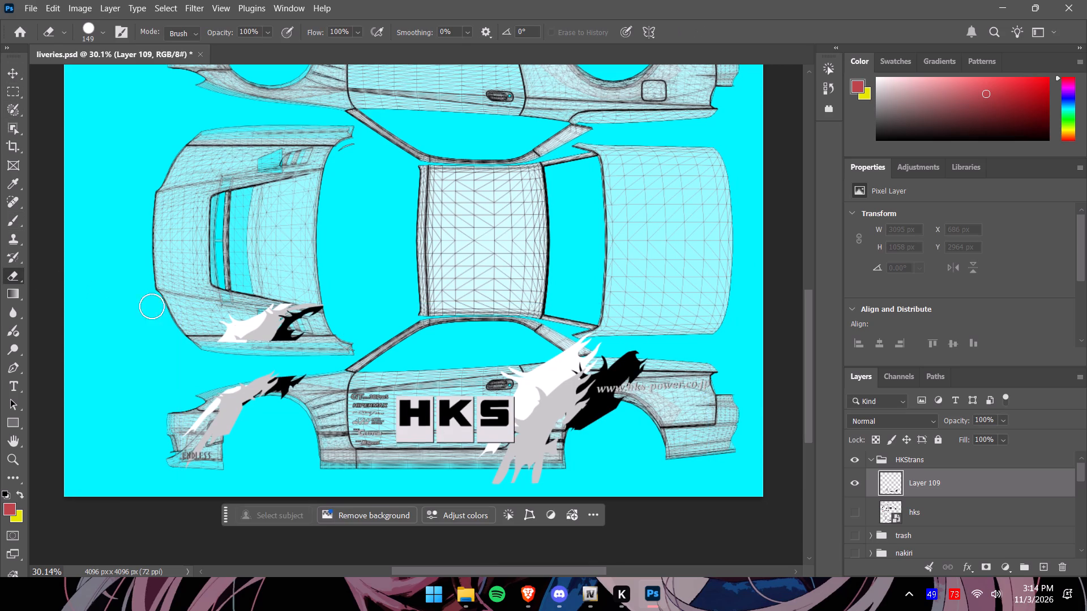
drag(215, 339, 205, 326)
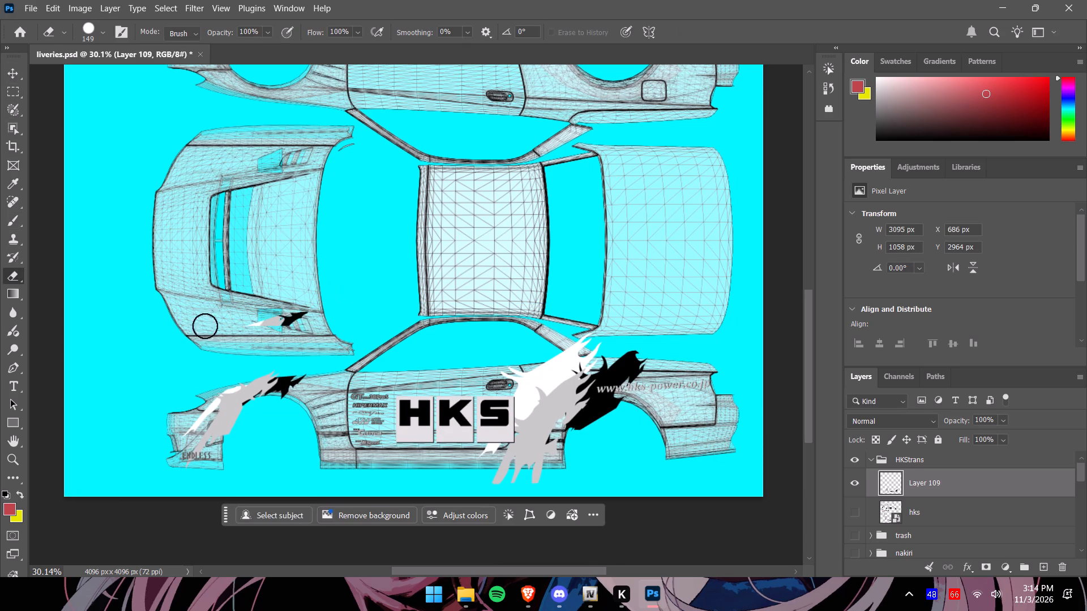
drag(205, 326, 547, 303)
alt+scroll(636, 286, up, 12)
drag(537, 376, 512, 381)
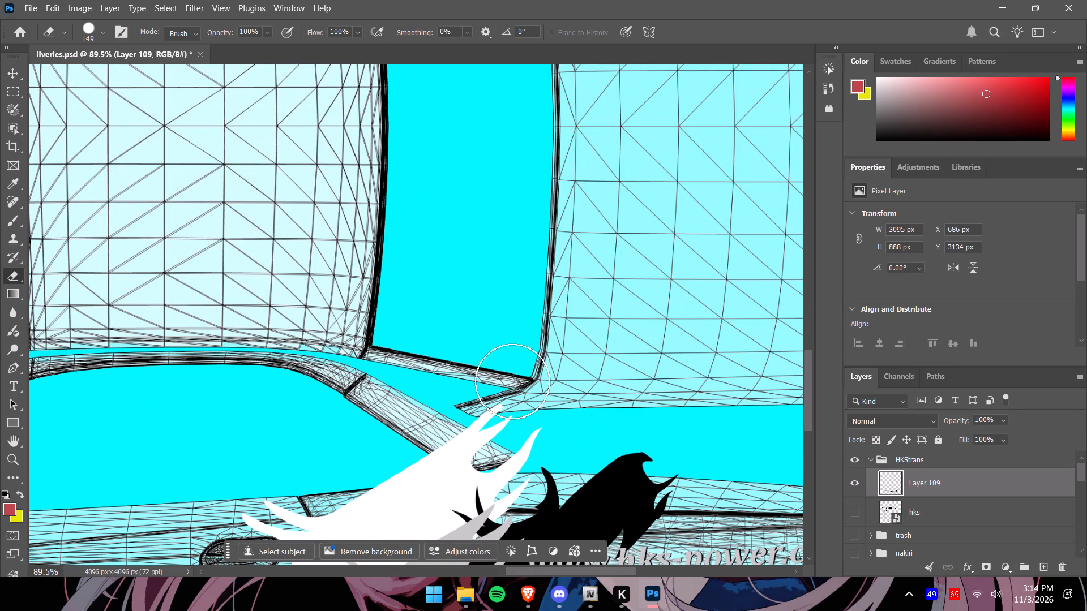
drag(512, 381, 506, 394)
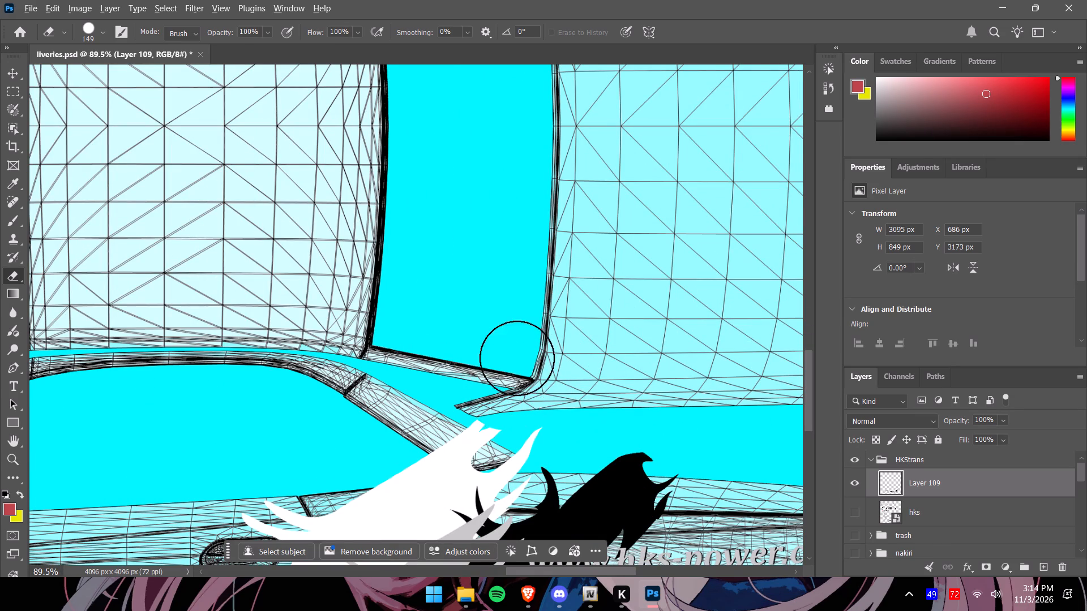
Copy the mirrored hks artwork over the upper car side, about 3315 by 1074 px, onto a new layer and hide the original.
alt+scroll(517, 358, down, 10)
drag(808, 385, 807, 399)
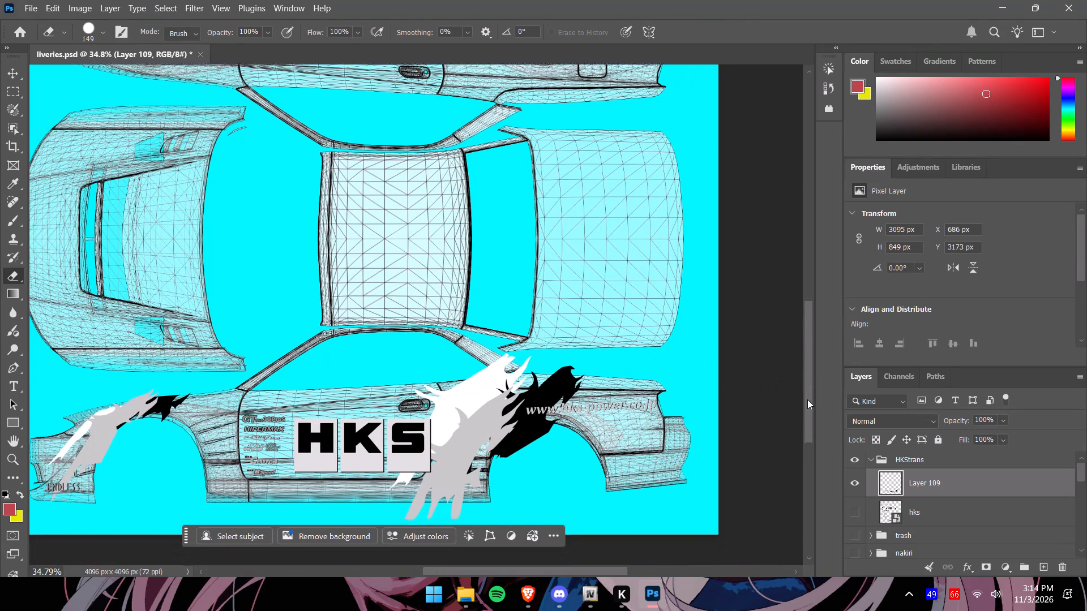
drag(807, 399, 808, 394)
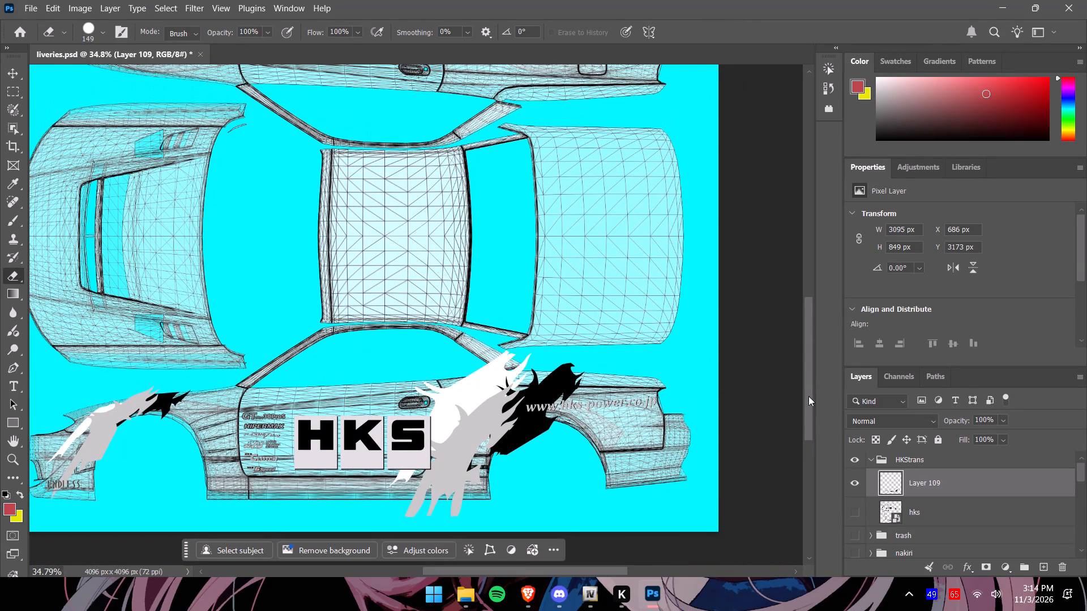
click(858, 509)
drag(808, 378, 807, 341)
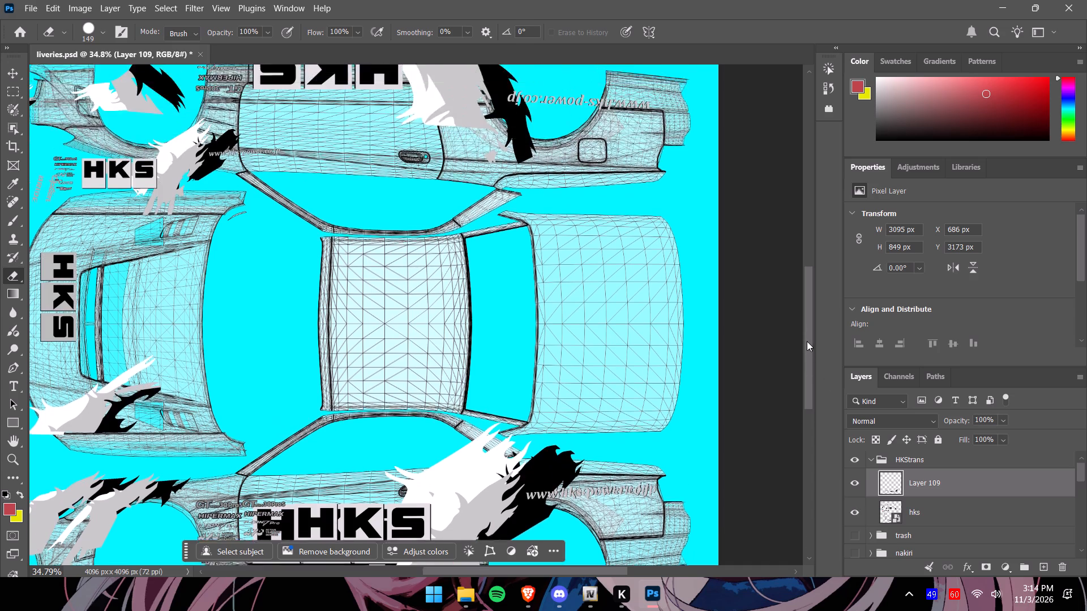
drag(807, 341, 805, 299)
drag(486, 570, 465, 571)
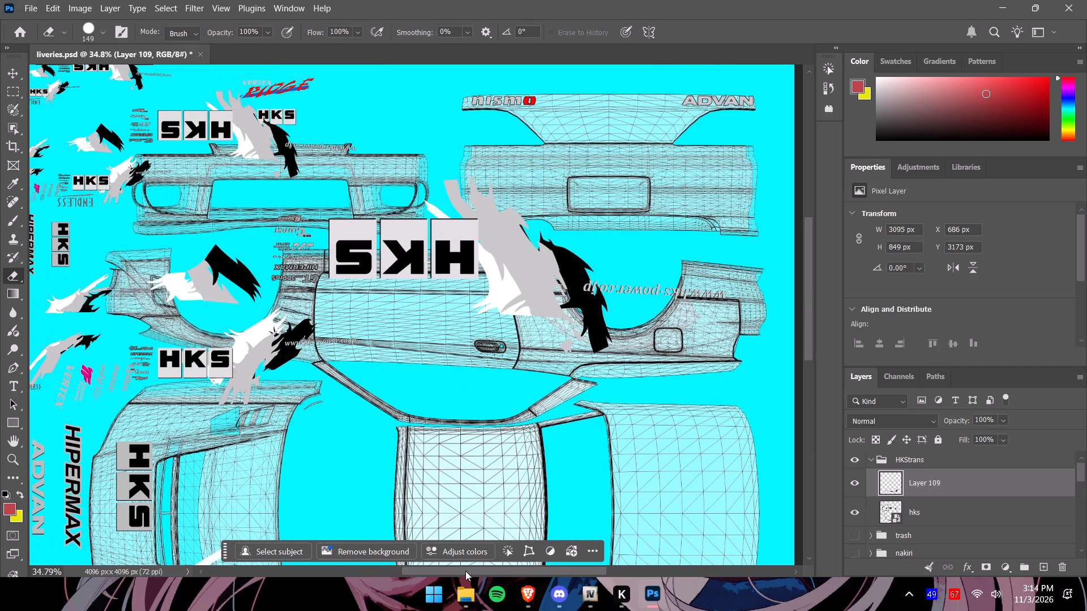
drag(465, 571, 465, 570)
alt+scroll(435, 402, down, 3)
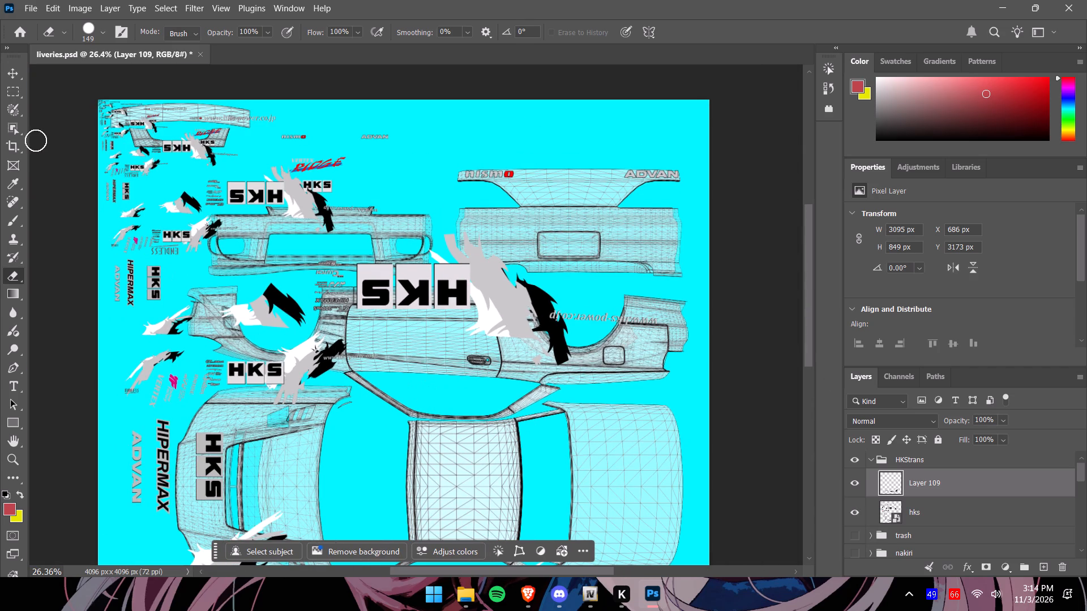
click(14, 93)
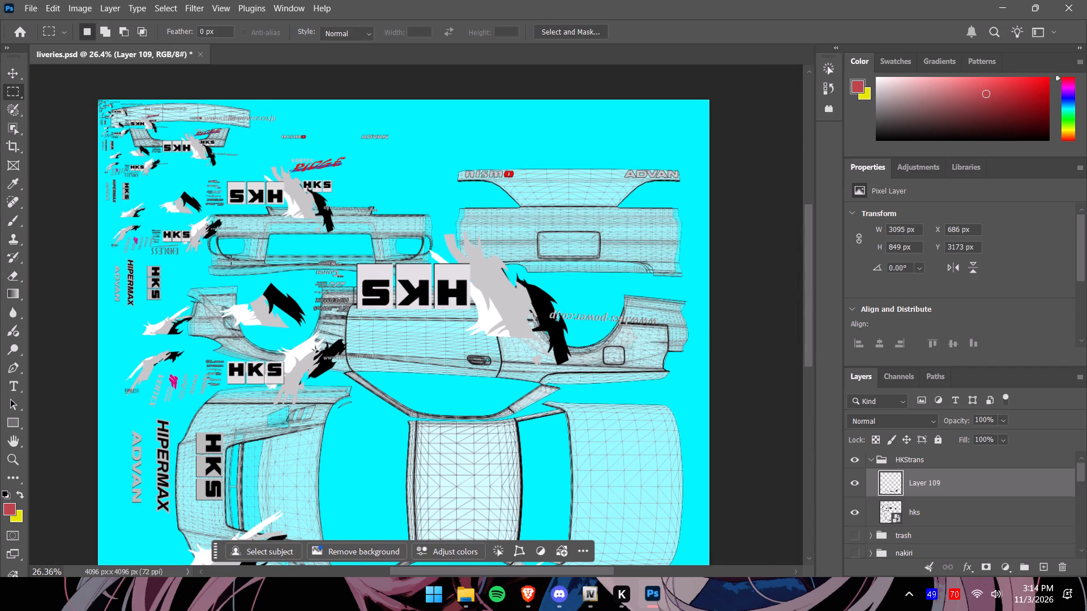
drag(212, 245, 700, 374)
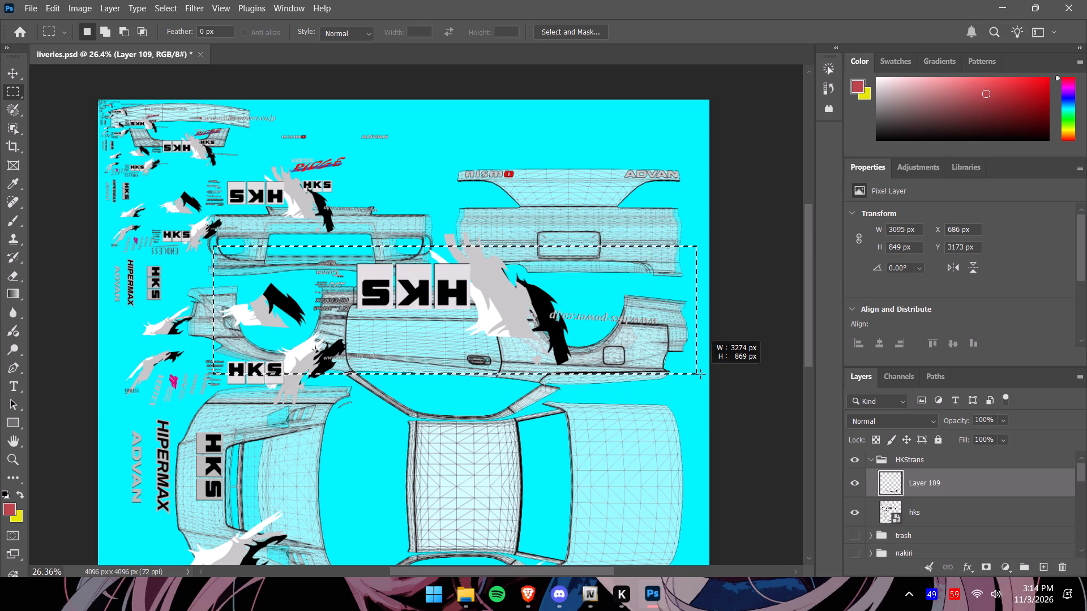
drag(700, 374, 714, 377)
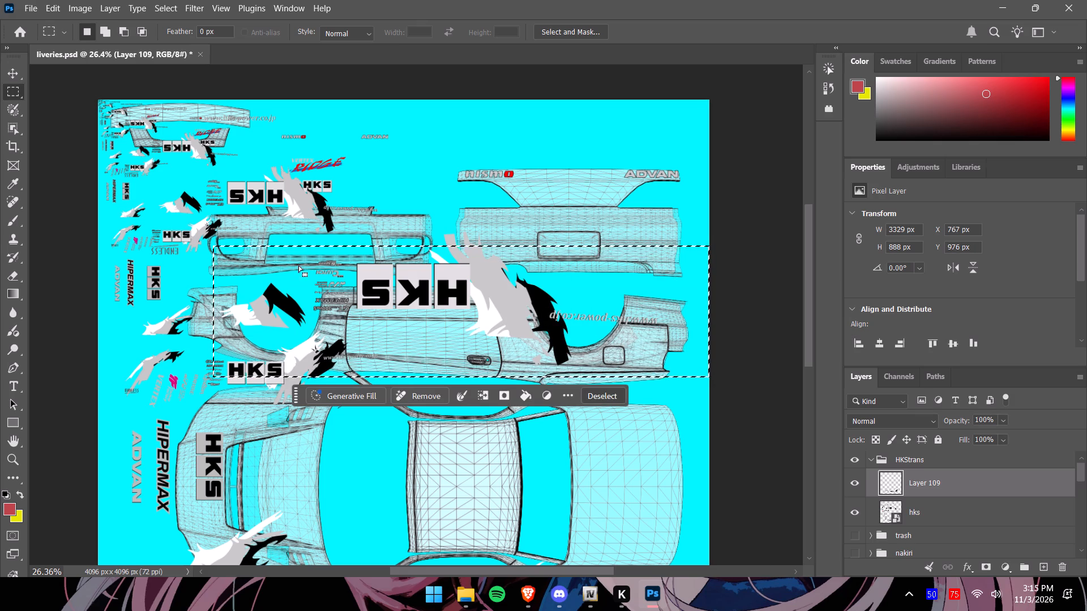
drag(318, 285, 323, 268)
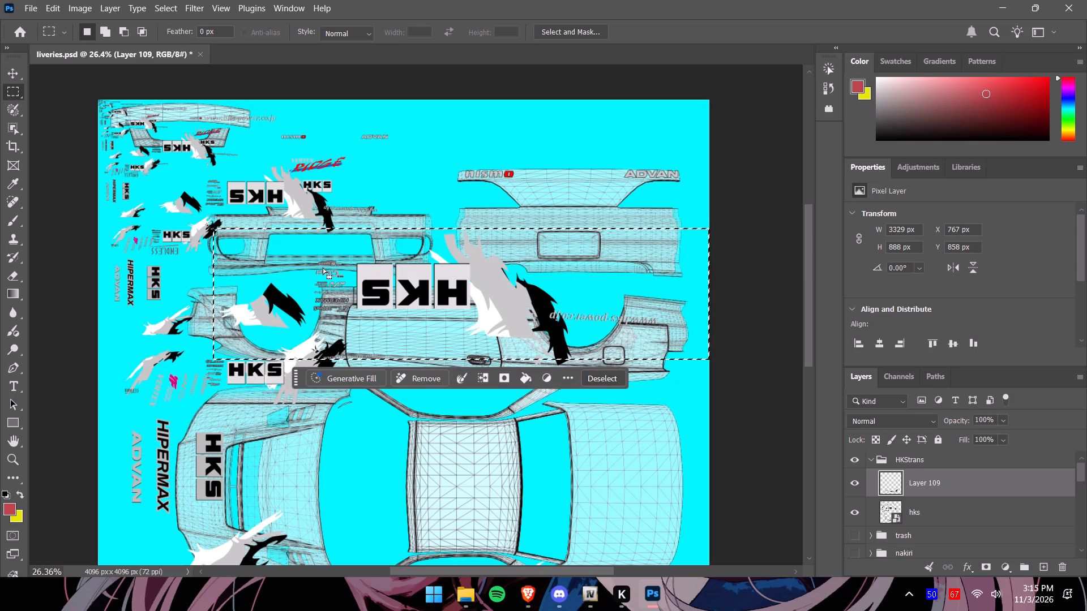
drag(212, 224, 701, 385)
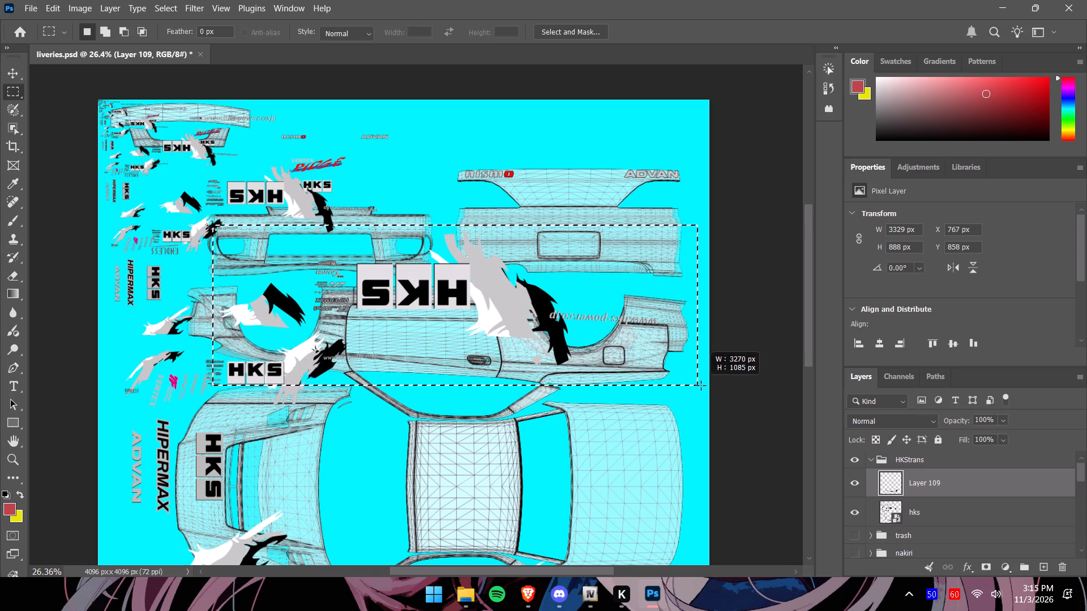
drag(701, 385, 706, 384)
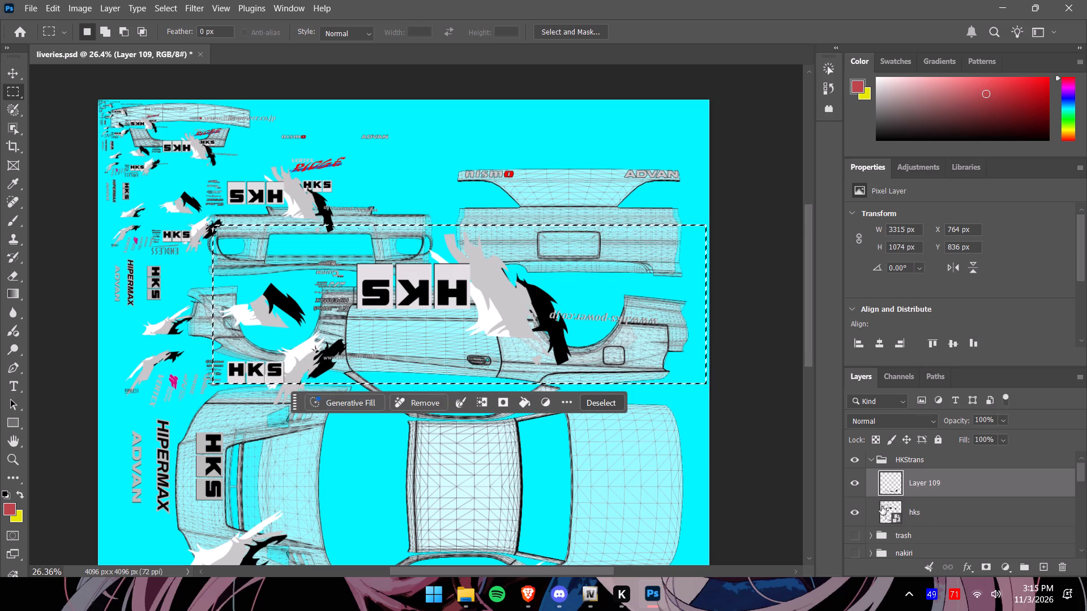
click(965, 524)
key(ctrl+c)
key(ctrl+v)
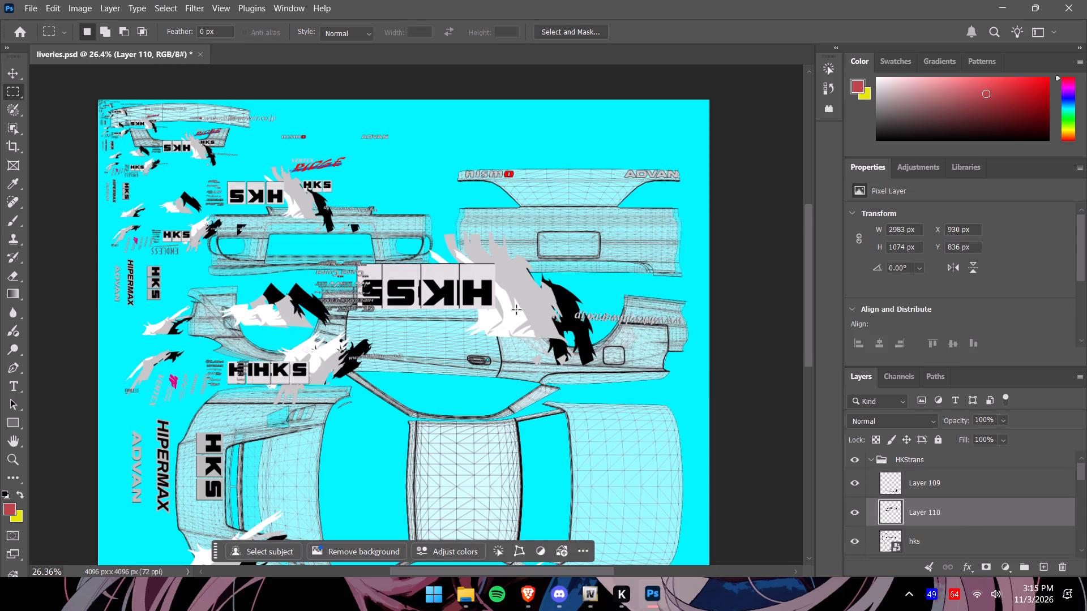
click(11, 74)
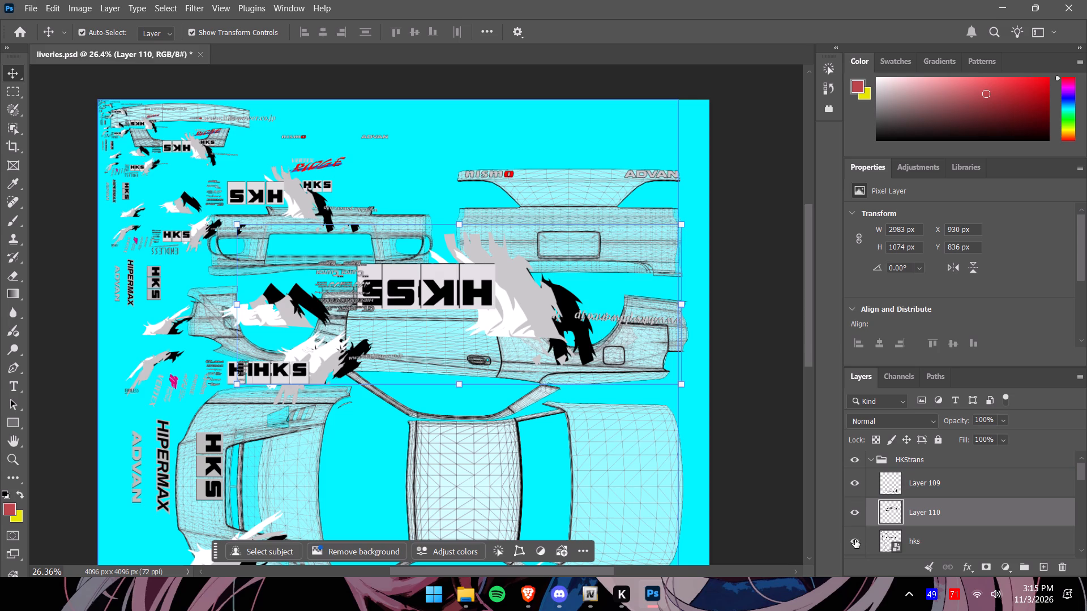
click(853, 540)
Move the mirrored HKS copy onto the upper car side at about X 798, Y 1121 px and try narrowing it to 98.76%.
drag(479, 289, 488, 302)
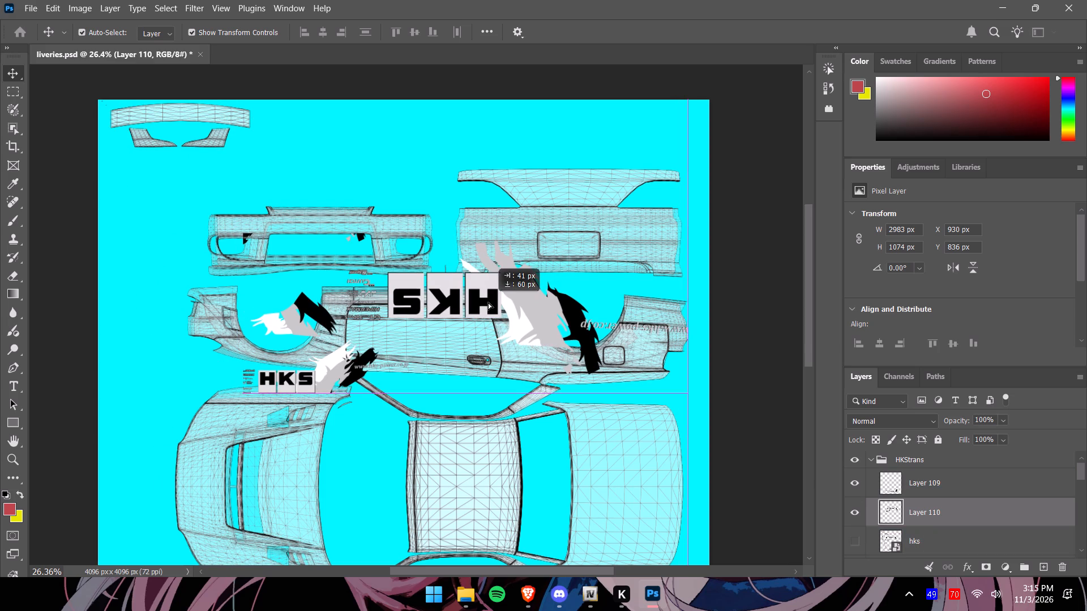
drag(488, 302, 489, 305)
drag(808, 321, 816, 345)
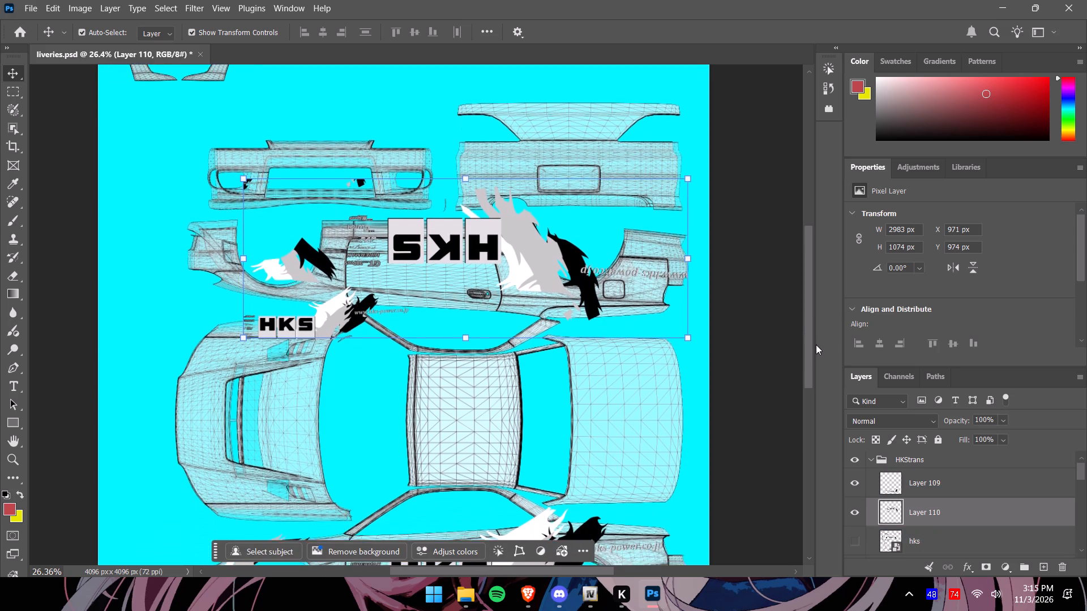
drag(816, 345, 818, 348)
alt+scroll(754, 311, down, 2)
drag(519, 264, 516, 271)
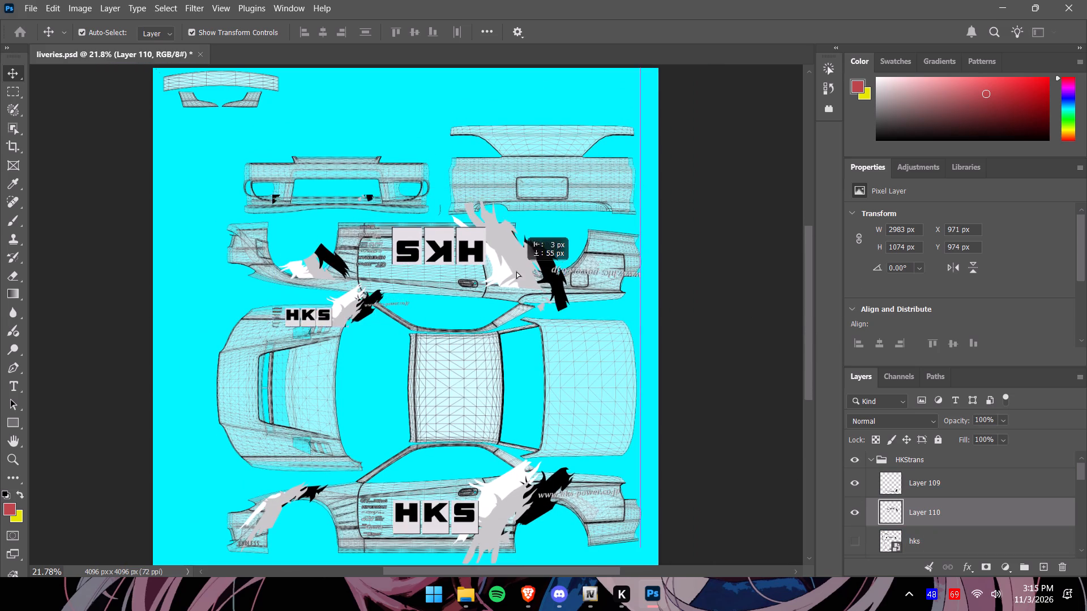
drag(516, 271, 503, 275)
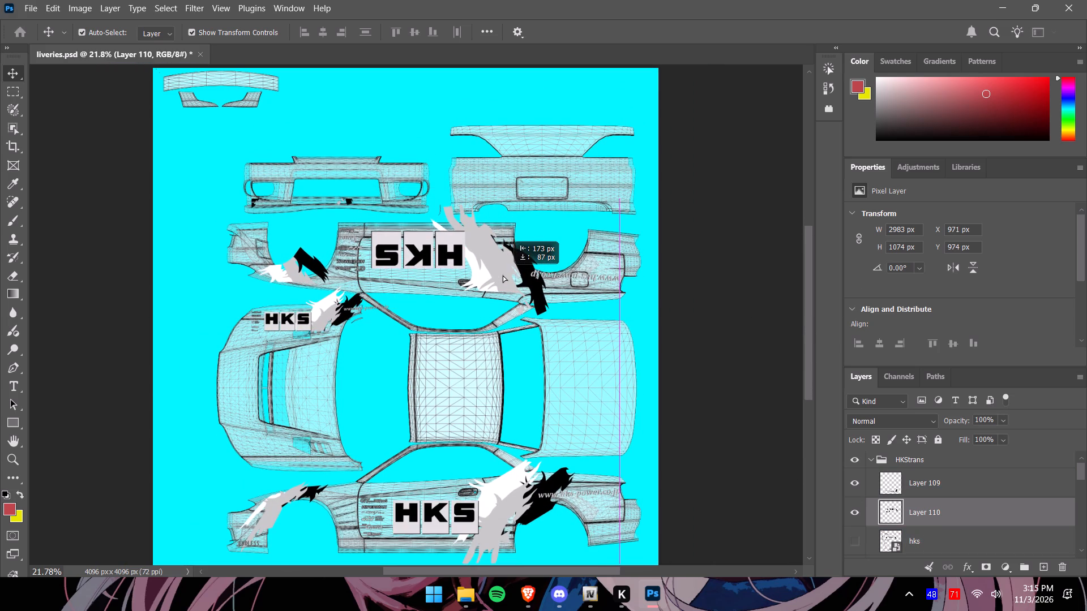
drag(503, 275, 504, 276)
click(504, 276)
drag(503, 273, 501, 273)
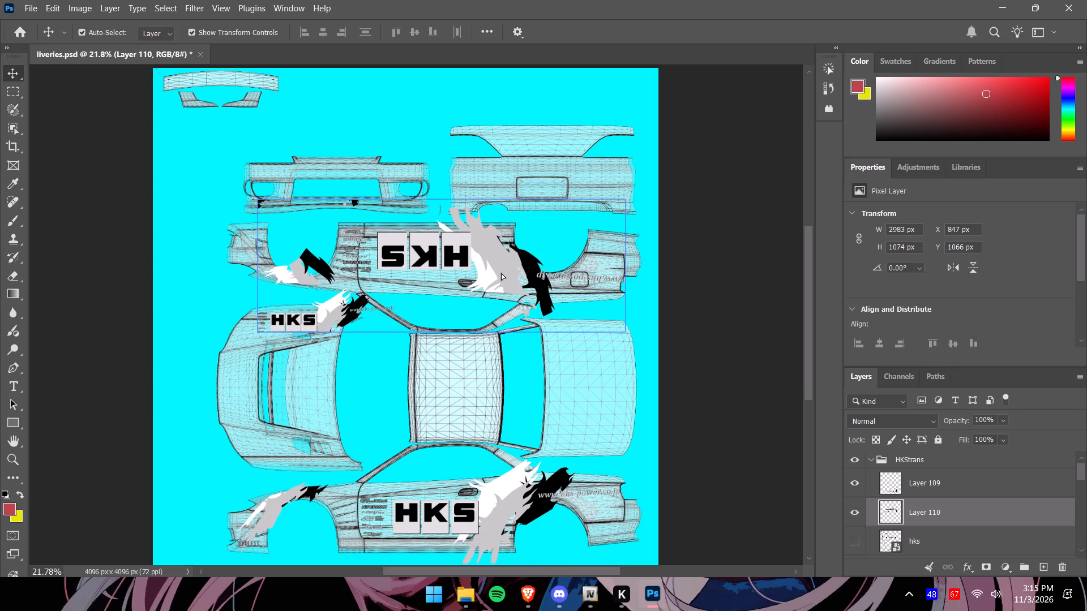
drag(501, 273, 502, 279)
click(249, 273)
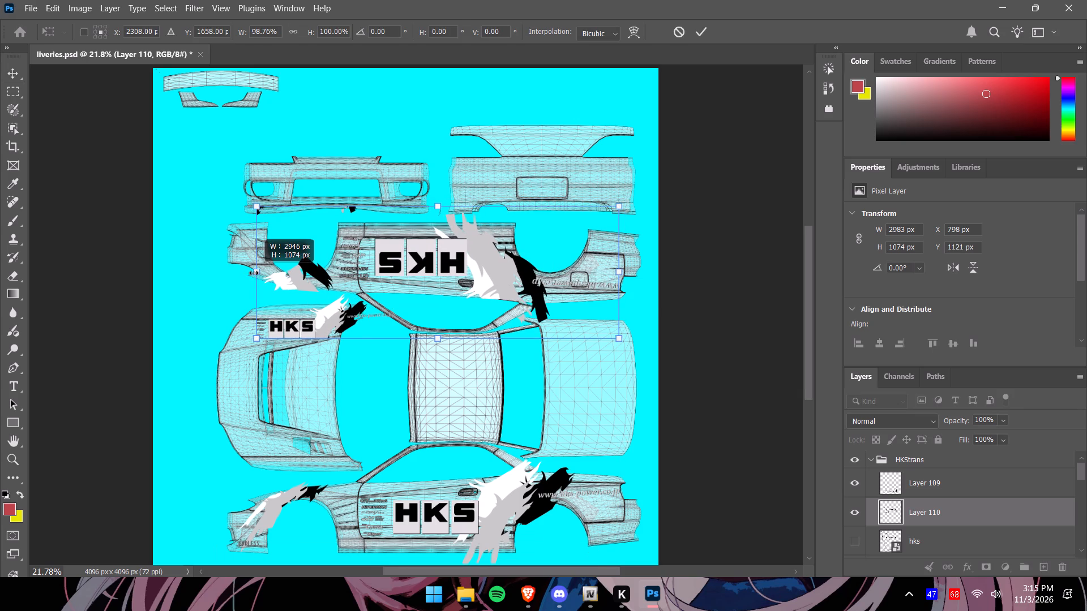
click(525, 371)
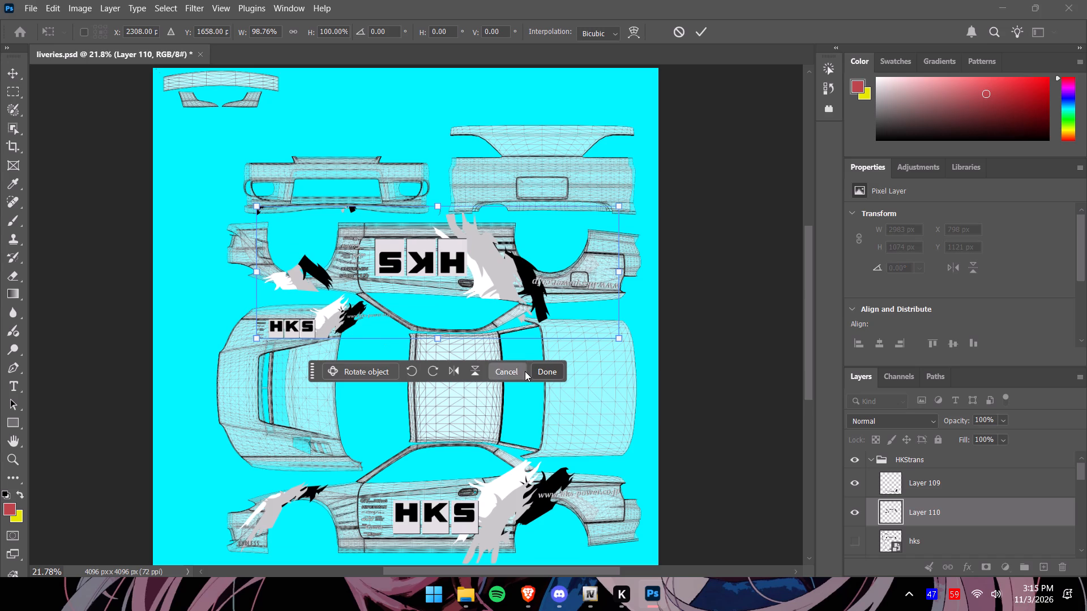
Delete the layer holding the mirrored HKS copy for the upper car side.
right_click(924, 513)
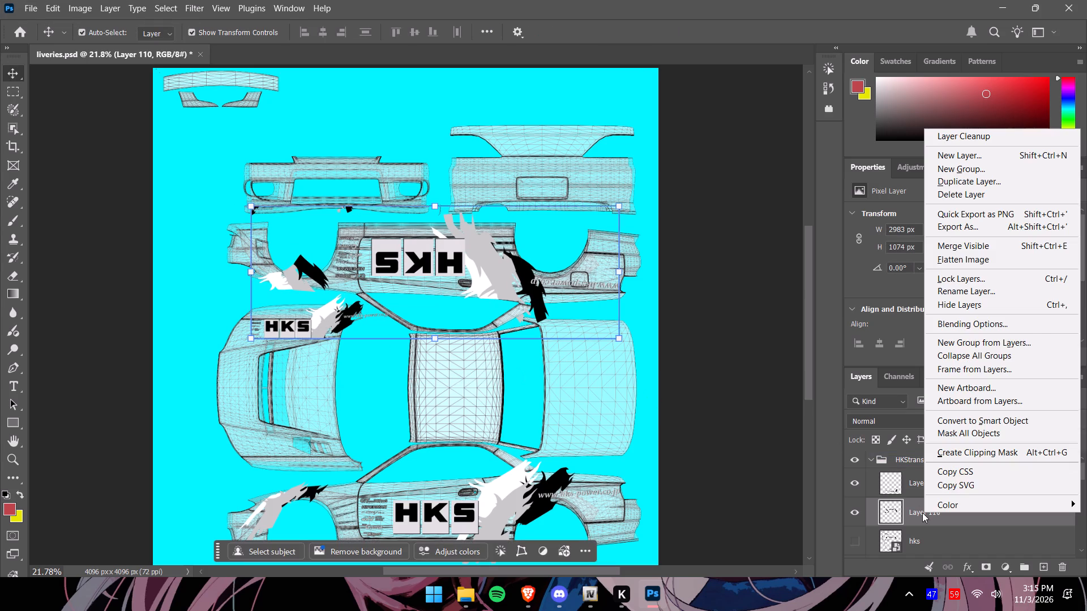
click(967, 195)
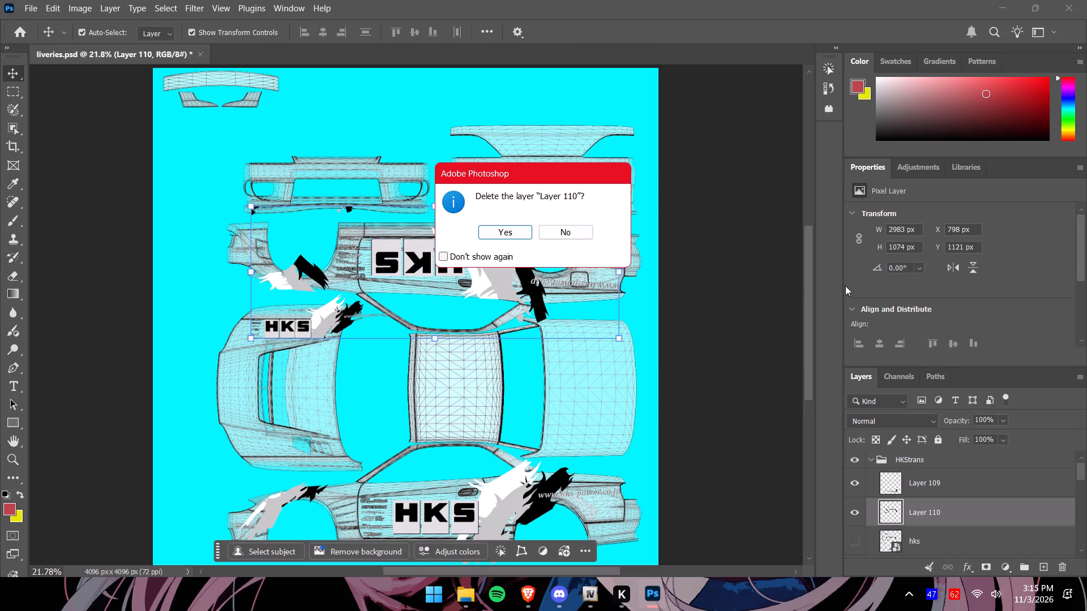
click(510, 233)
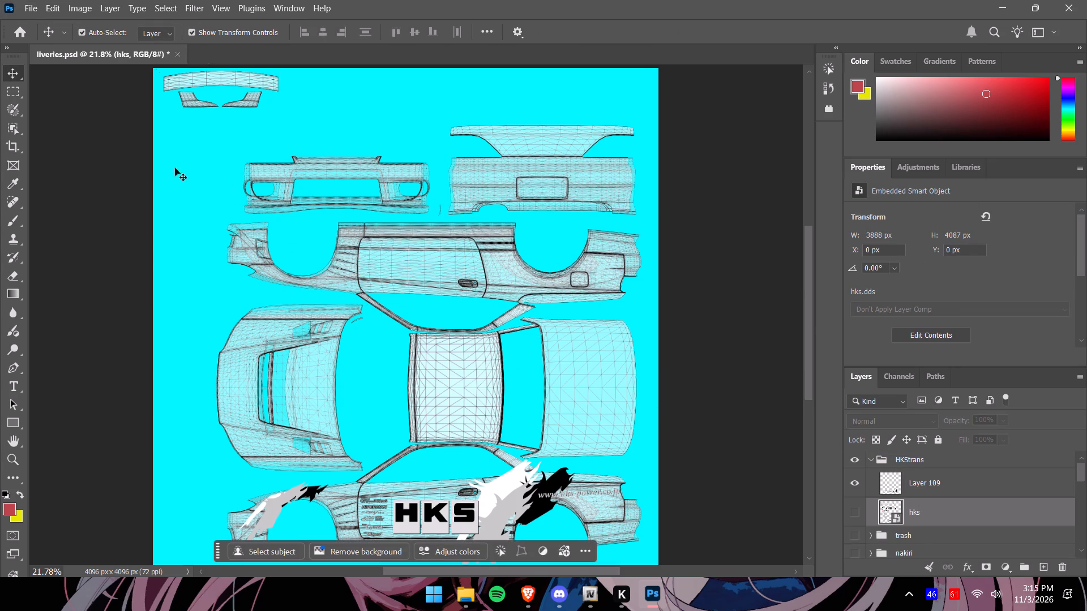
Show the original hks artwork again and examine its decals around the upper car side, front fender, hood and lower side.
click(16, 96)
click(855, 513)
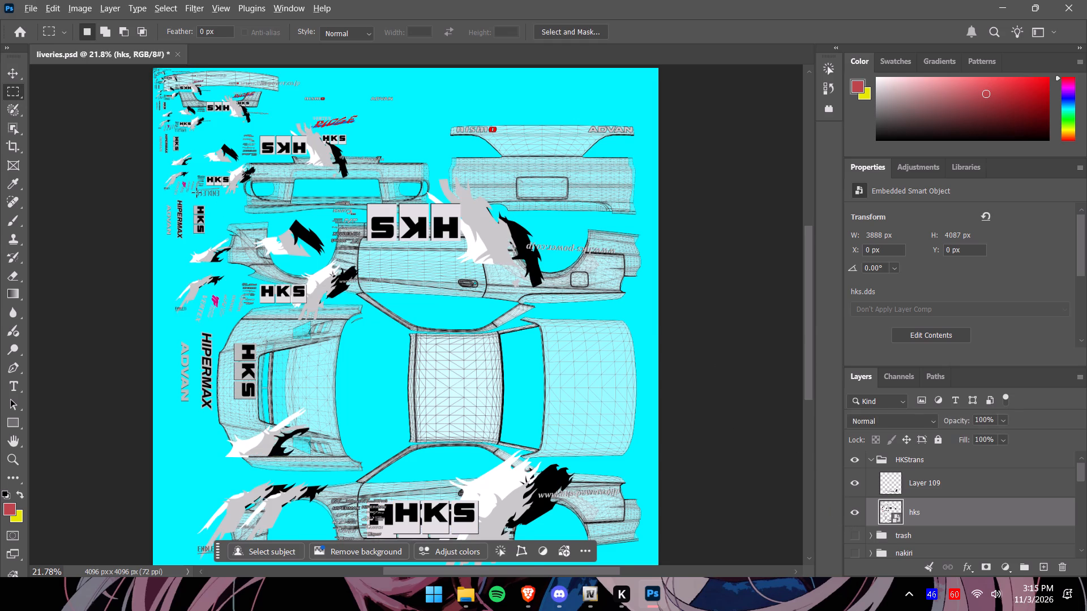
alt+scroll(196, 192, up, 6)
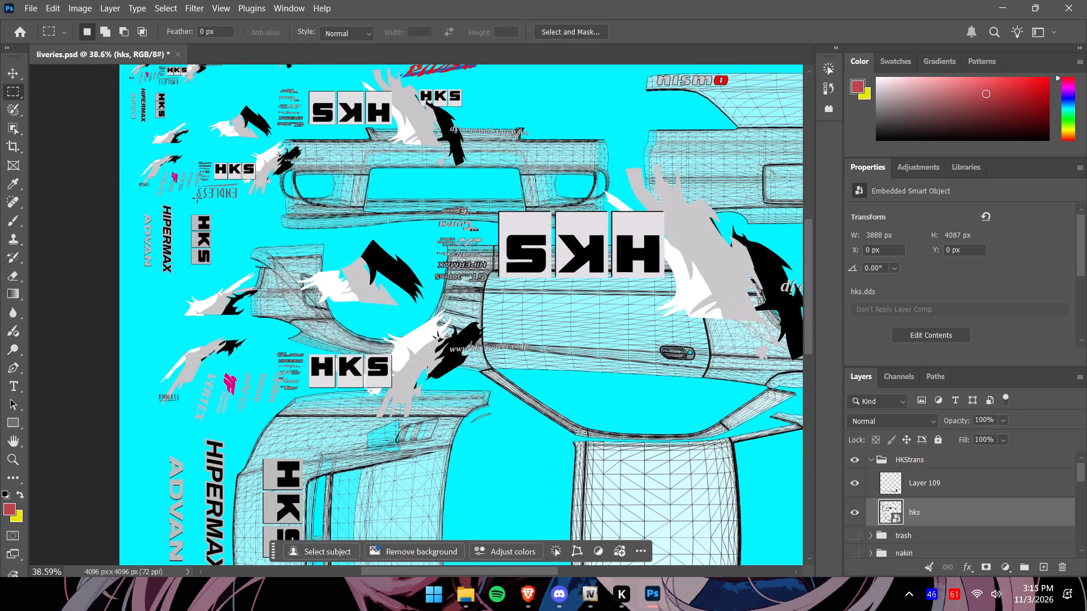
alt+scroll(201, 202, down, 7)
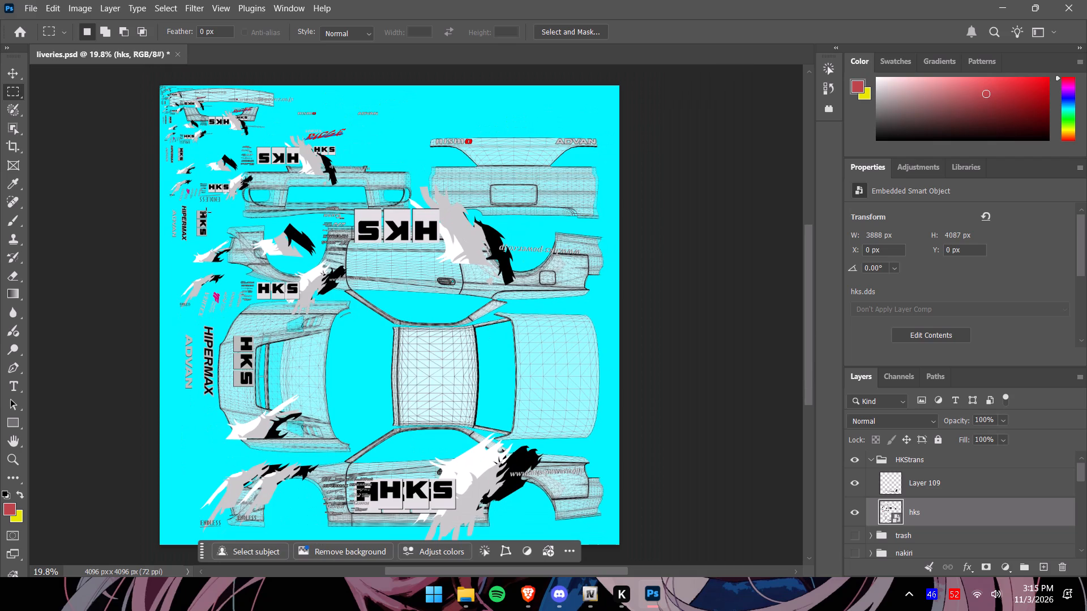
alt+scroll(229, 204, up, 8)
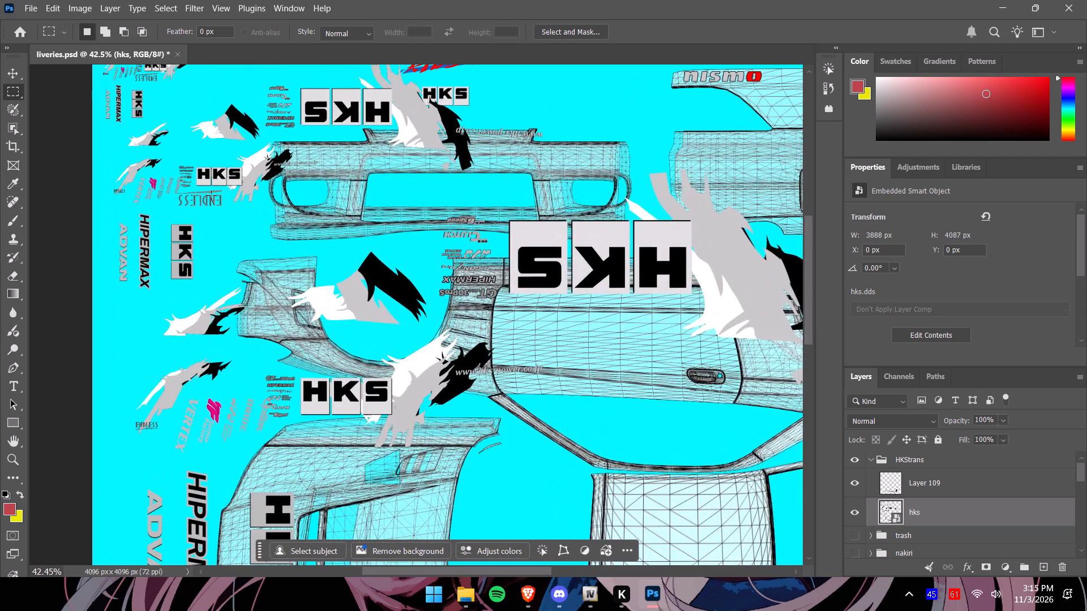
alt+scroll(211, 195, up, 4)
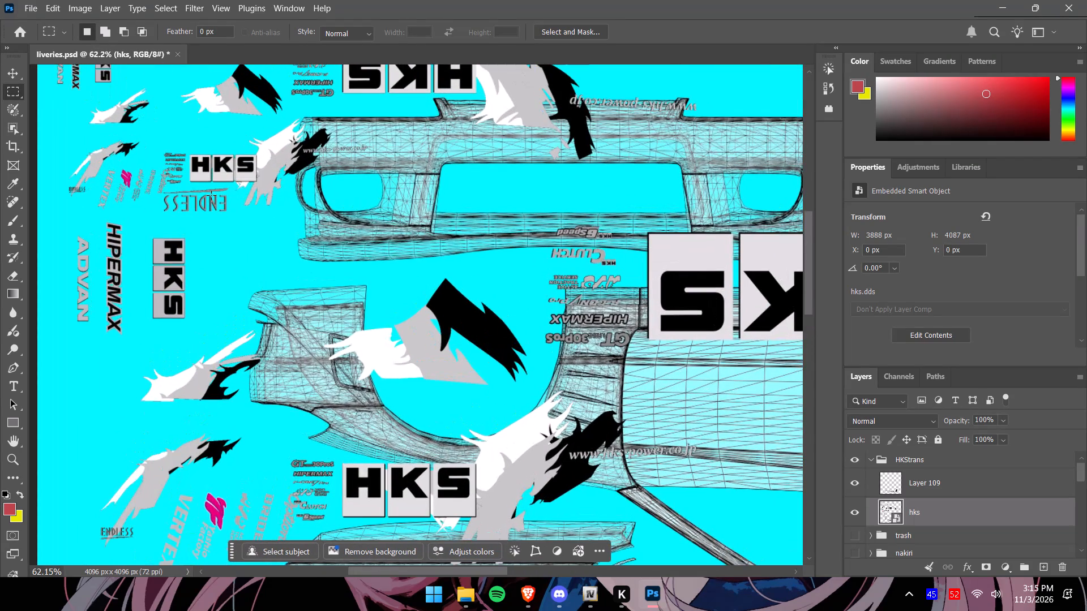
alt+scroll(211, 195, down, 2)
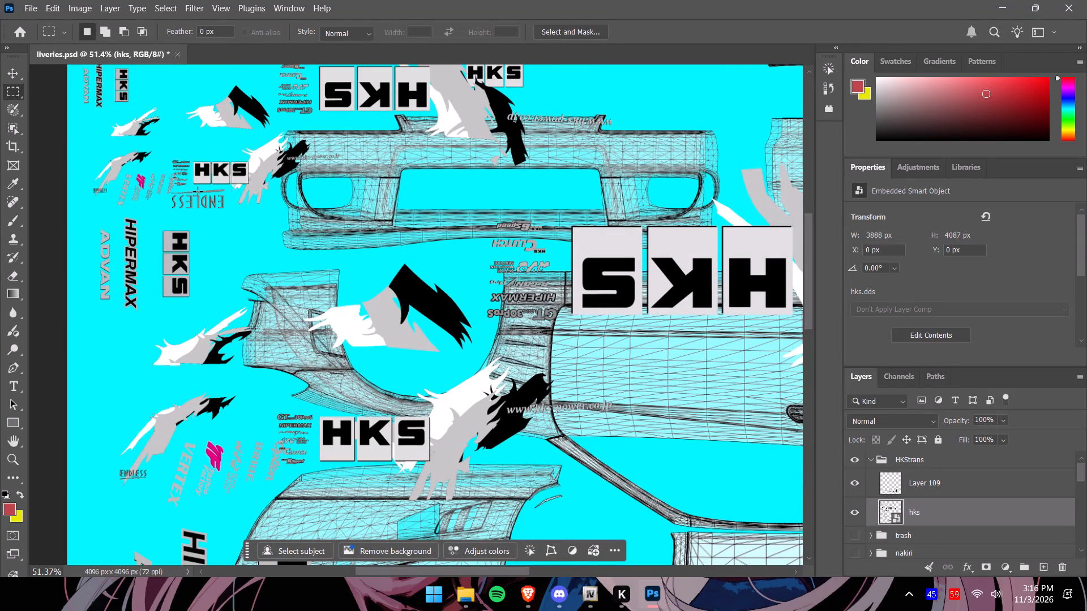
alt+scroll(198, 191, down, 4)
drag(809, 285, 809, 291)
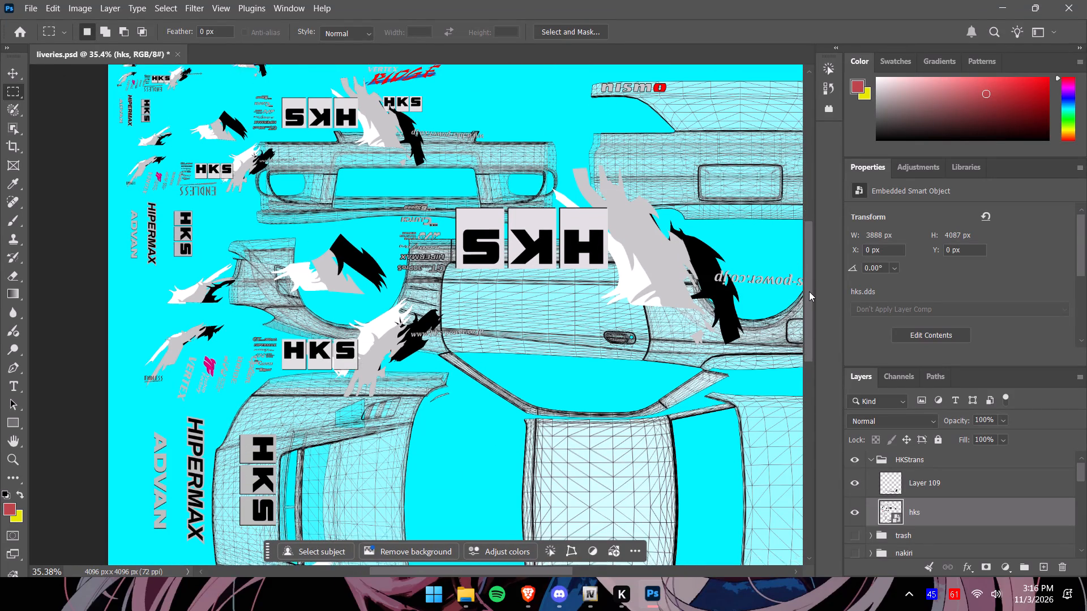
drag(809, 291, 818, 355)
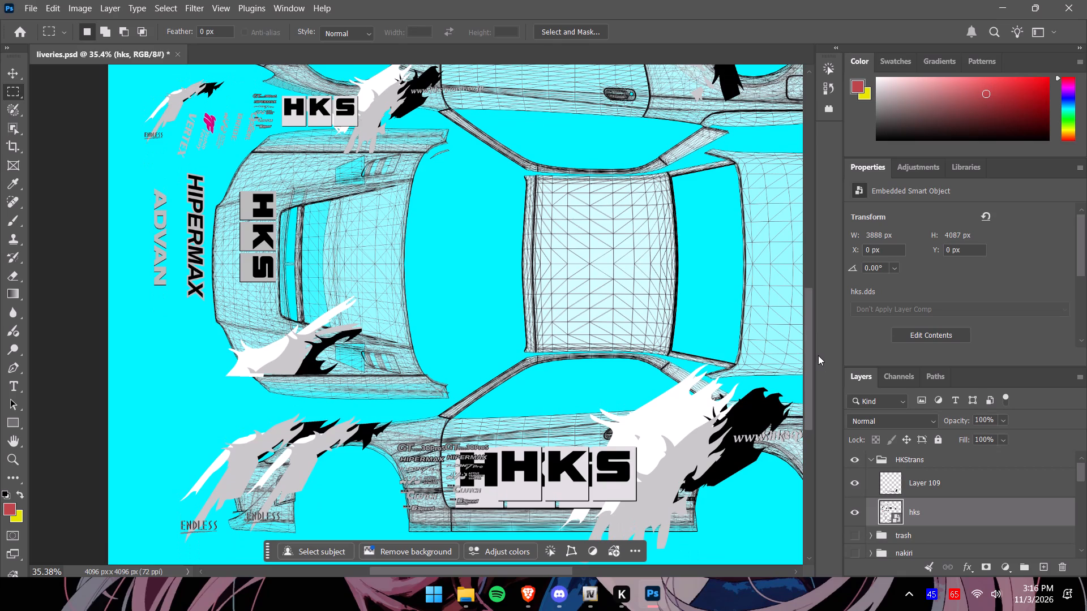
Copy the hks artwork over the upper car side, about 3447 by 1001 px, onto a new layer and hide the original.
drag(818, 355, 800, 299)
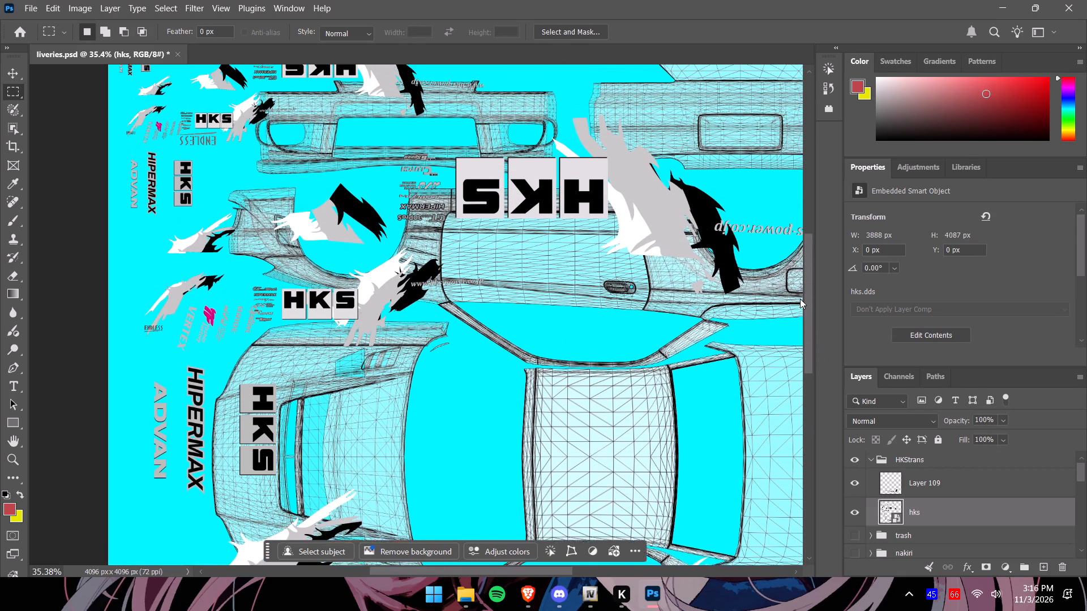
drag(800, 299, 795, 288)
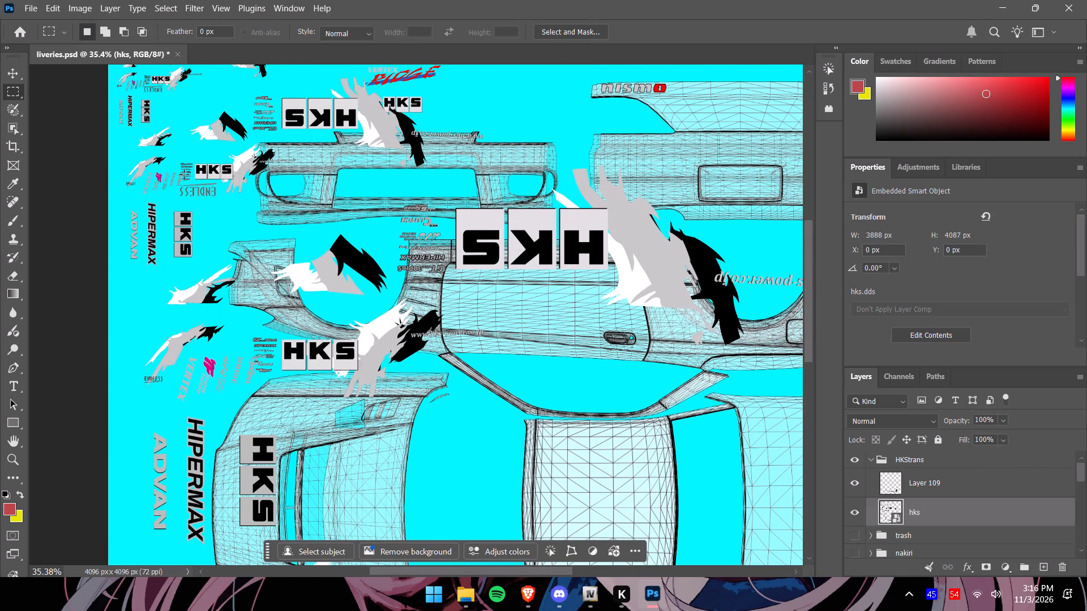
drag(168, 170, 687, 354)
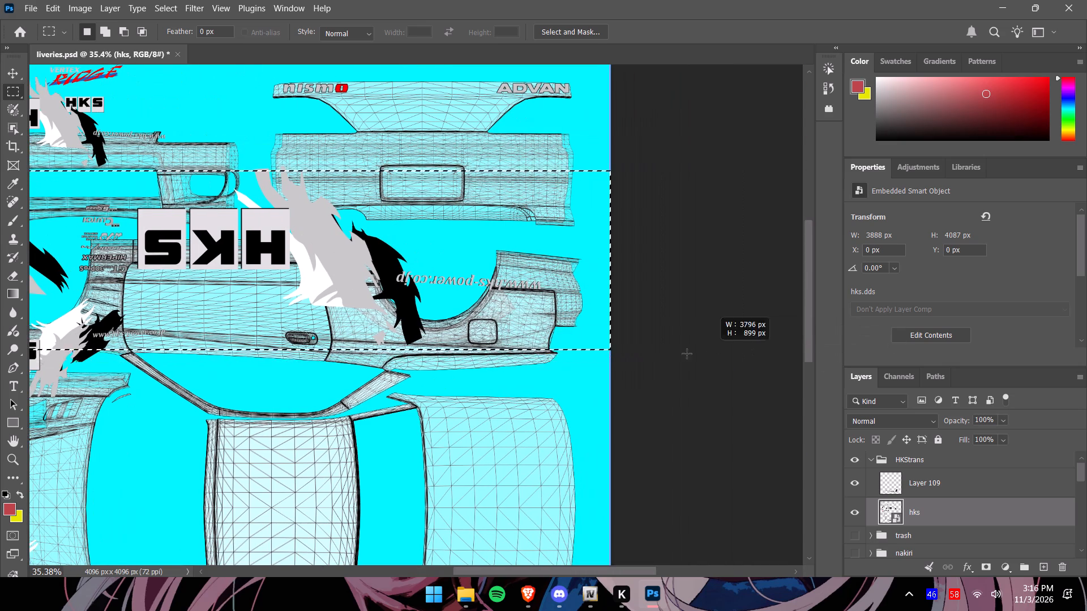
drag(687, 354, 645, 374)
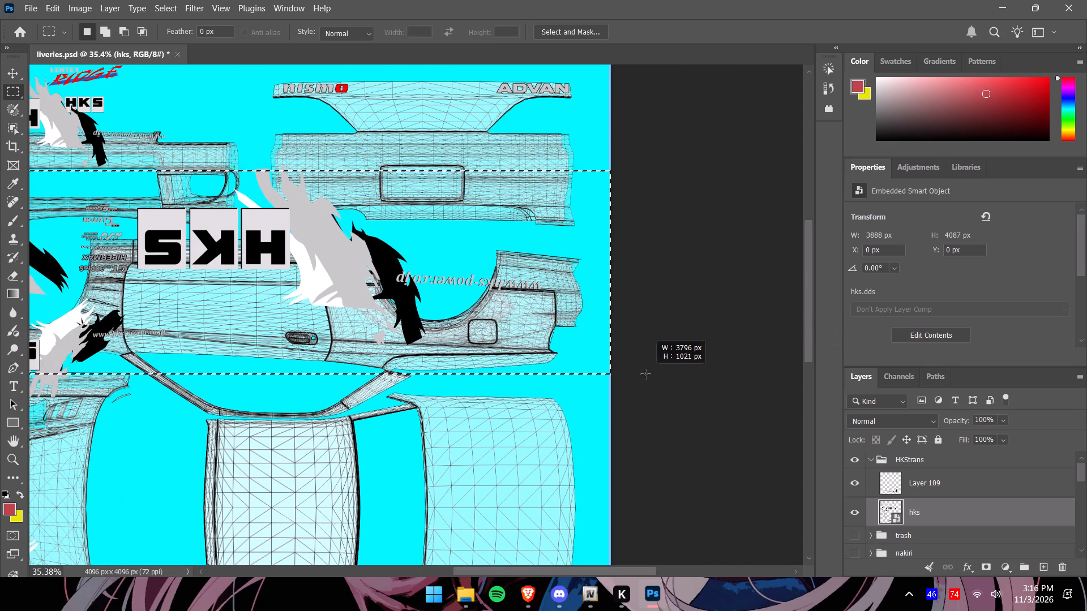
drag(645, 374, 611, 368)
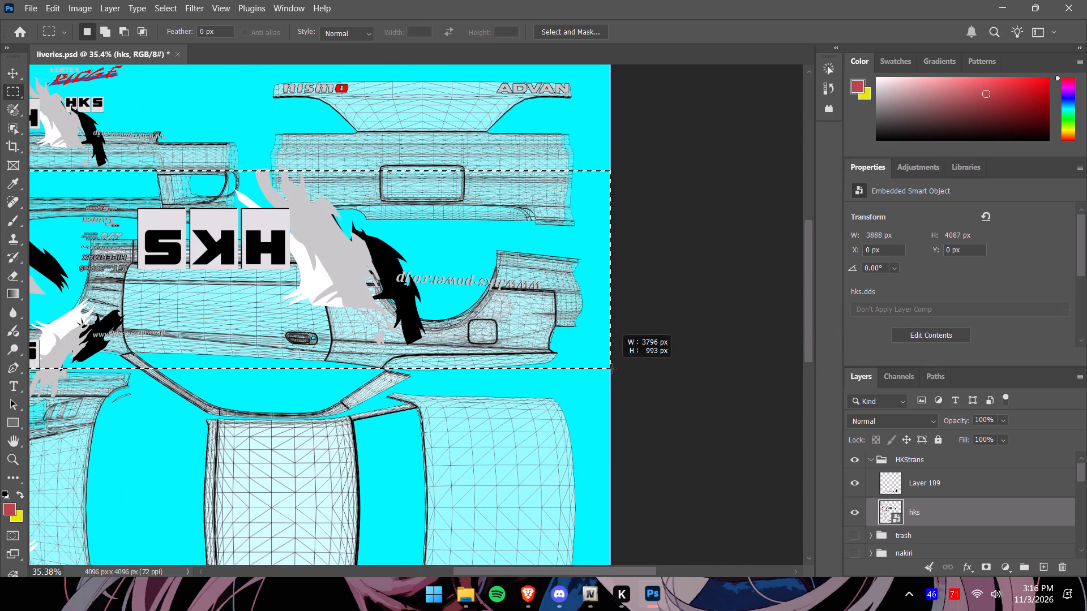
drag(611, 368, 611, 370)
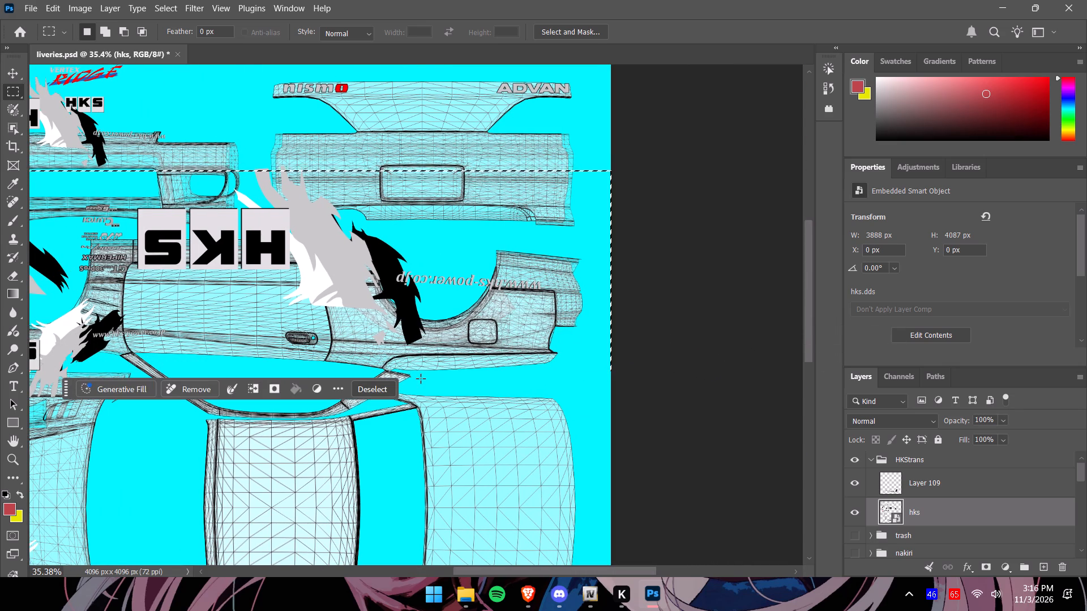
key(ctrl+c)
key(ctrl+v)
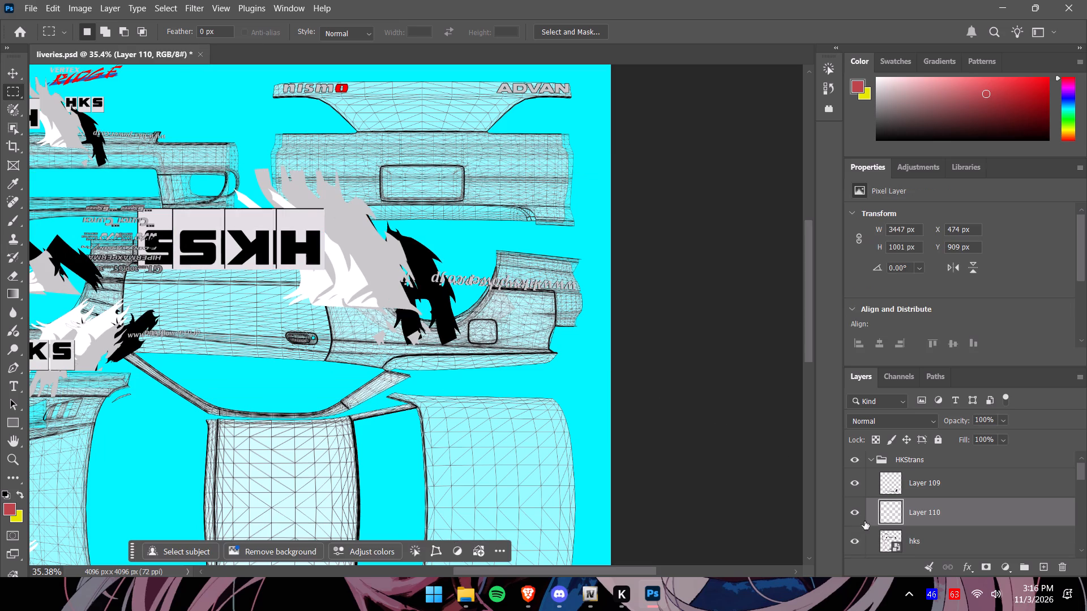
click(855, 541)
Move the copied artwork down onto the upper car side and scale it to 91.76% width and 94.71% height.
alt+scroll(547, 395, down, 10)
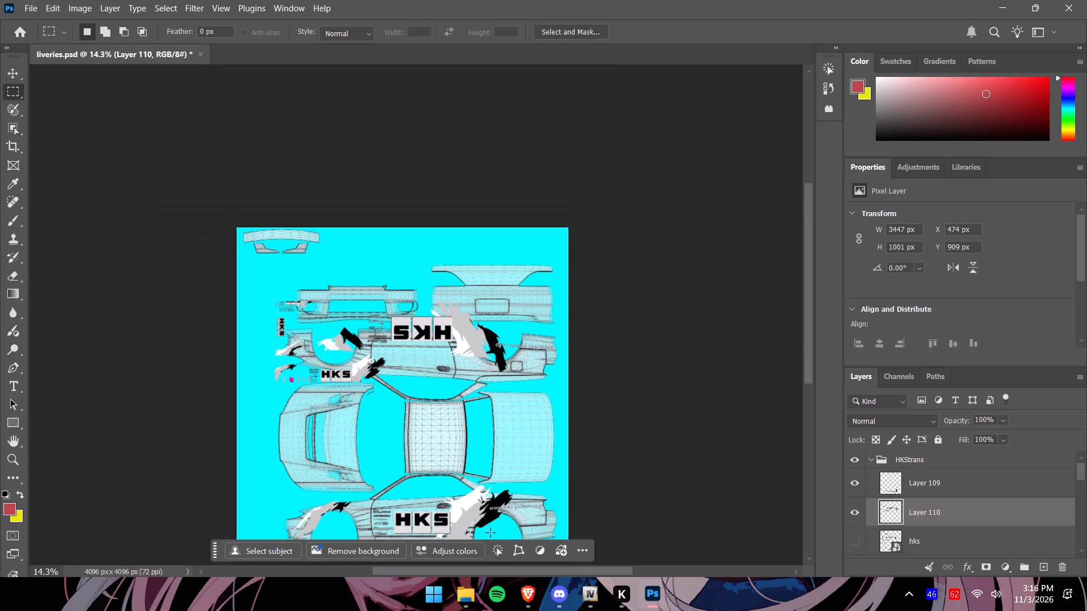
drag(489, 569, 474, 570)
drag(805, 356, 805, 370)
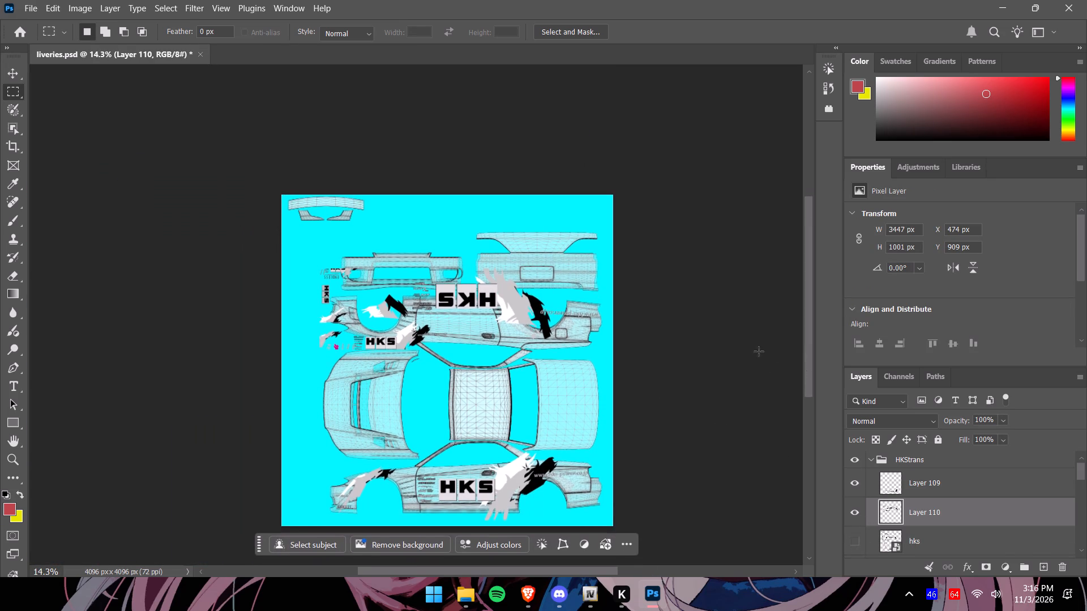
alt+scroll(534, 298, up, 4)
click(6, 75)
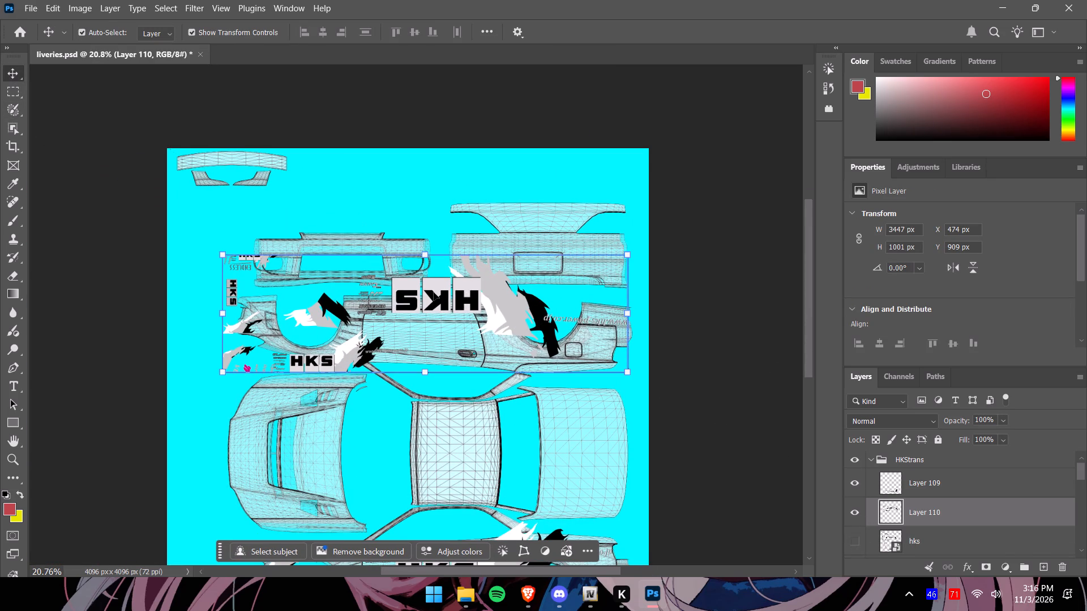
drag(442, 299, 426, 330)
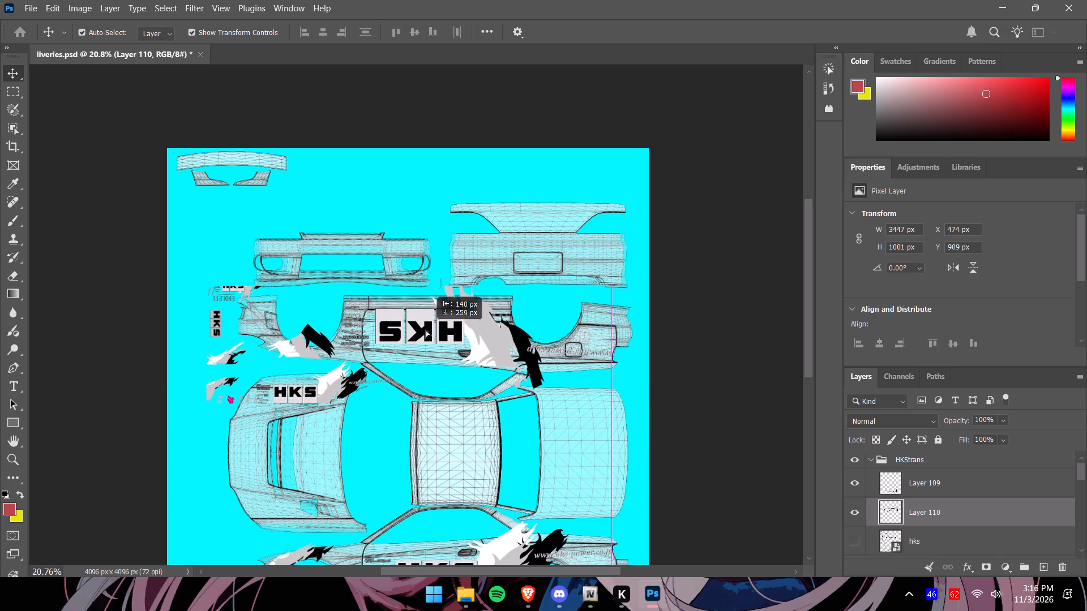
drag(426, 330, 426, 330)
drag(206, 343, 238, 345)
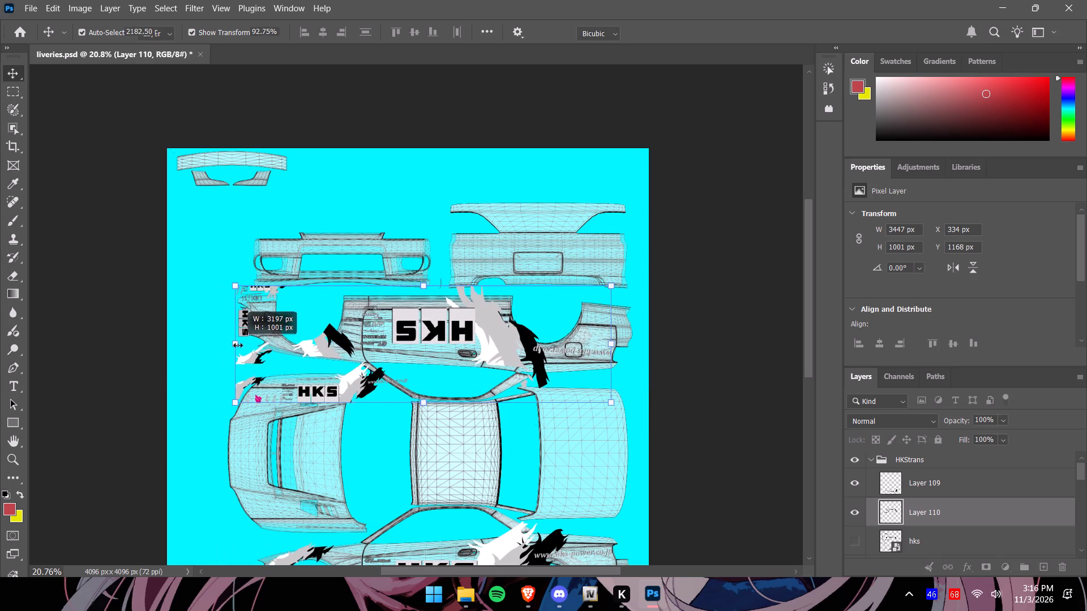
drag(238, 345, 239, 346)
drag(425, 286, 426, 291)
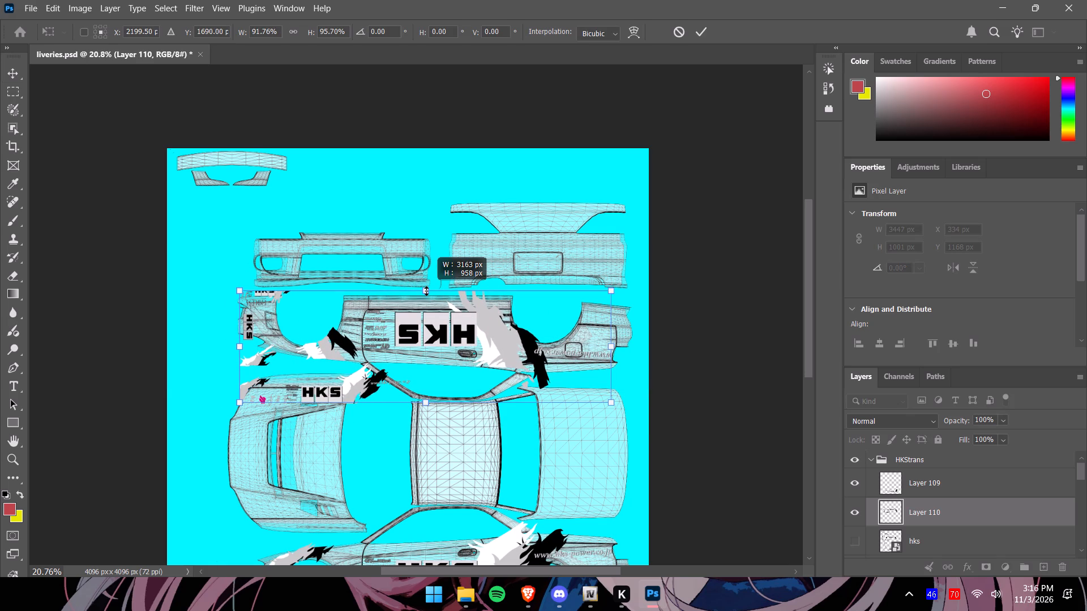
drag(426, 291, 426, 292)
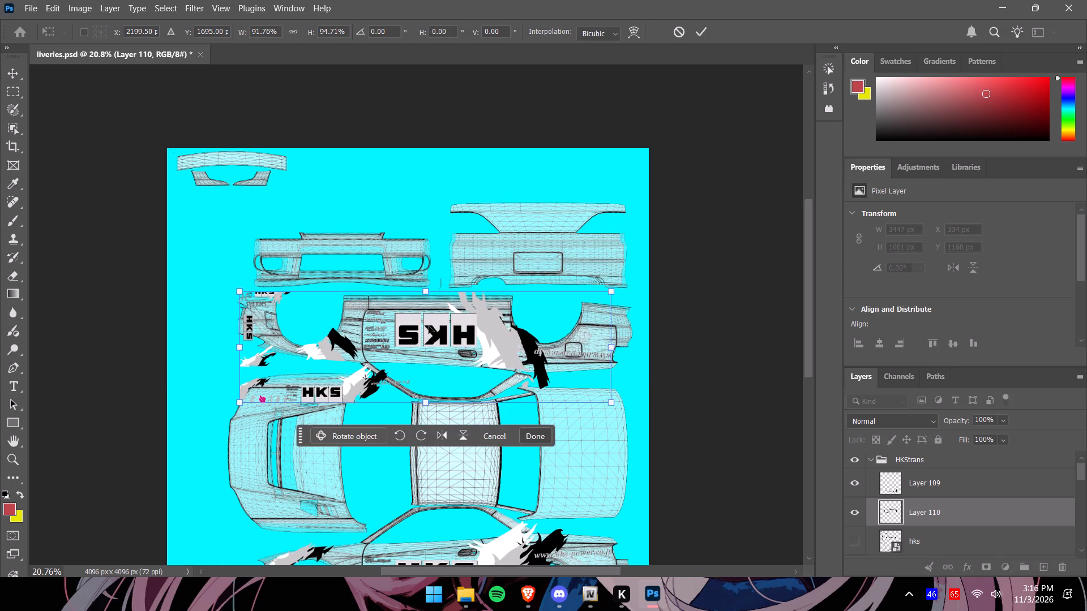
Apply the scaling, and erase the stray flame below the upper side's front fender and the rotated HKS logo at its front end.
alt+scroll(316, 351, up, 7)
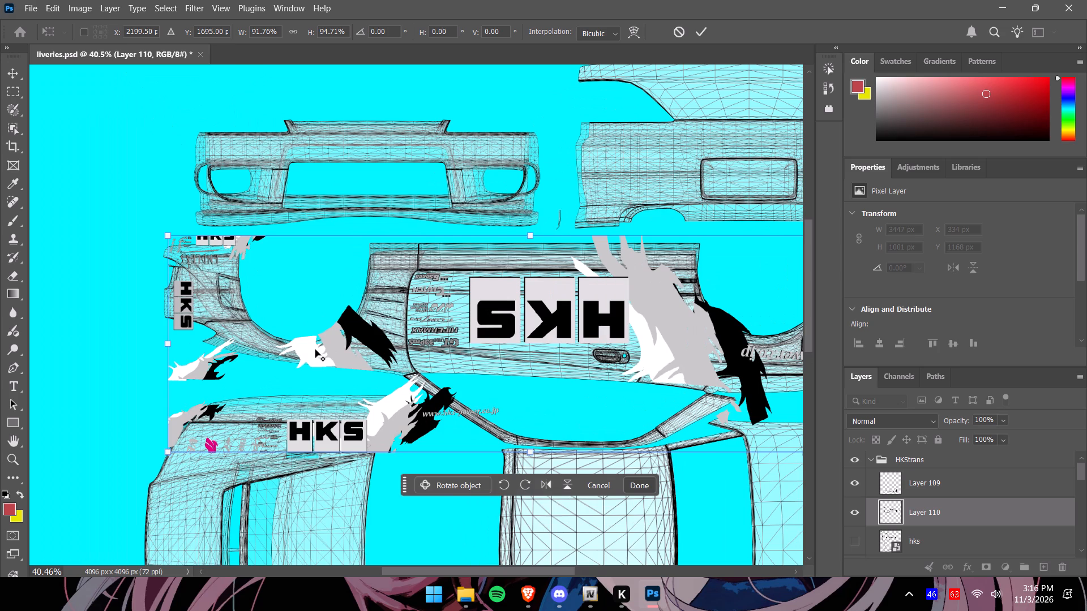
drag(806, 304, 801, 389)
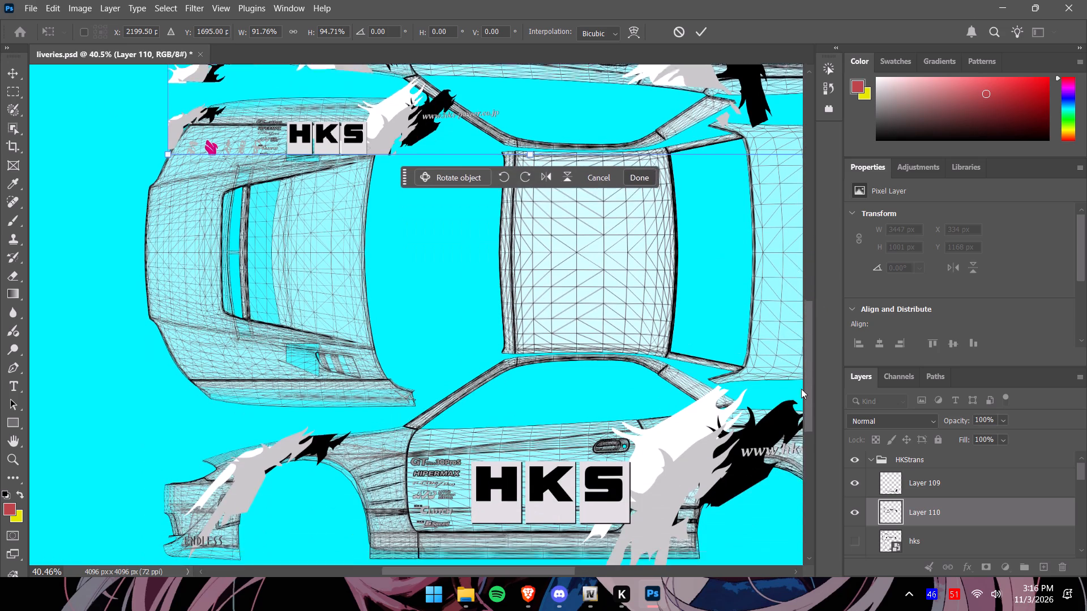
drag(801, 389, 790, 338)
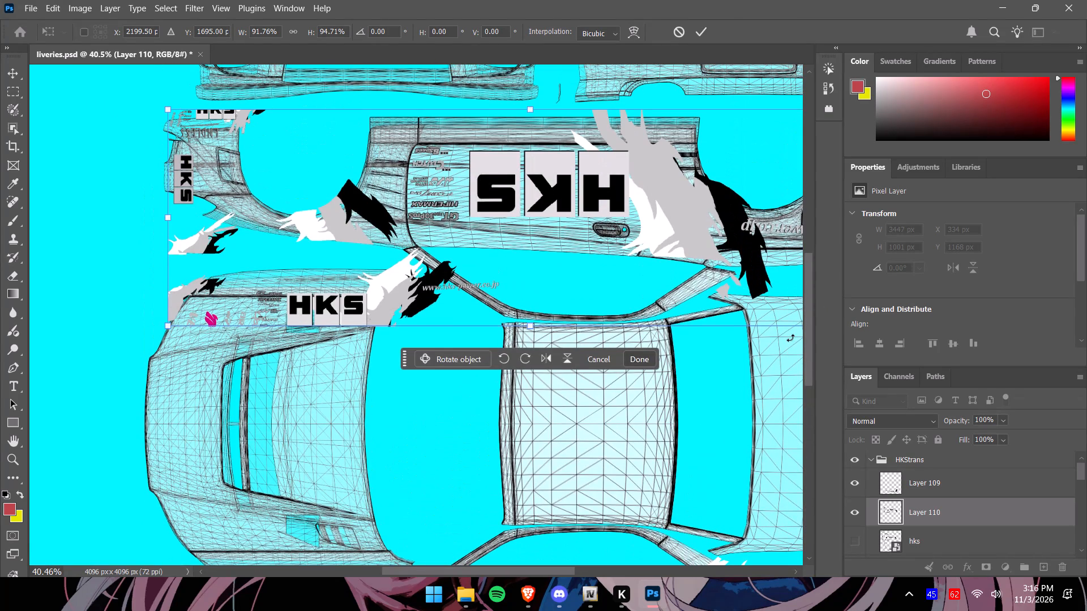
drag(790, 338, 783, 330)
alt+scroll(170, 143, up, 9)
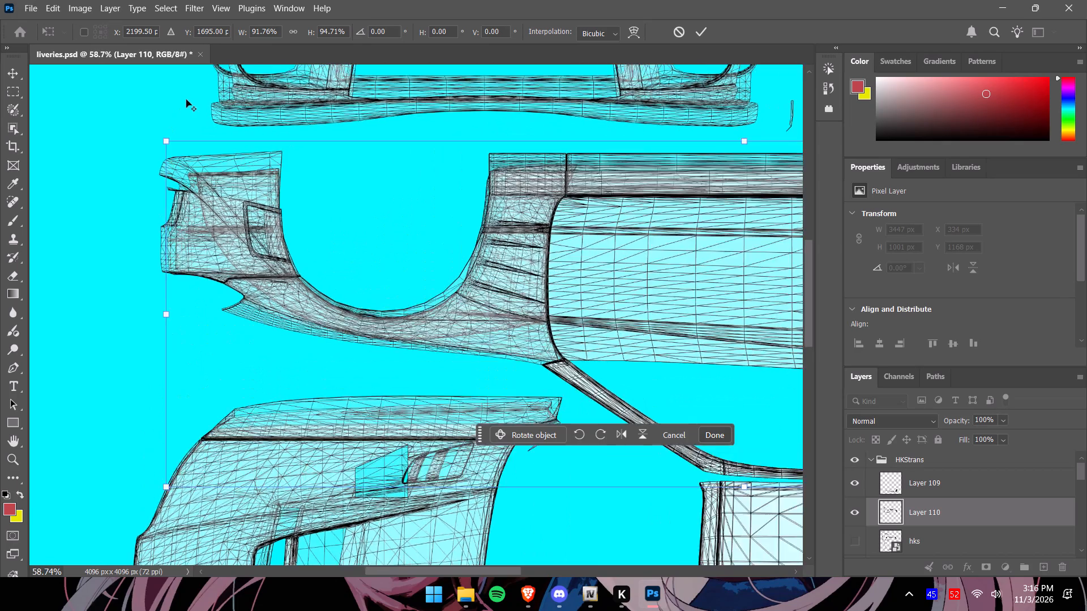
alt+scroll(214, 124, up, 4)
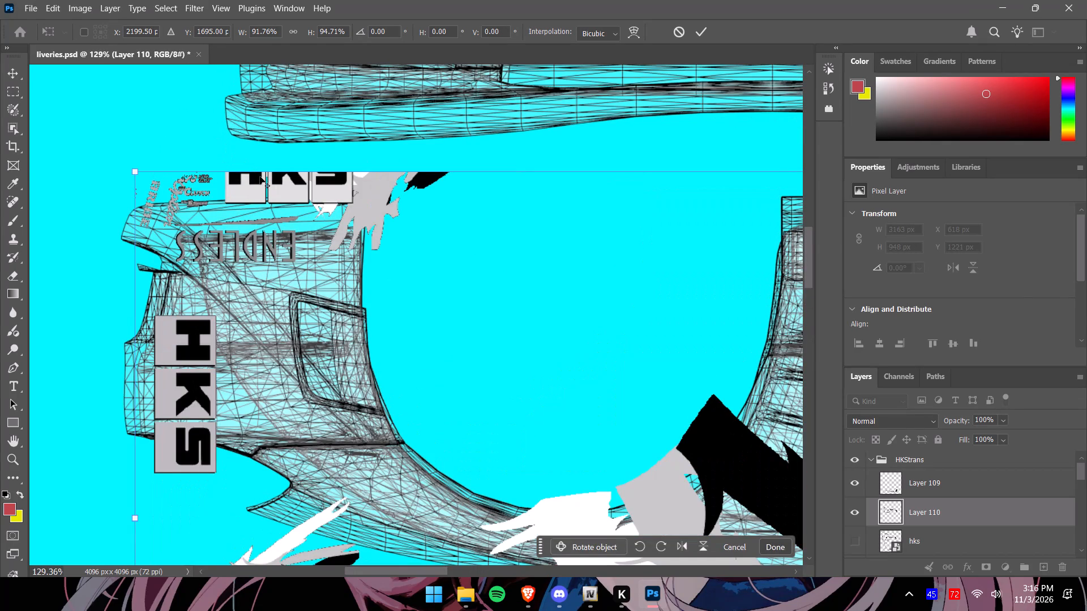
alt+scroll(259, 177, down, 6)
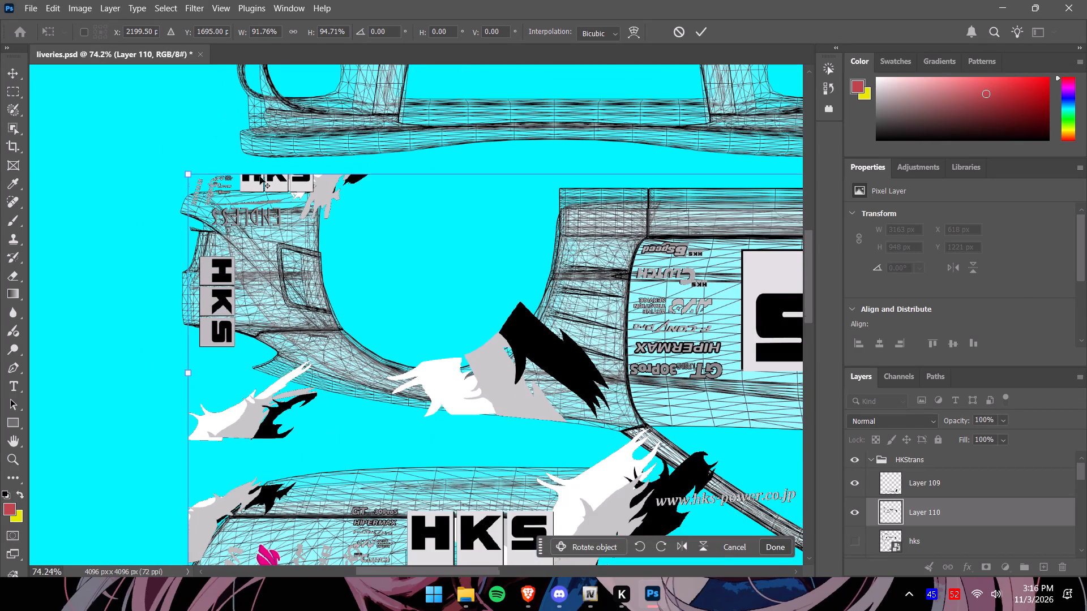
click(13, 280)
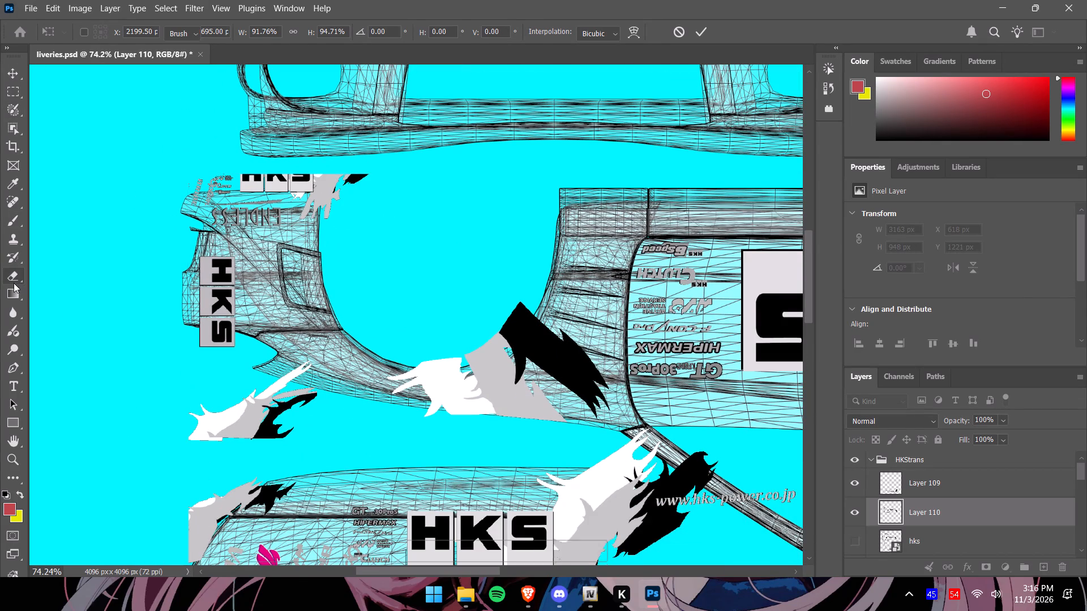
drag(192, 432, 261, 393)
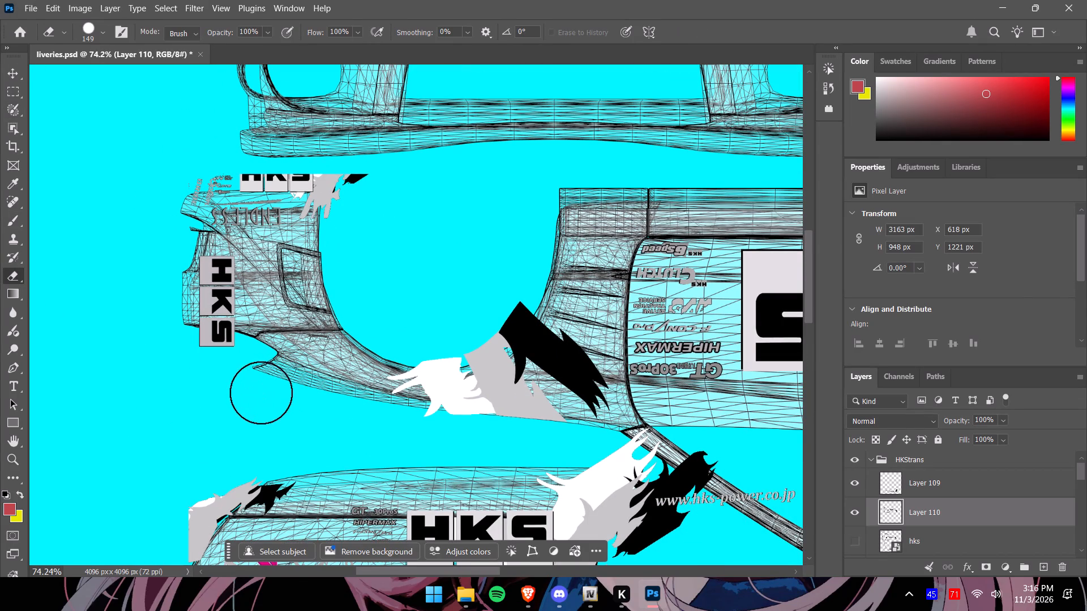
drag(261, 393, 209, 286)
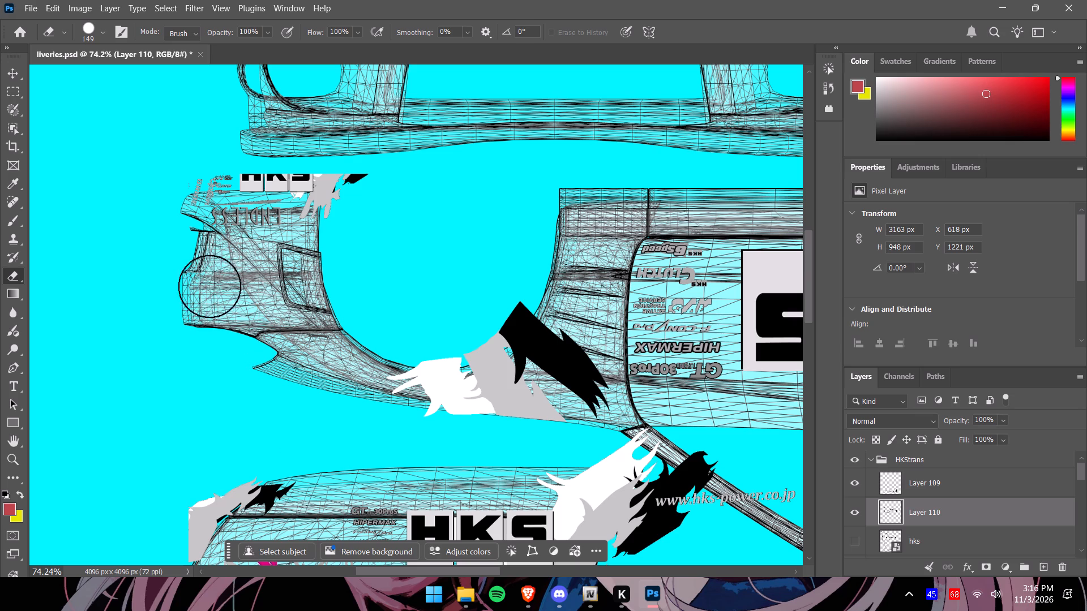
drag(209, 286, 245, 282)
With a 42 px eraser, remove the small sponsor logos and the H tile of the cut-off HKS logo above the front fender.
alt+scroll(172, 155, up, 16)
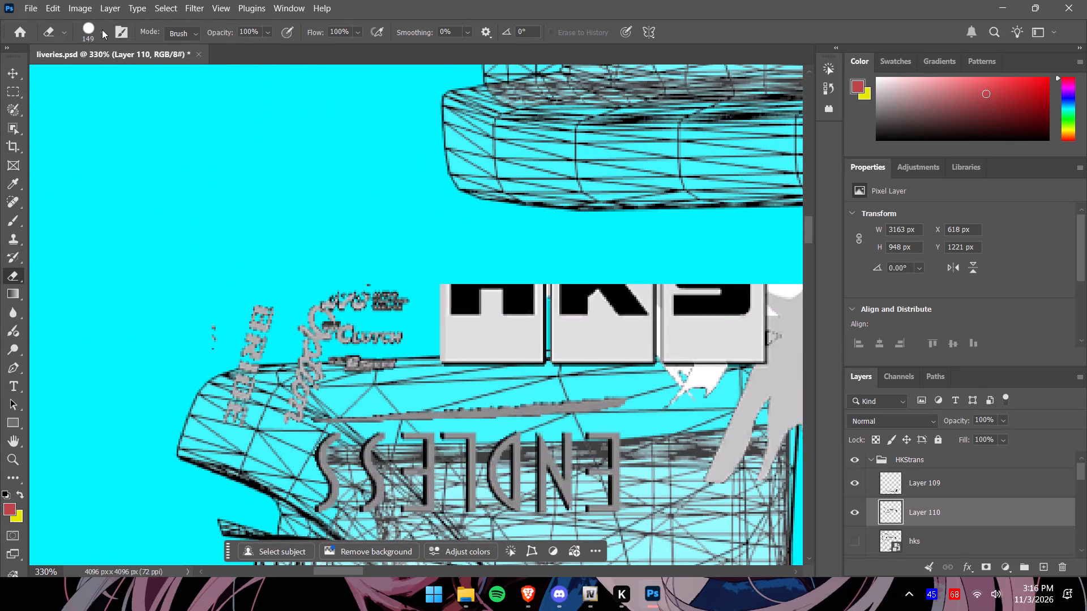
click(101, 29)
drag(131, 80, 98, 72)
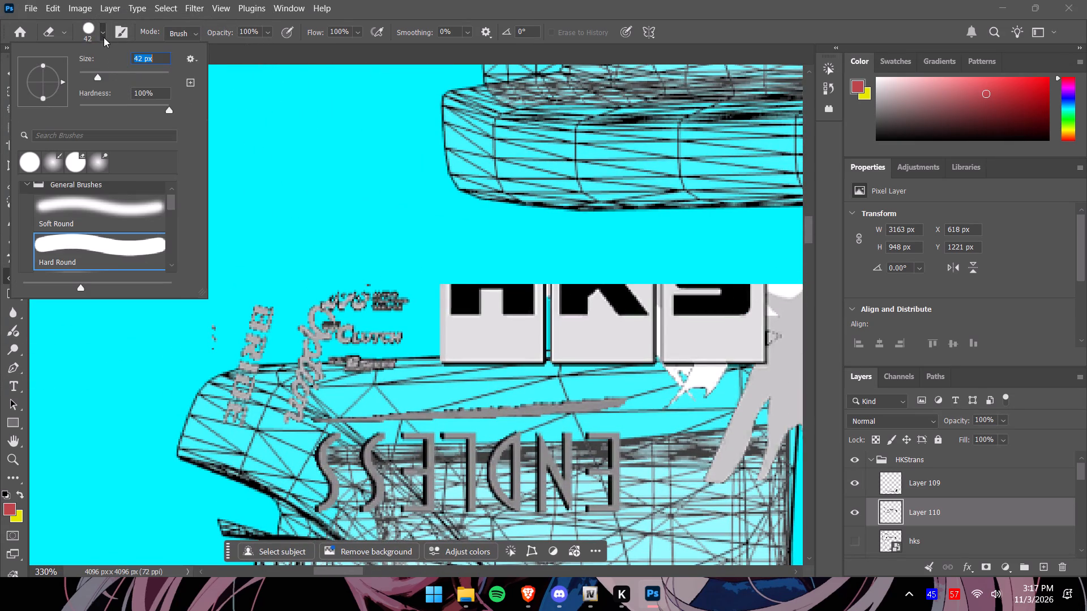
click(102, 35)
drag(250, 300, 243, 407)
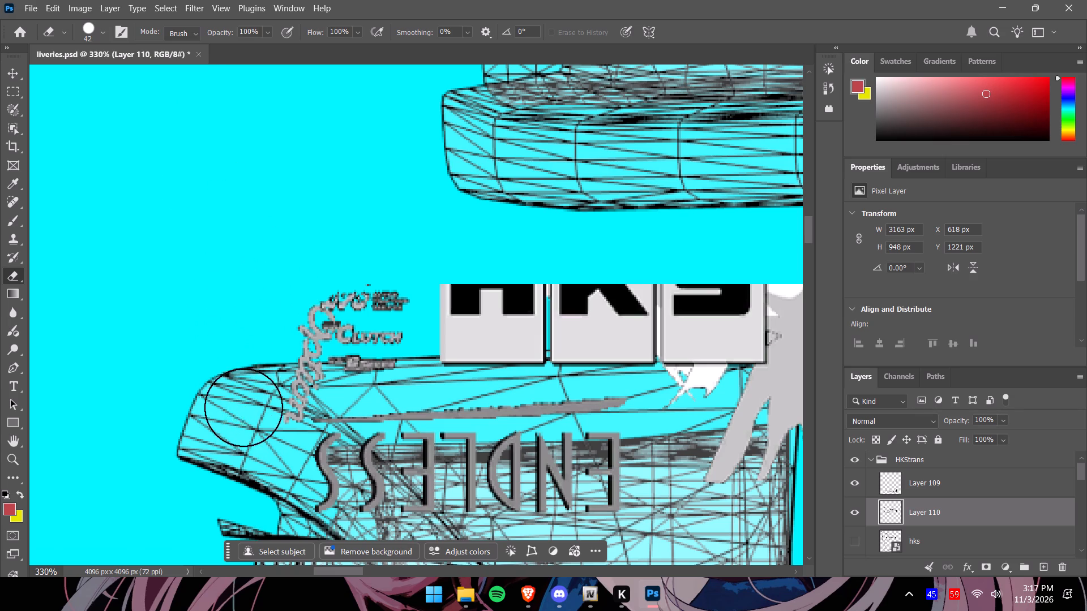
drag(243, 407, 296, 367)
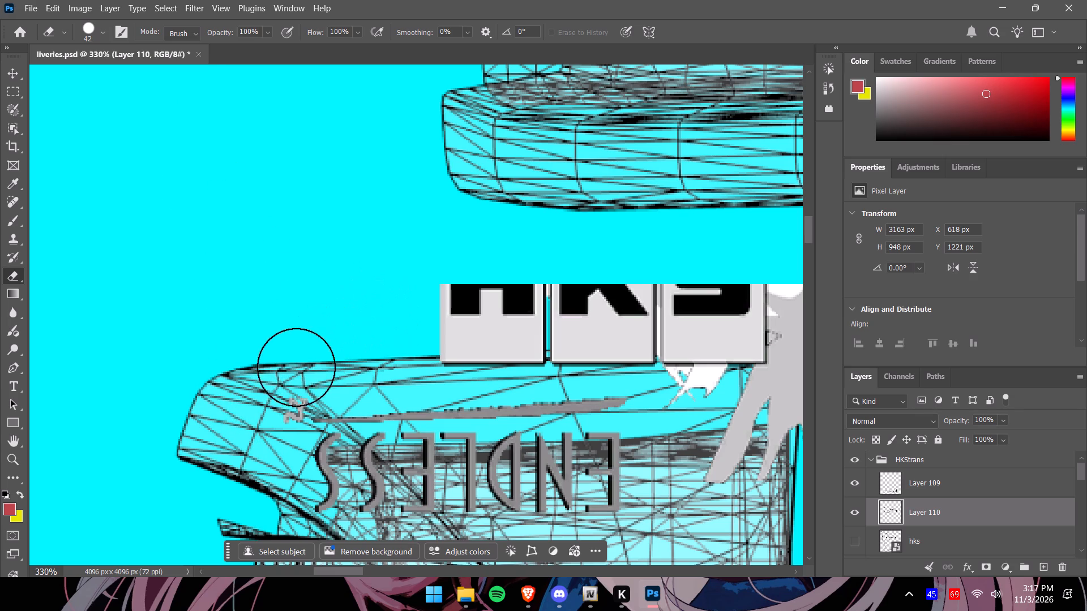
drag(296, 367, 400, 295)
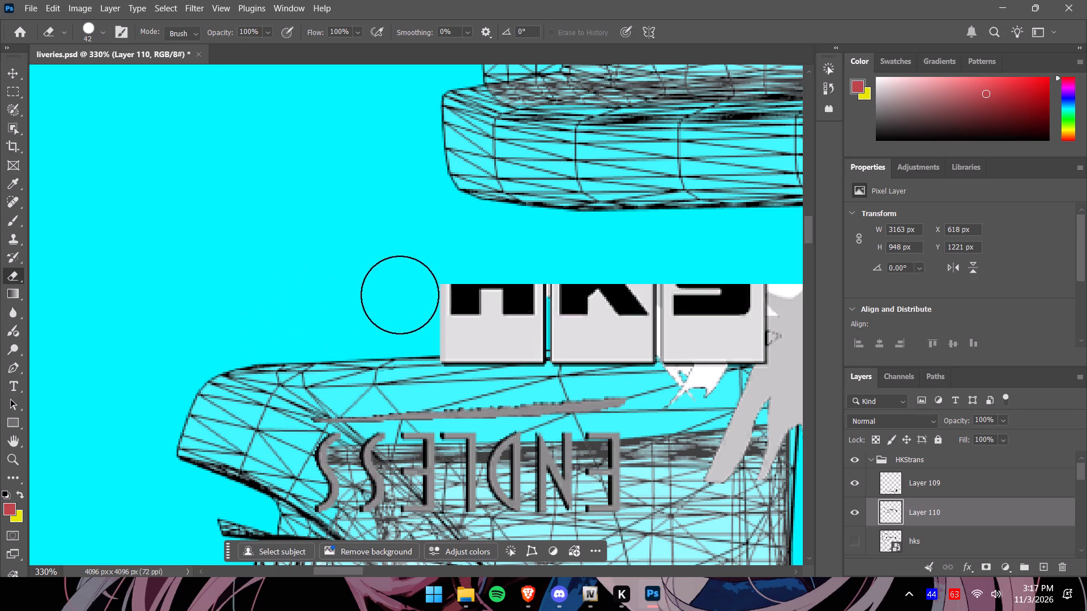
drag(400, 295, 543, 355)
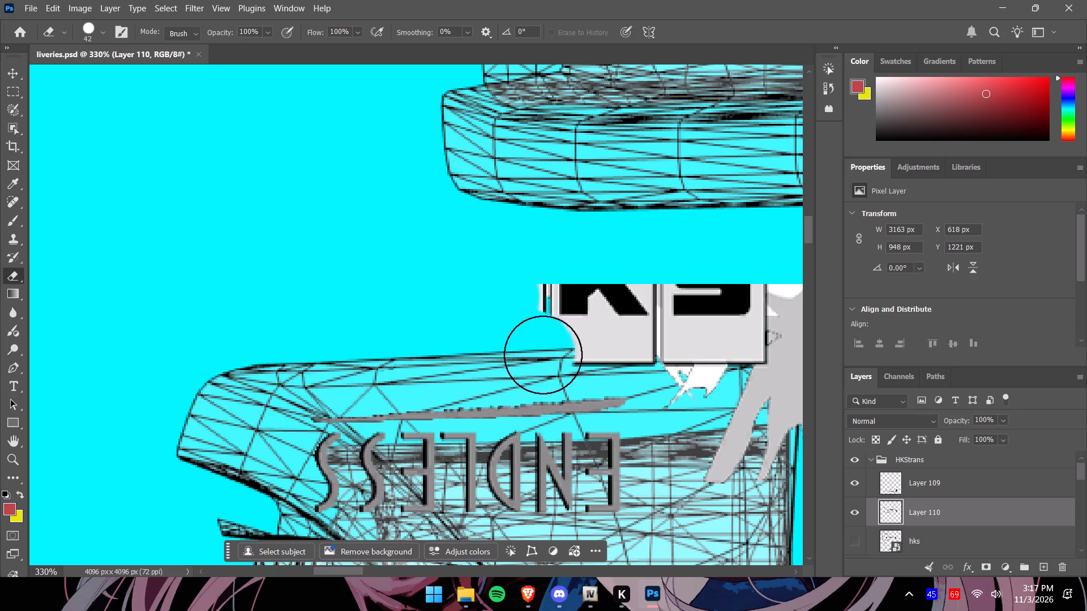
drag(543, 355, 548, 352)
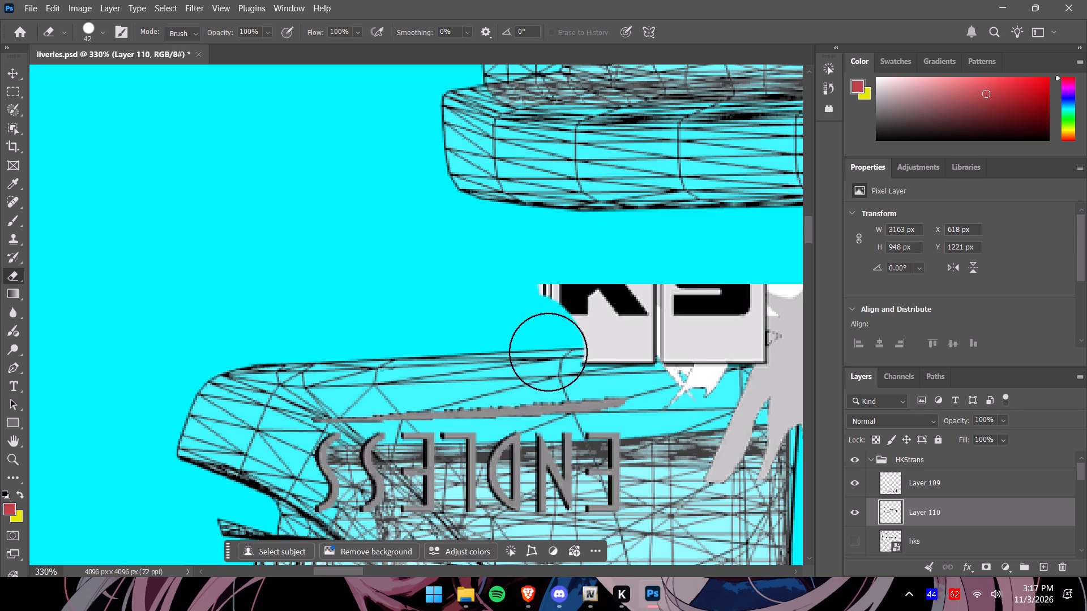
drag(548, 352, 565, 362)
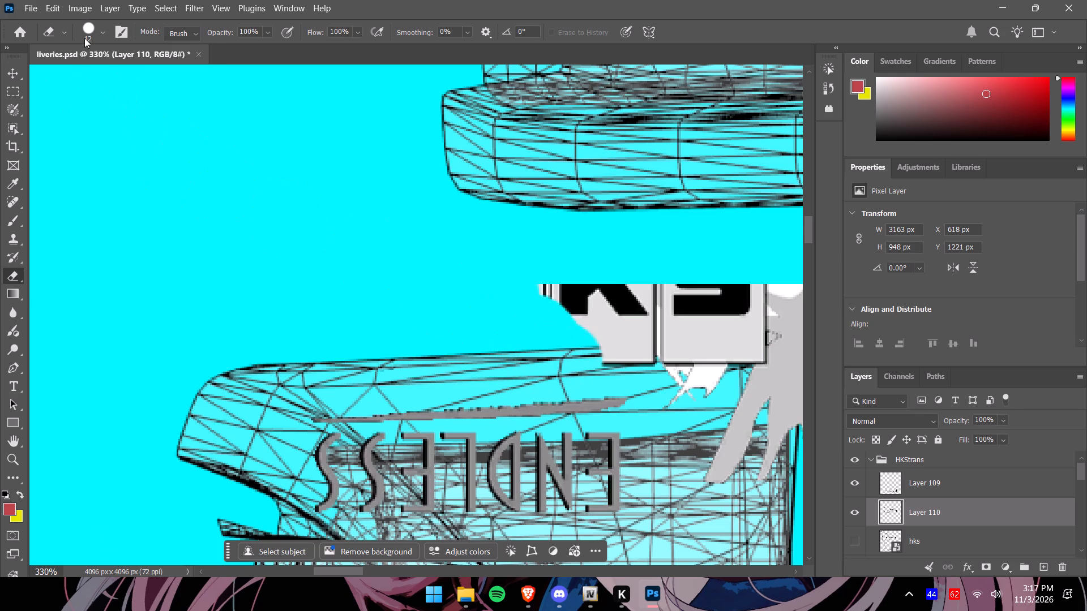
With a 10 px eraser, trim the lower front corner of the K tile in the cut-off HKS logo above the front fender.
click(102, 33)
drag(96, 78, 84, 76)
click(100, 37)
alt+scroll(664, 367, up, 11)
drag(644, 372, 635, 367)
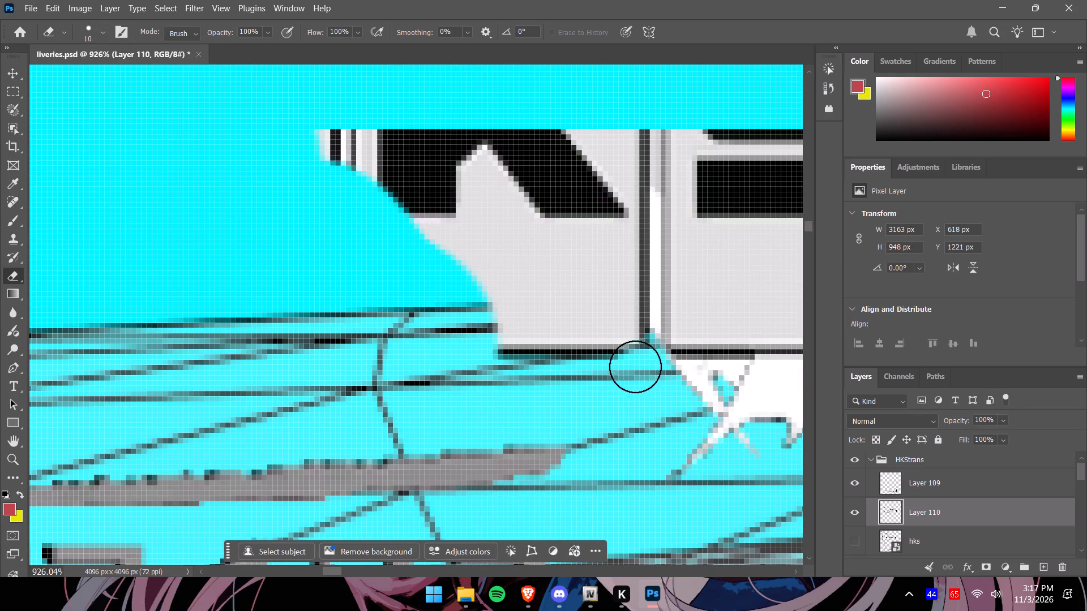
drag(635, 367, 404, 244)
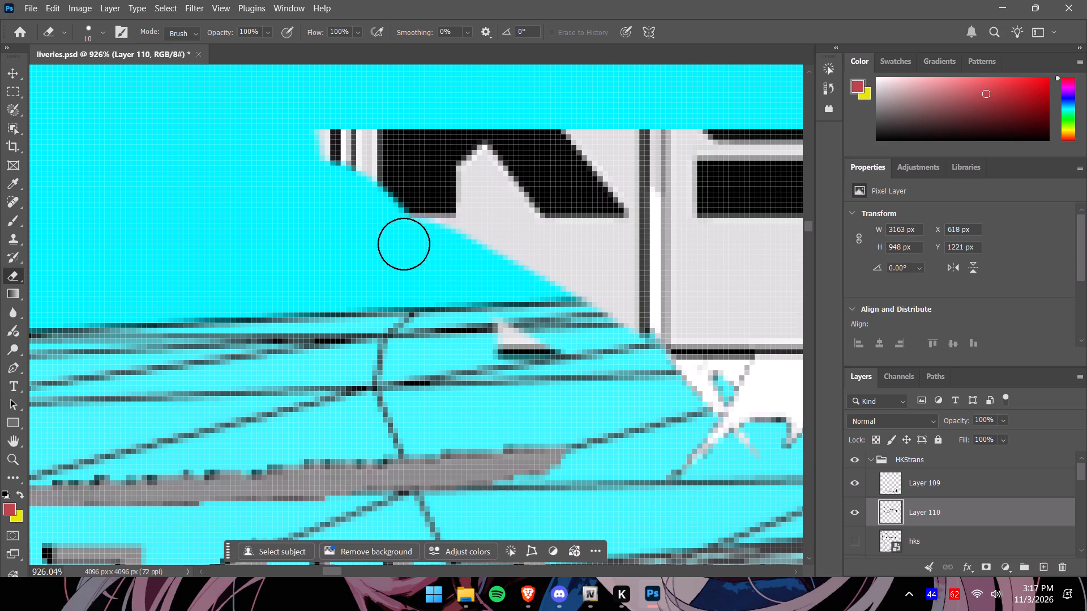
drag(404, 244, 618, 351)
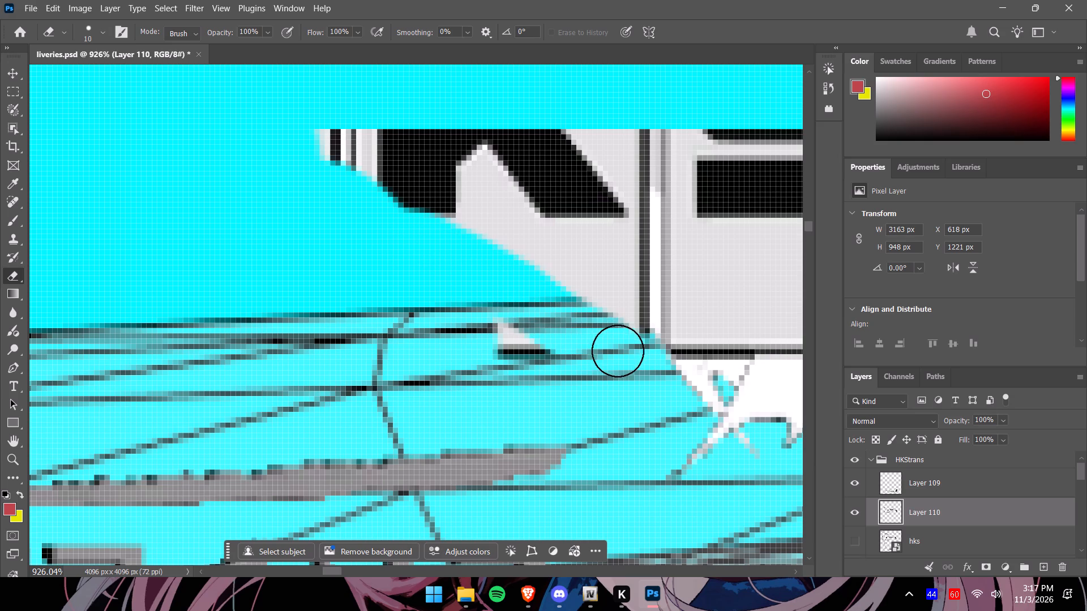
drag(618, 351, 419, 337)
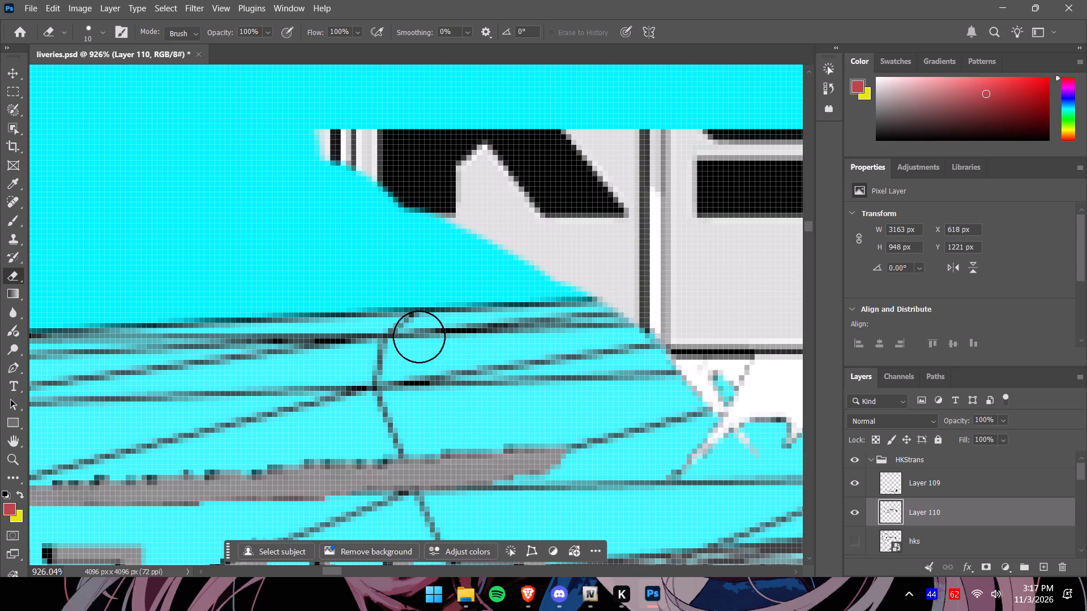
drag(419, 337, 538, 347)
alt+scroll(540, 348, down, 8)
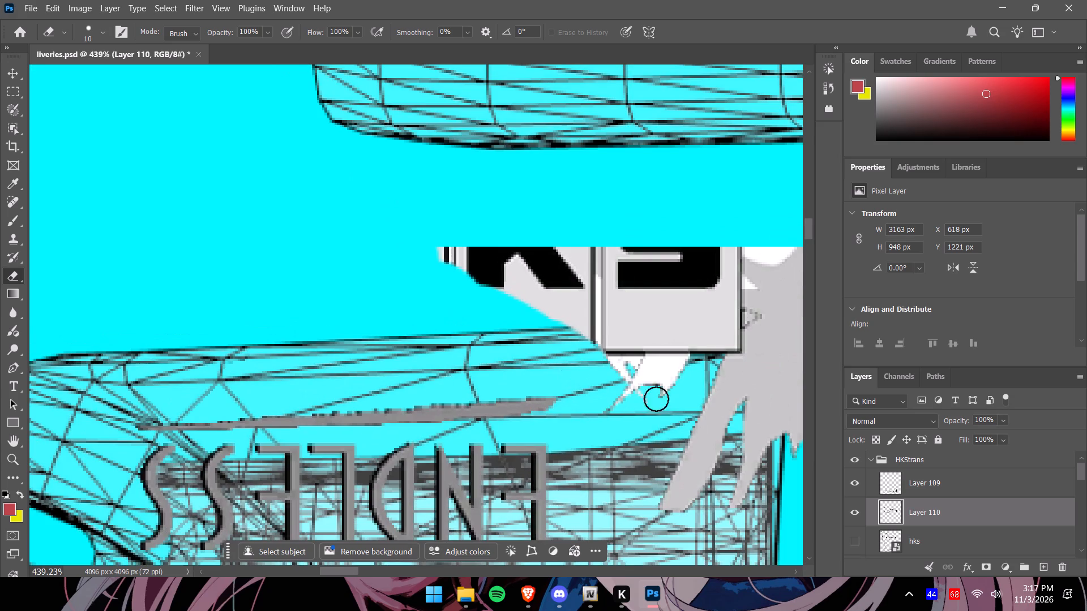
alt+scroll(695, 328, down, 13)
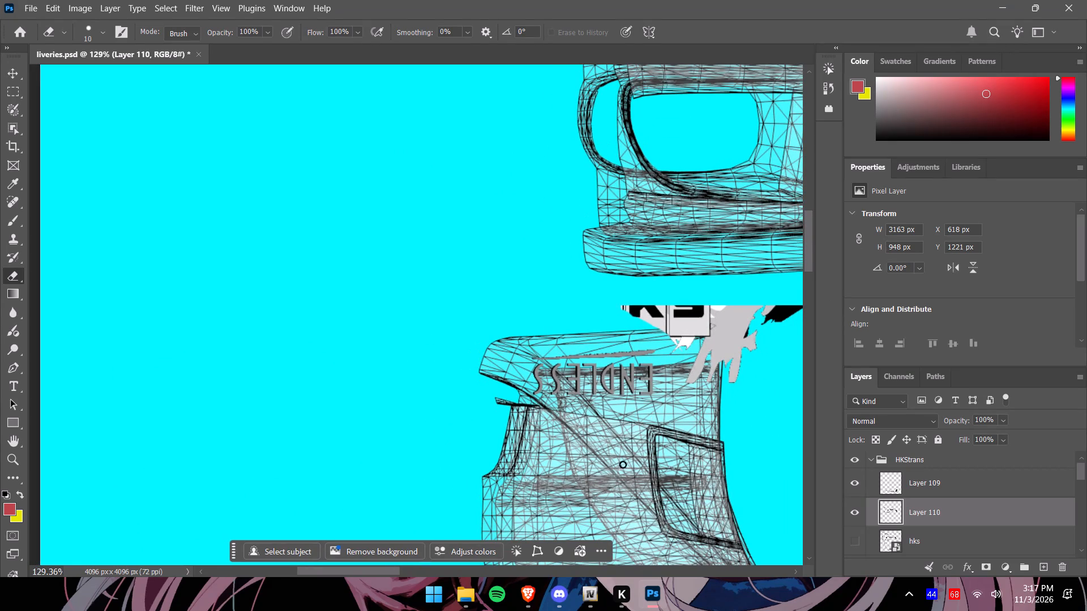
Erase the remaining HKS logo and the grey and black flame parts that overhang the front fender's top and rear edges.
drag(393, 570, 417, 572)
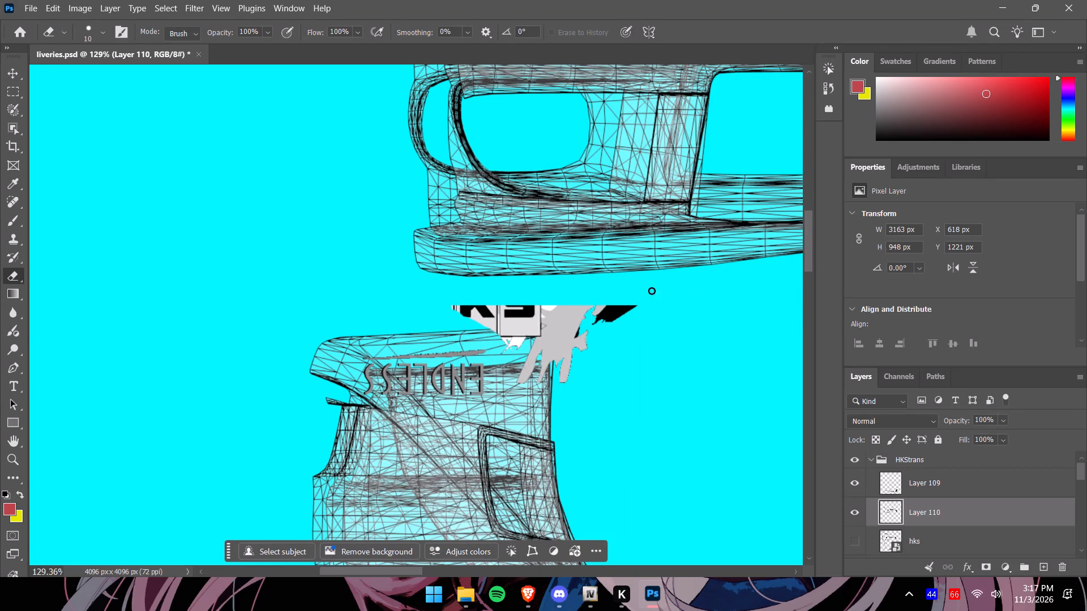
alt+scroll(481, 302, up, 6)
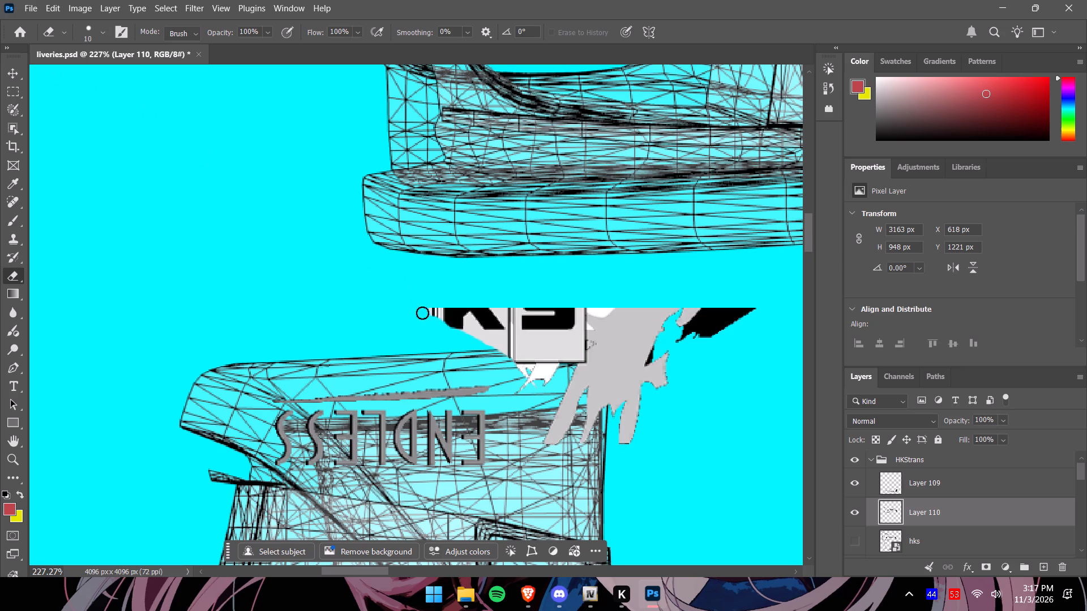
drag(424, 312, 705, 318)
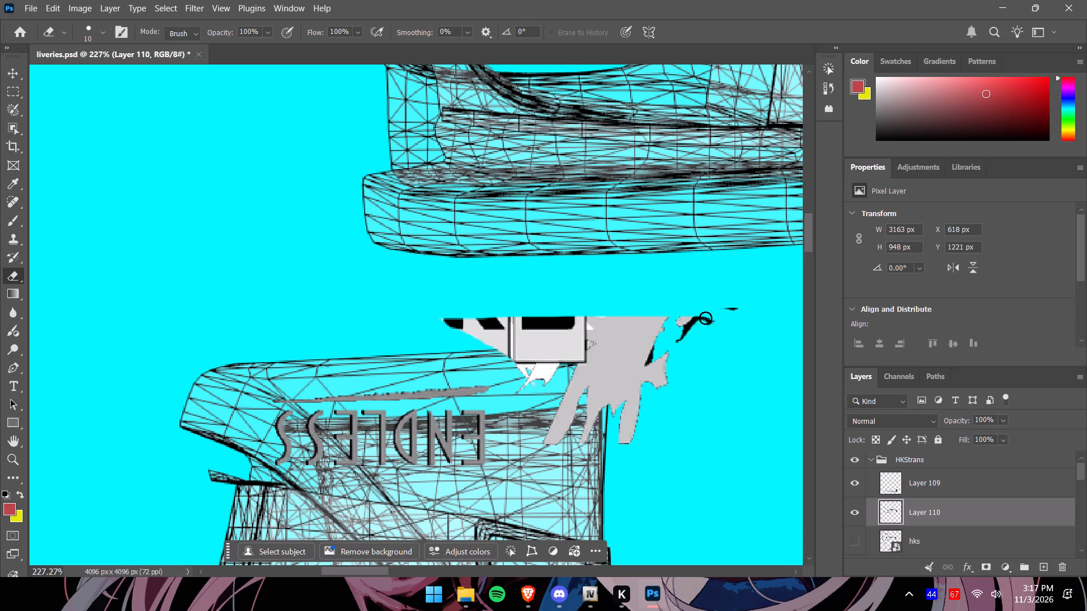
drag(705, 318, 616, 401)
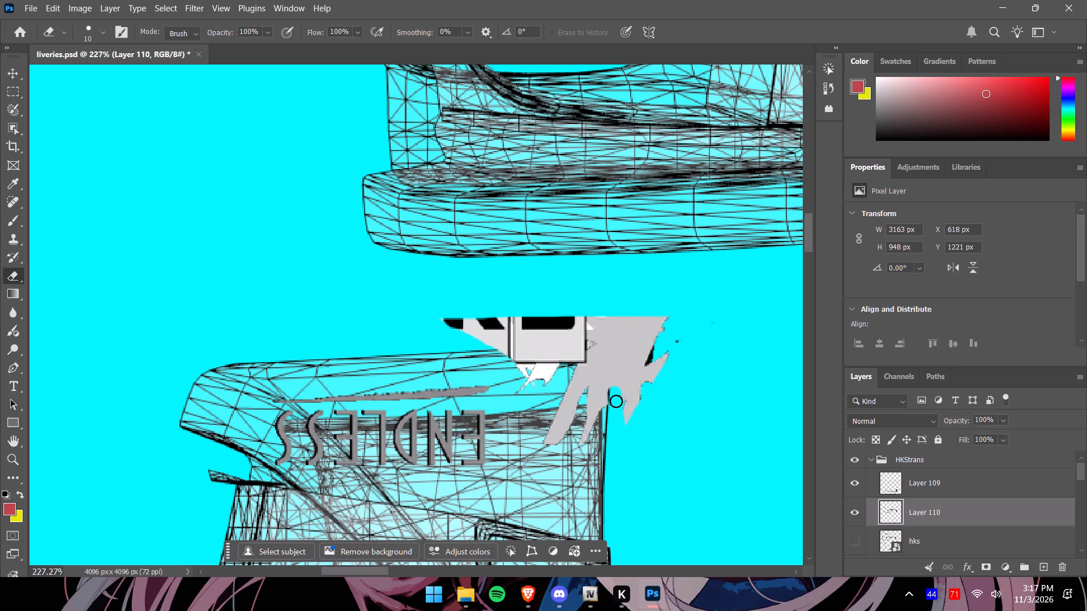
drag(616, 401, 643, 352)
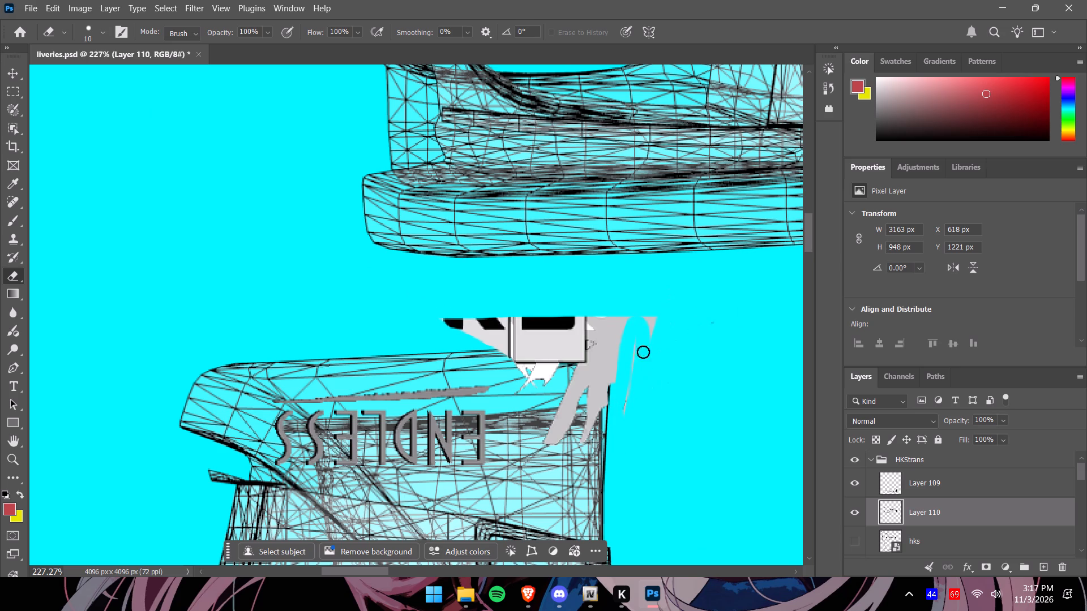
drag(643, 352, 644, 306)
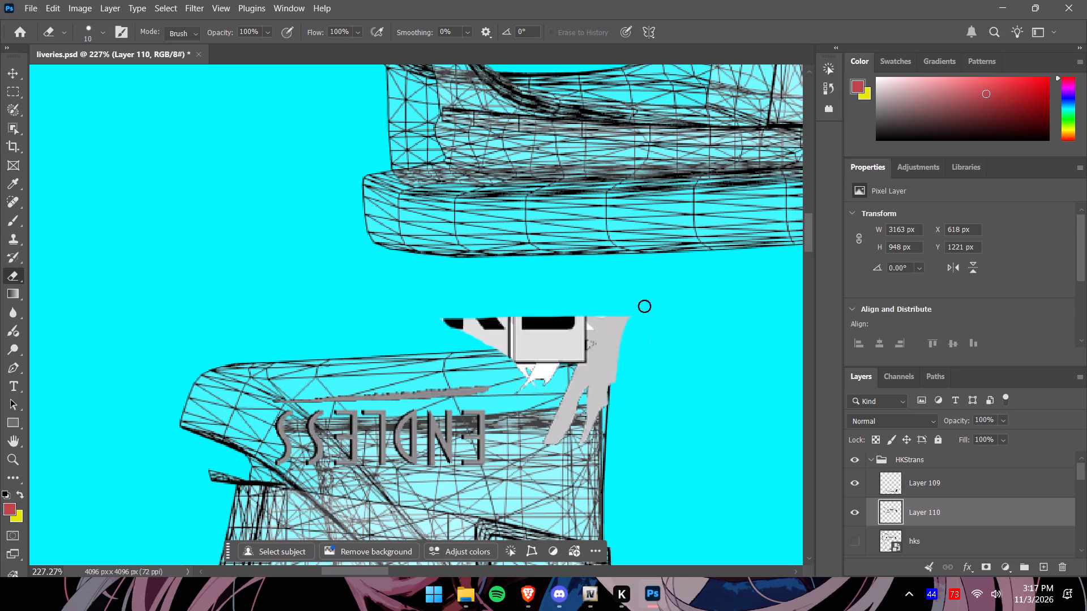
drag(644, 306, 490, 345)
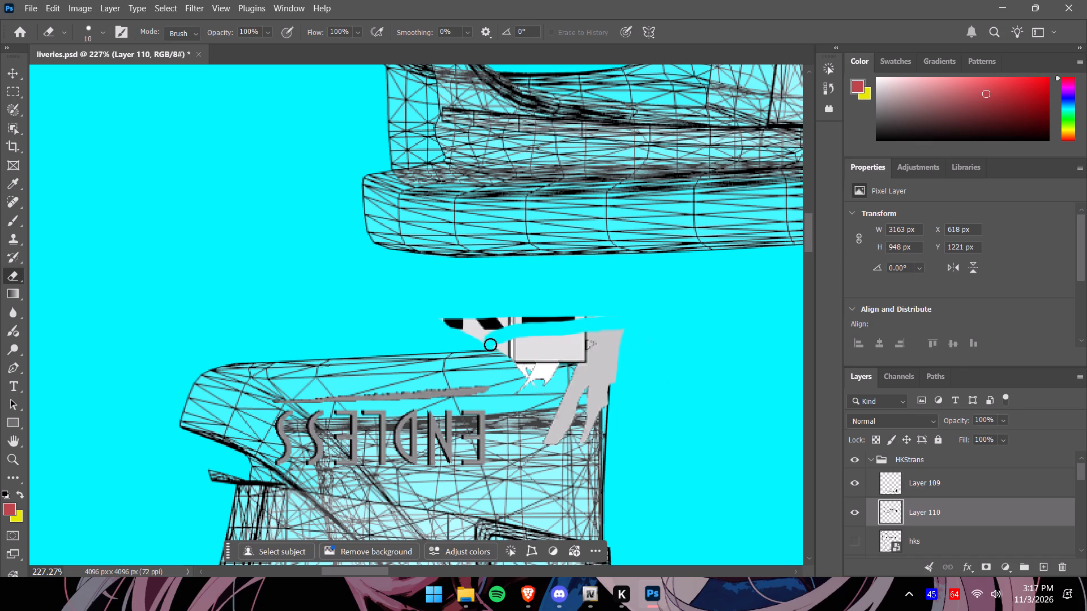
drag(490, 345, 592, 342)
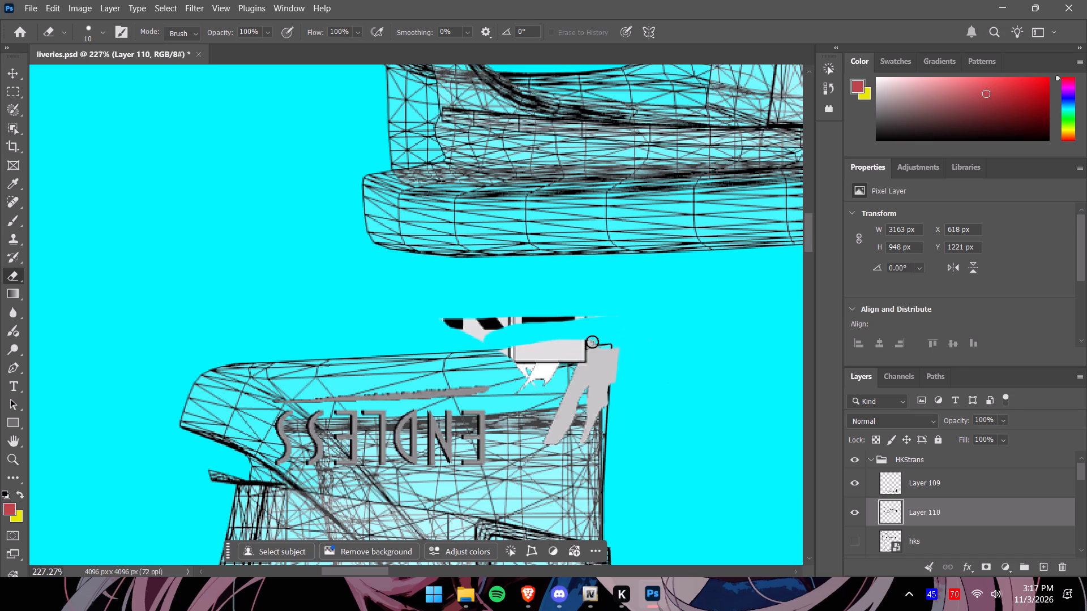
drag(592, 342, 594, 308)
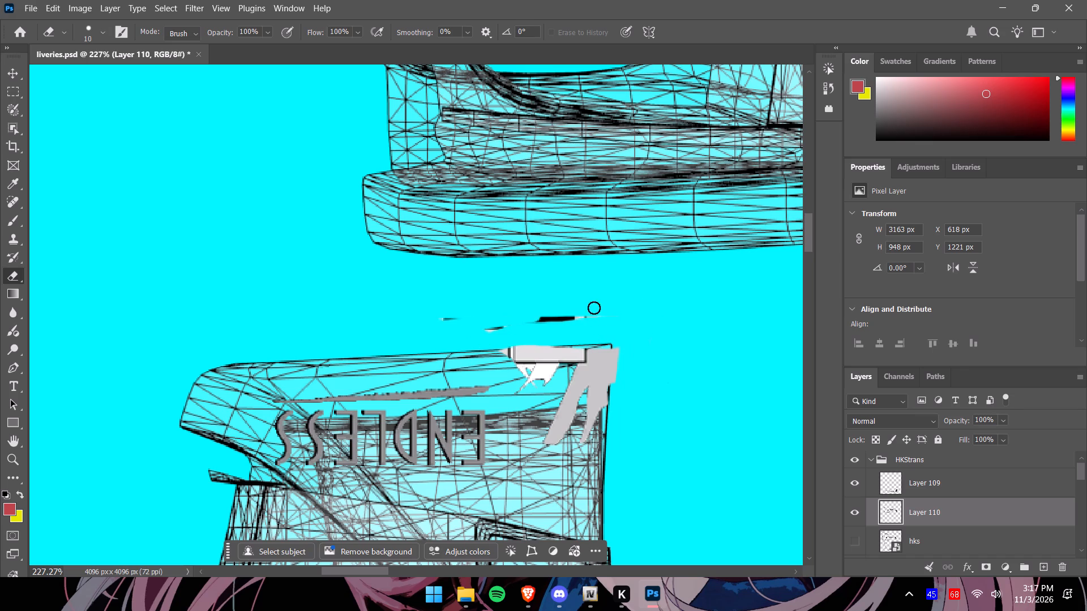
drag(594, 308, 625, 319)
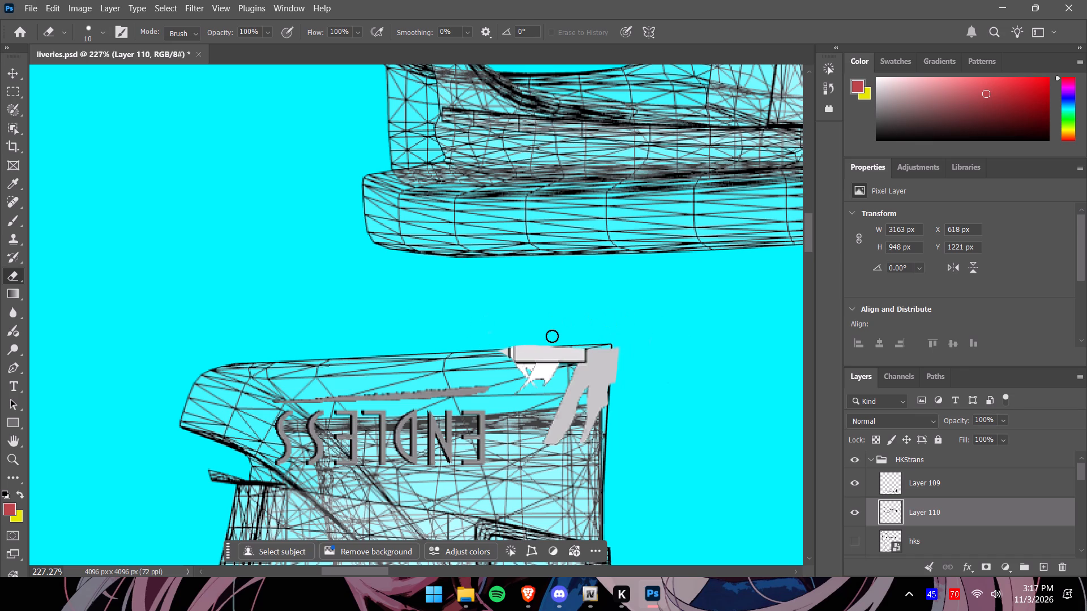
drag(548, 338, 551, 341)
drag(551, 341, 626, 332)
With a 55 px eraser, remove the corner flame, pink emblem, small sponsor logos and H tile from the panel below the upper car side.
alt+scroll(679, 330, down, 11)
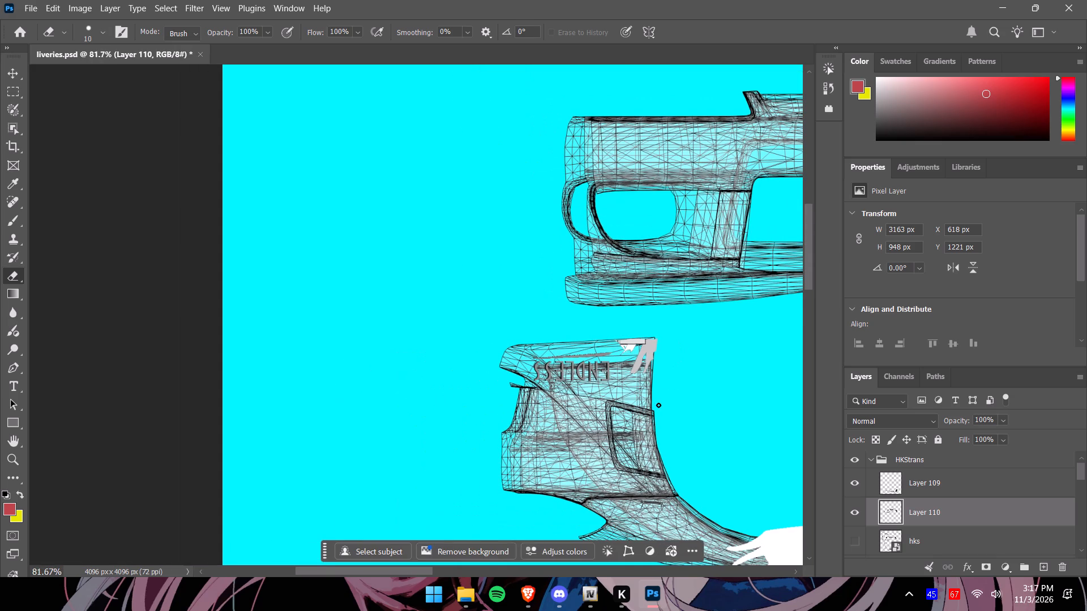
drag(425, 569, 447, 567)
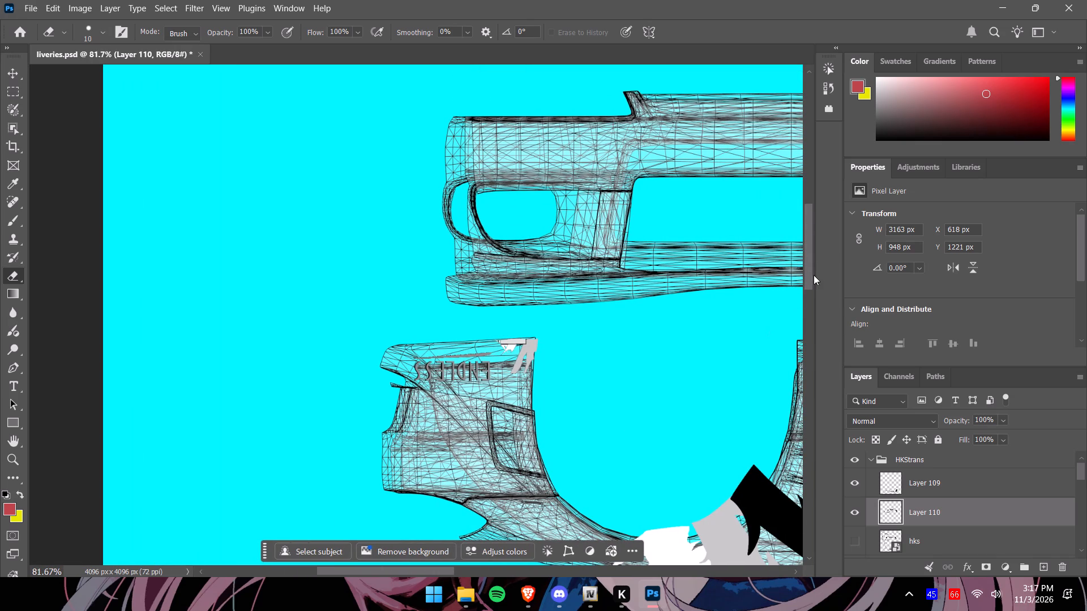
drag(810, 274, 814, 461)
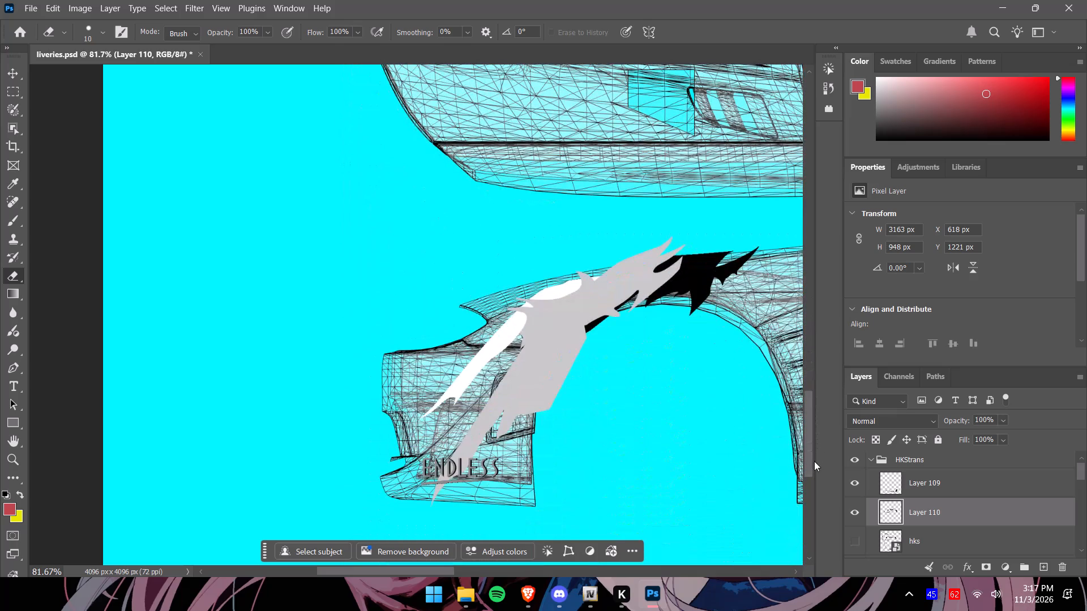
drag(814, 461, 814, 459)
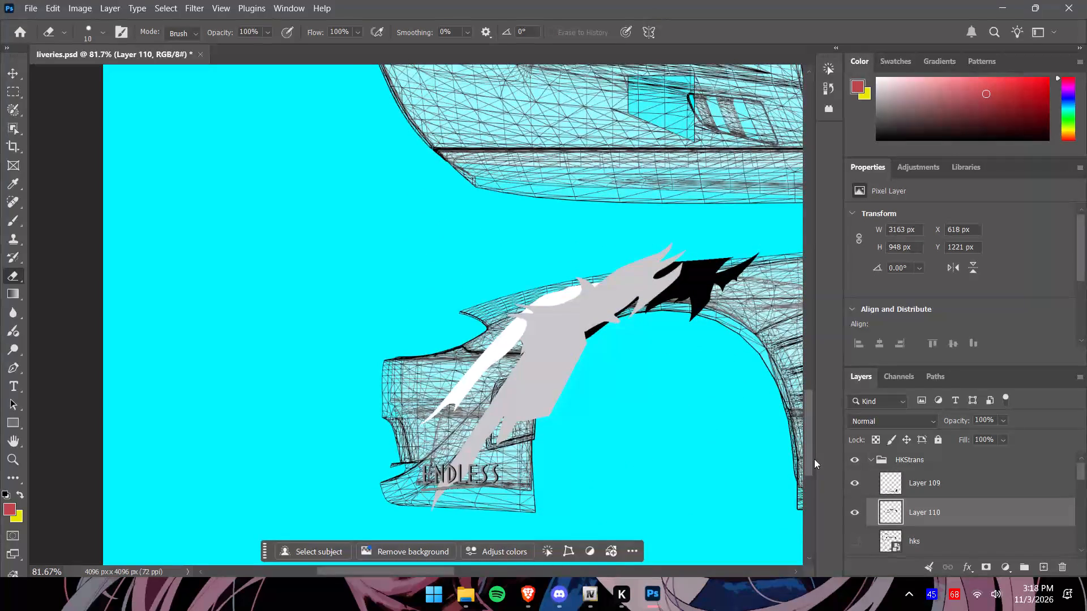
drag(814, 459, 804, 338)
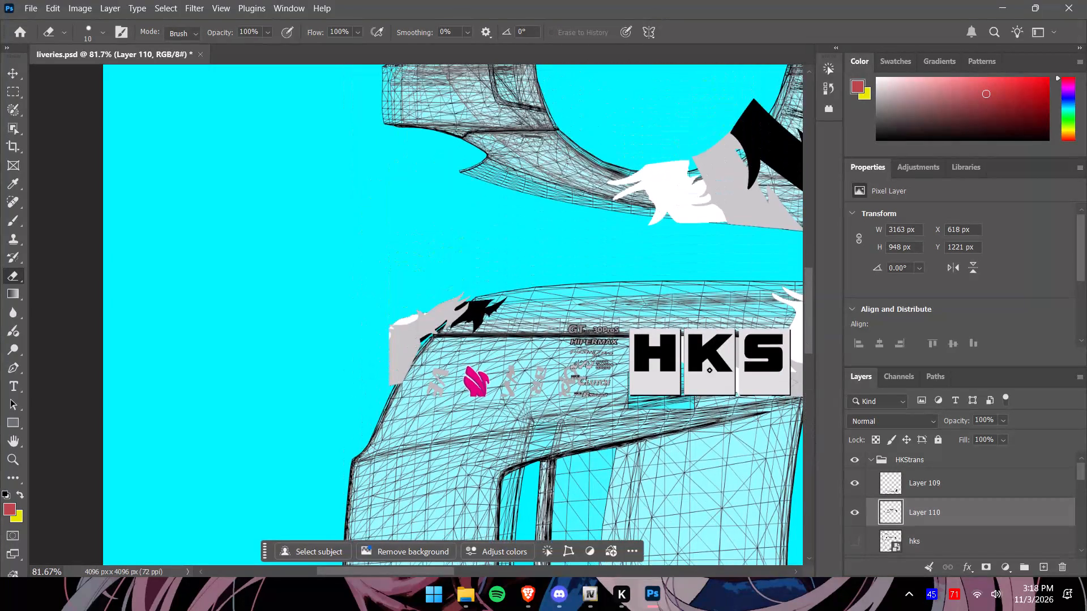
scroll(690, 372, down, 7)
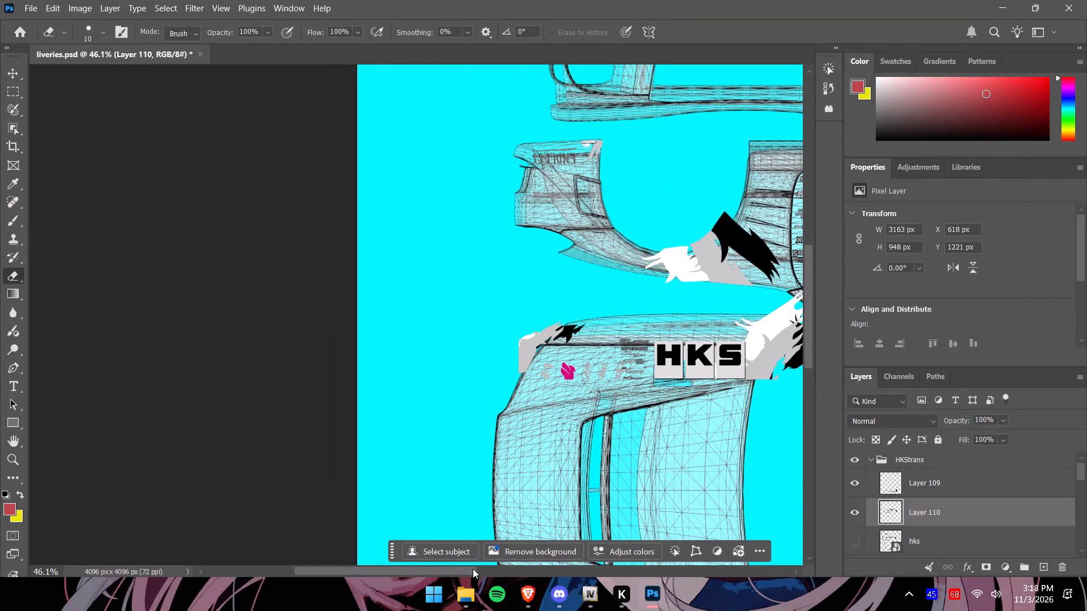
drag(473, 569, 520, 562)
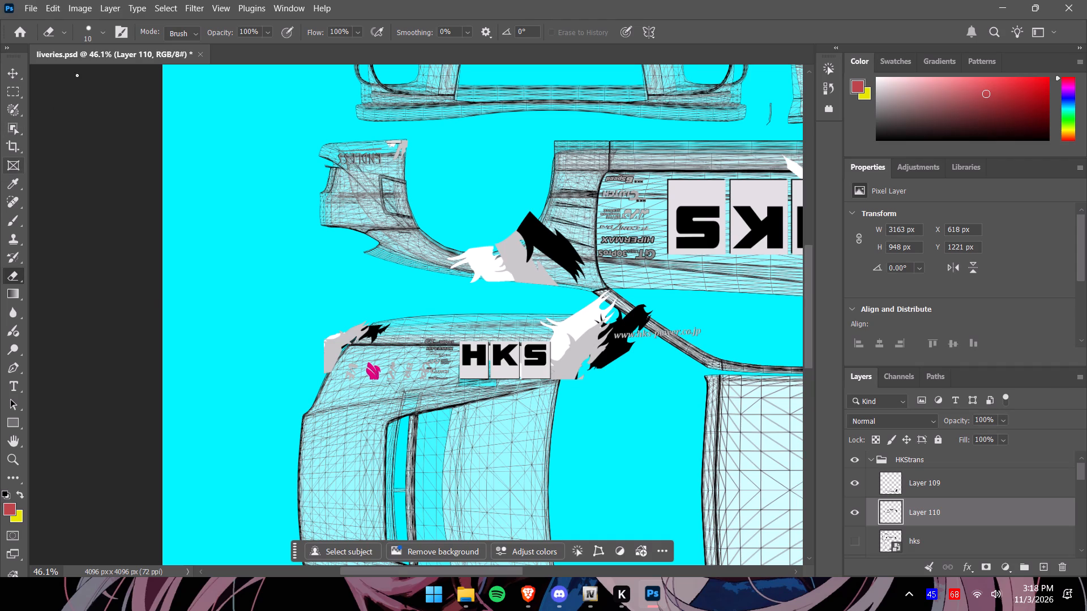
click(103, 36)
drag(84, 79, 104, 83)
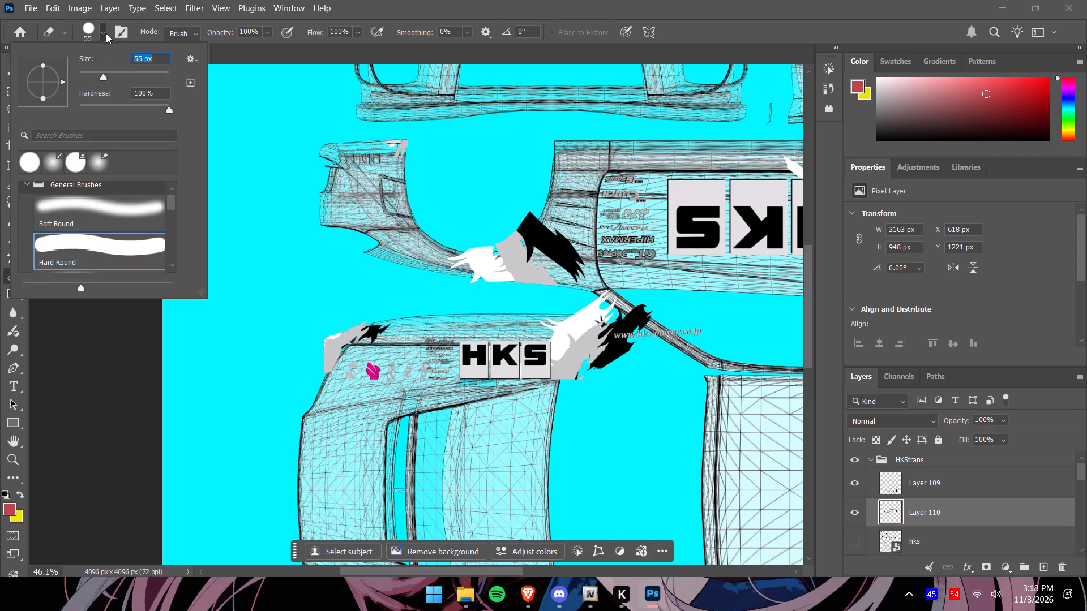
click(103, 32)
alt+scroll(353, 377, up, 9)
drag(294, 364, 358, 286)
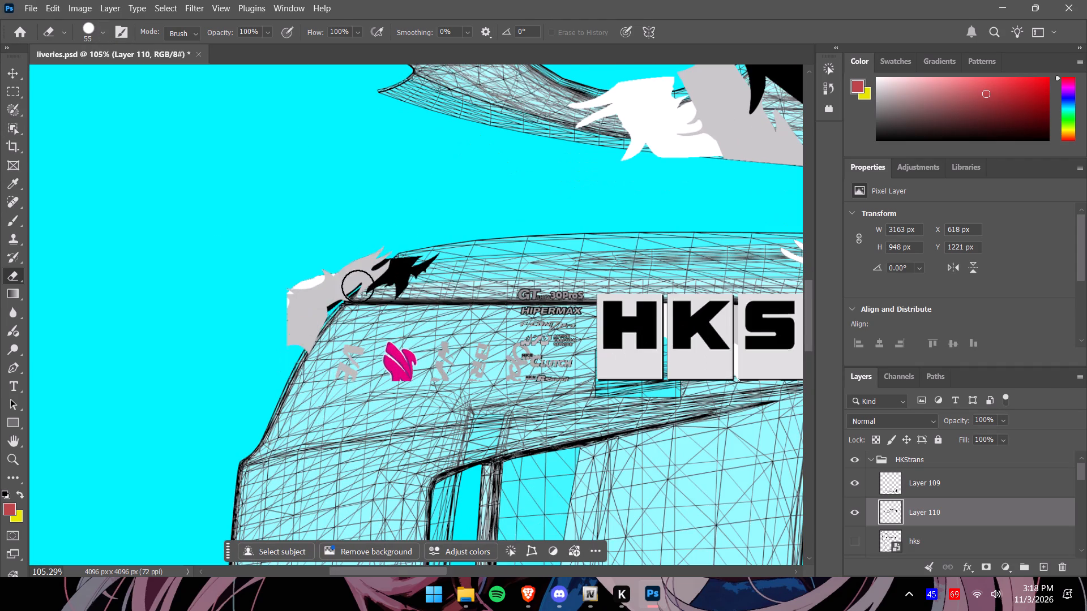
drag(358, 286, 367, 369)
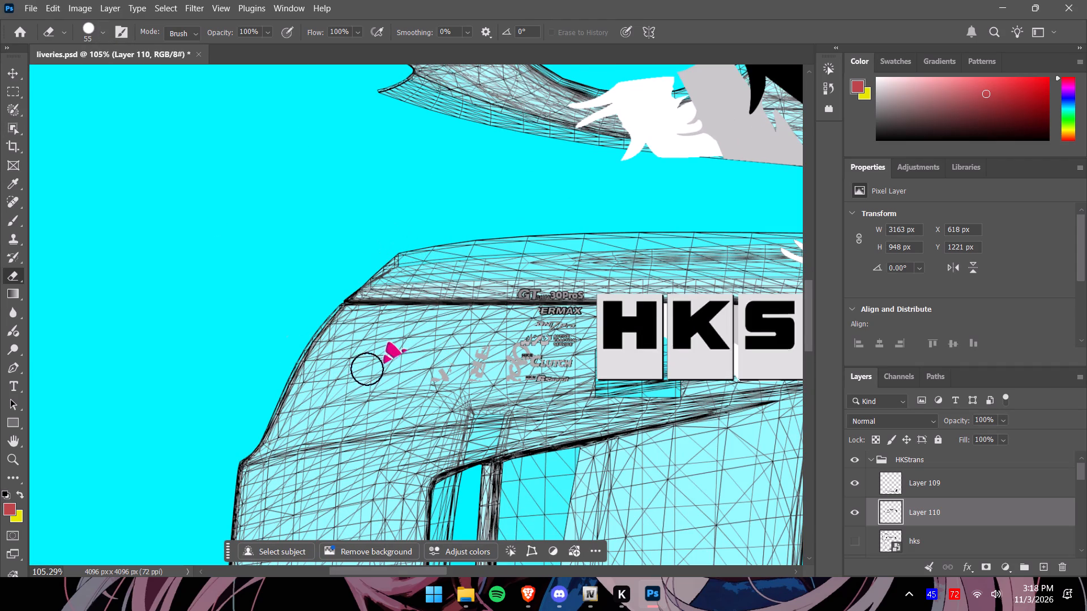
drag(367, 369, 644, 318)
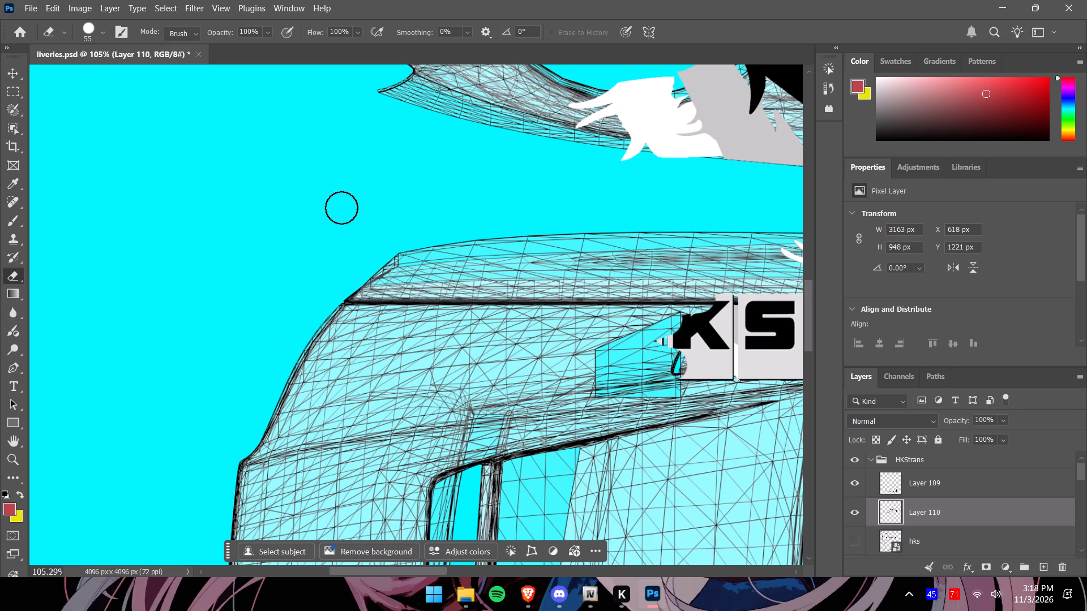
alt+scroll(417, 393, down, 8)
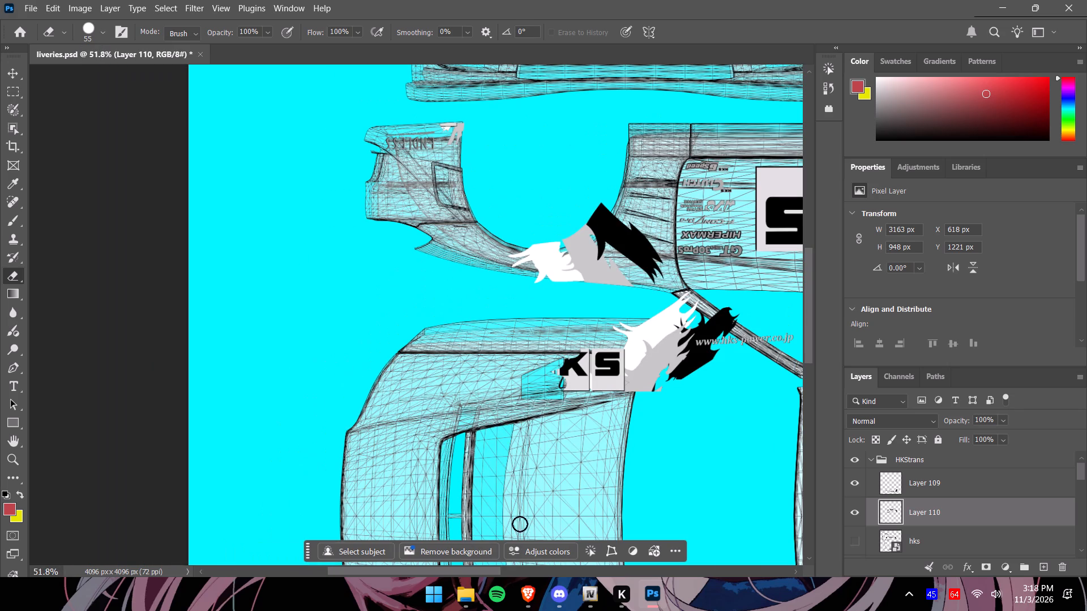
drag(484, 567, 516, 566)
alt+scroll(709, 344, up, 8)
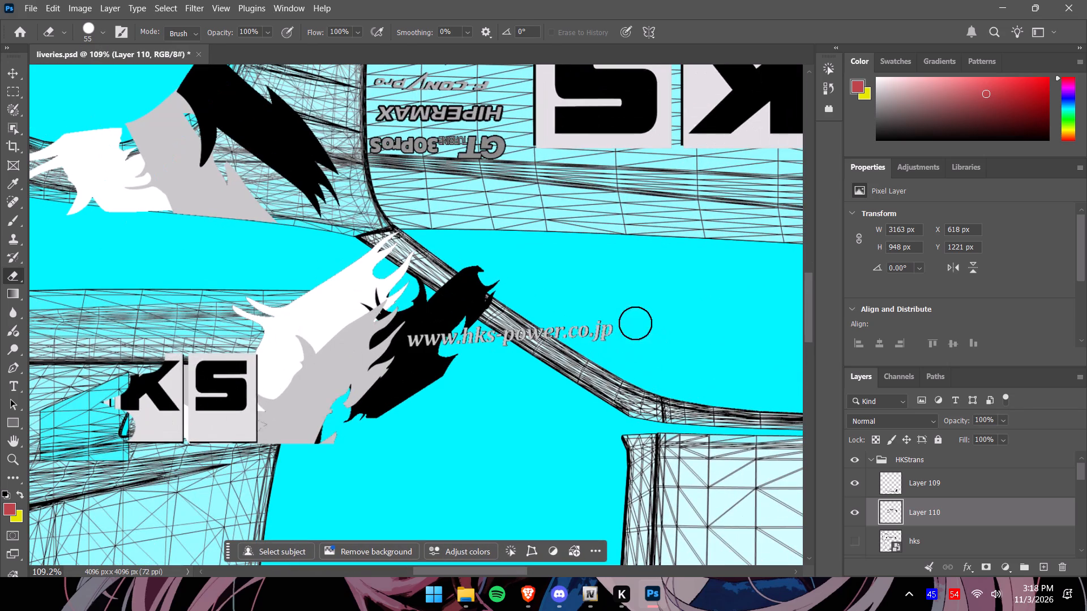
drag(637, 322, 379, 230)
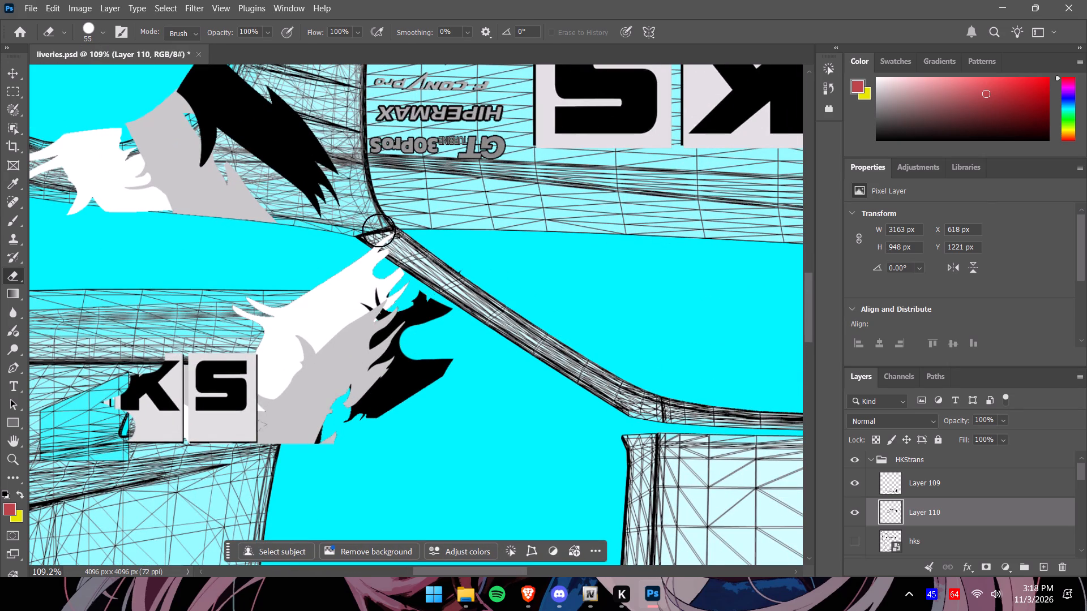
drag(379, 230, 267, 421)
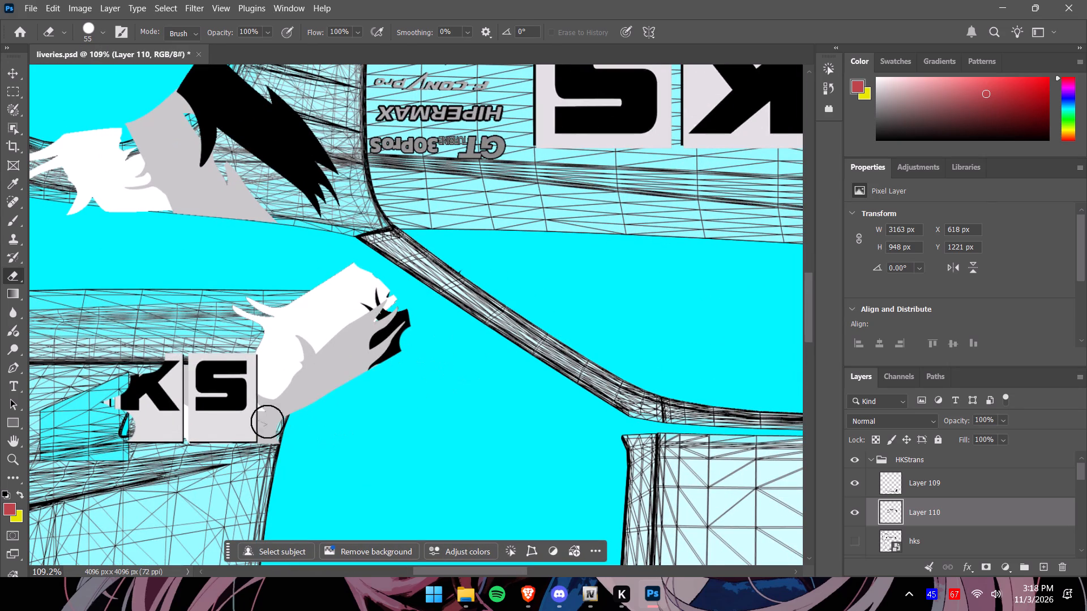
drag(267, 421, 171, 434)
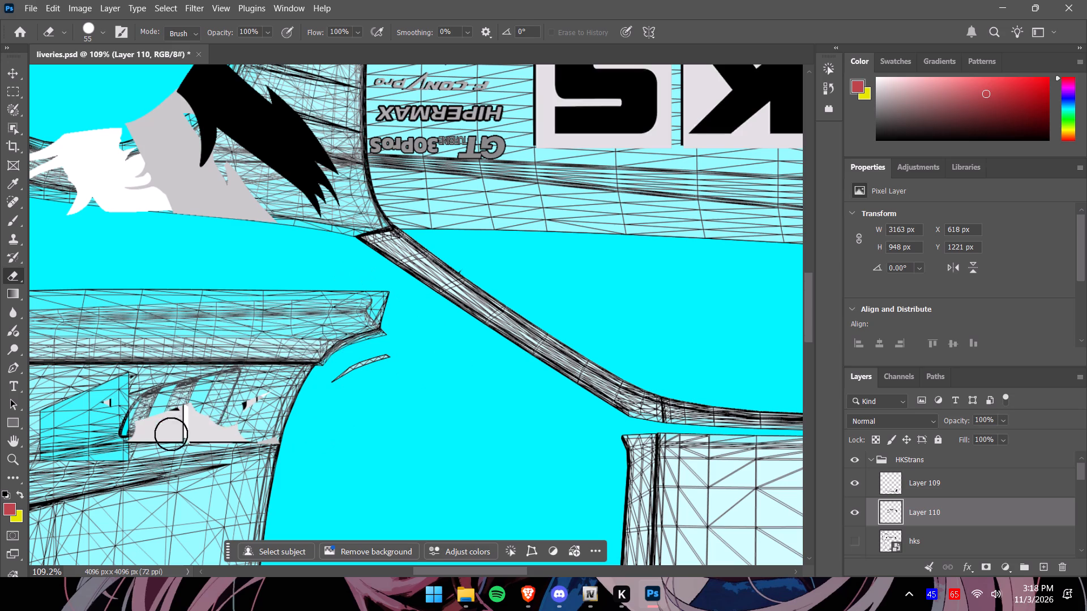
drag(171, 434, 373, 364)
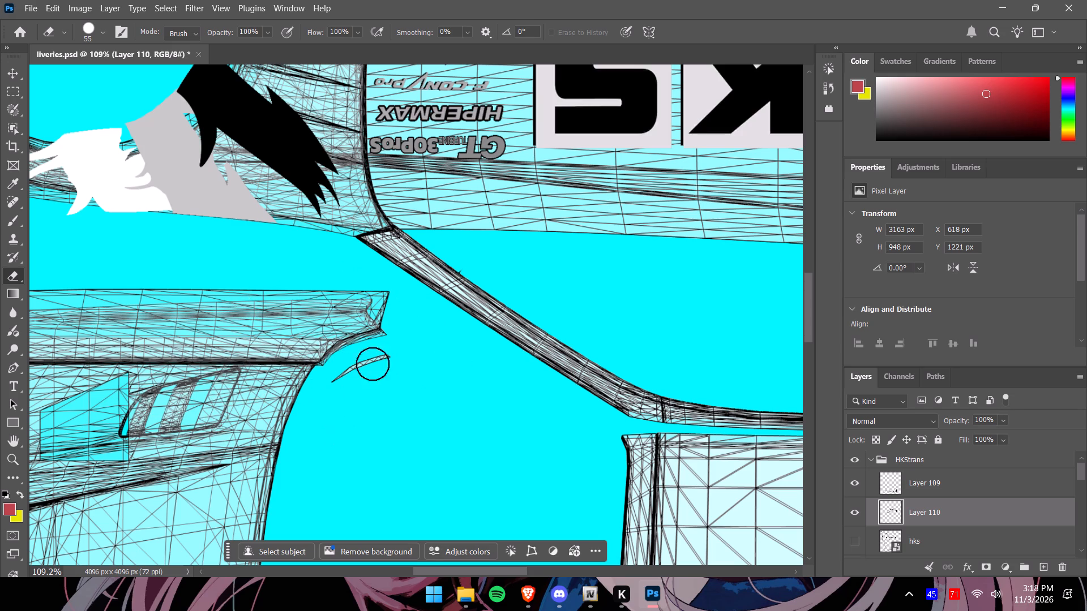
Erase leftover artwork by the hood corner, plus the grey scraps and black flame tip spilling below the upper car side near the rear pillar.
drag(373, 364, 322, 355)
alt+scroll(343, 352, down, 13)
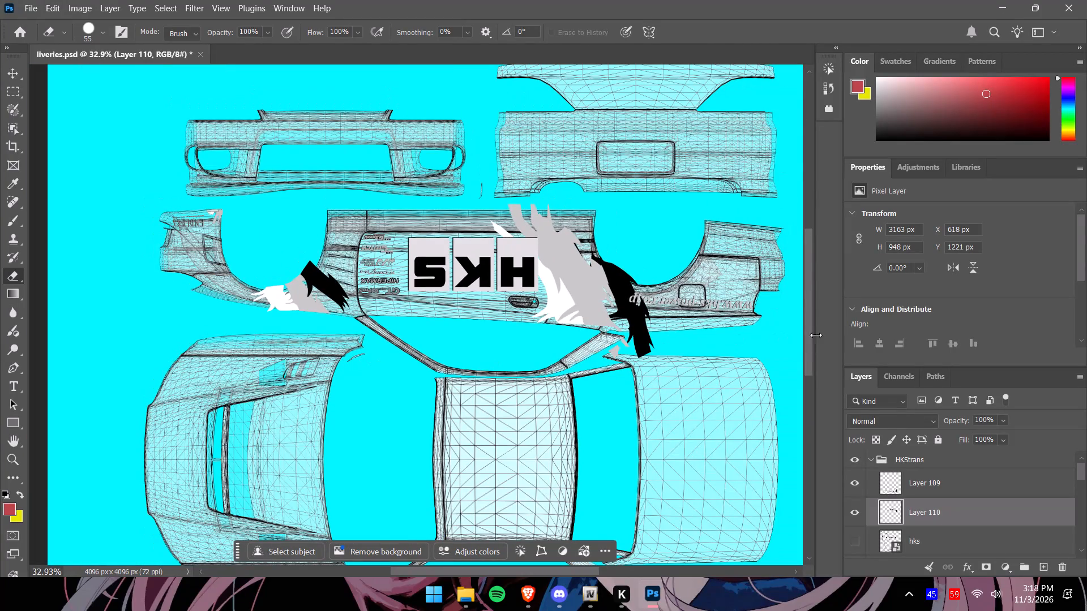
drag(806, 334, 806, 372)
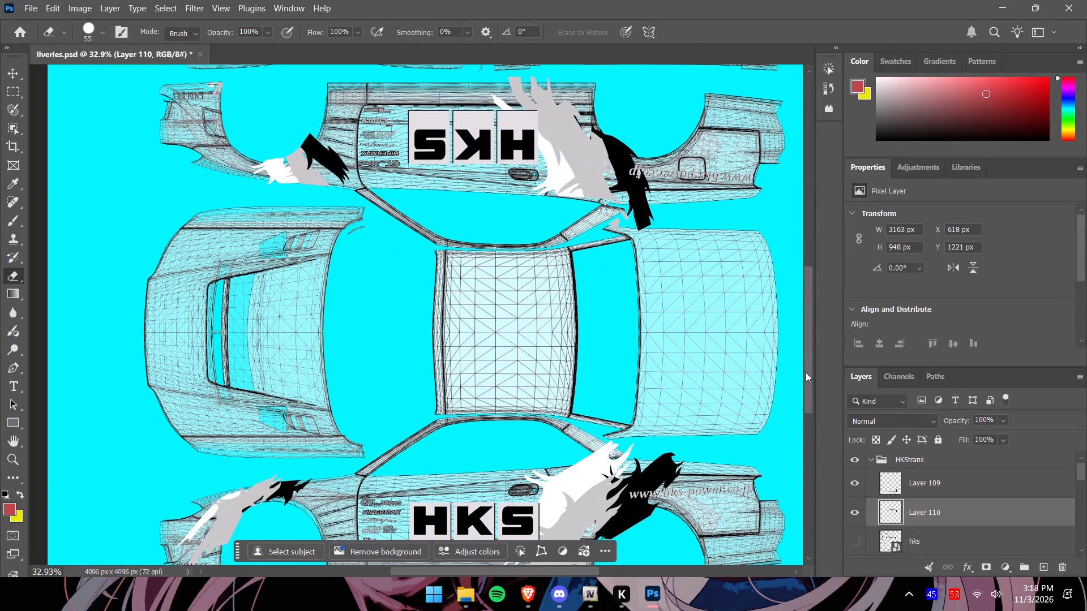
drag(806, 372, 808, 361)
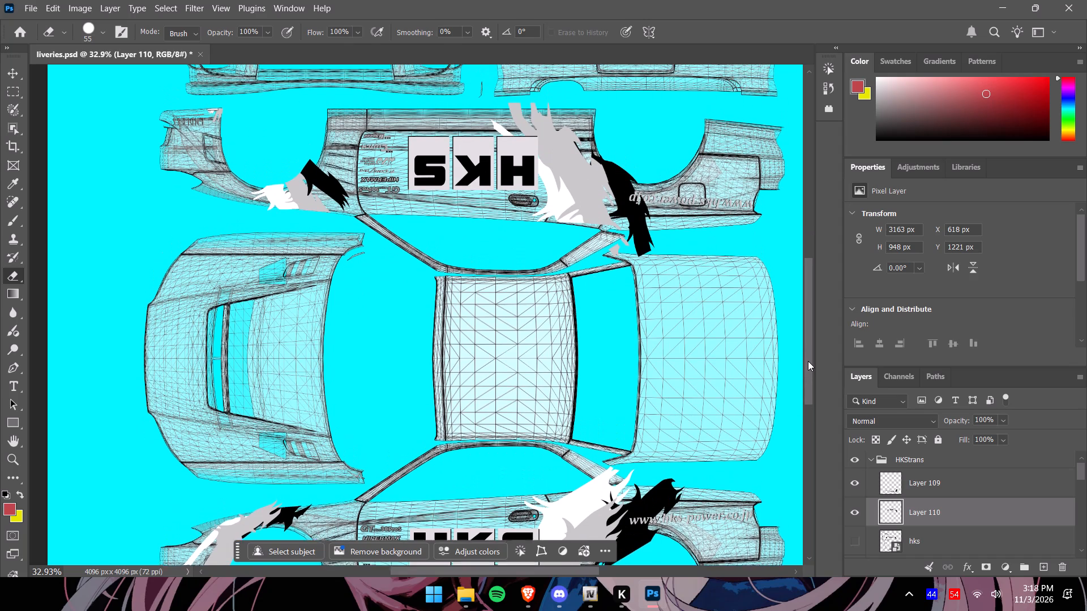
drag(808, 361, 808, 358)
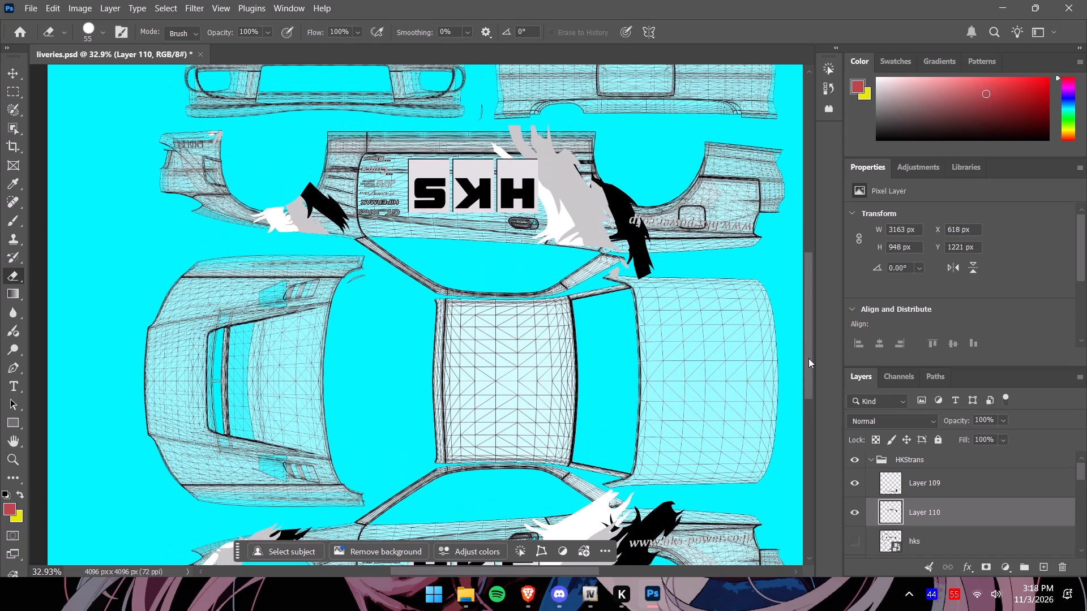
alt+scroll(724, 256, up, 12)
drag(475, 290, 477, 288)
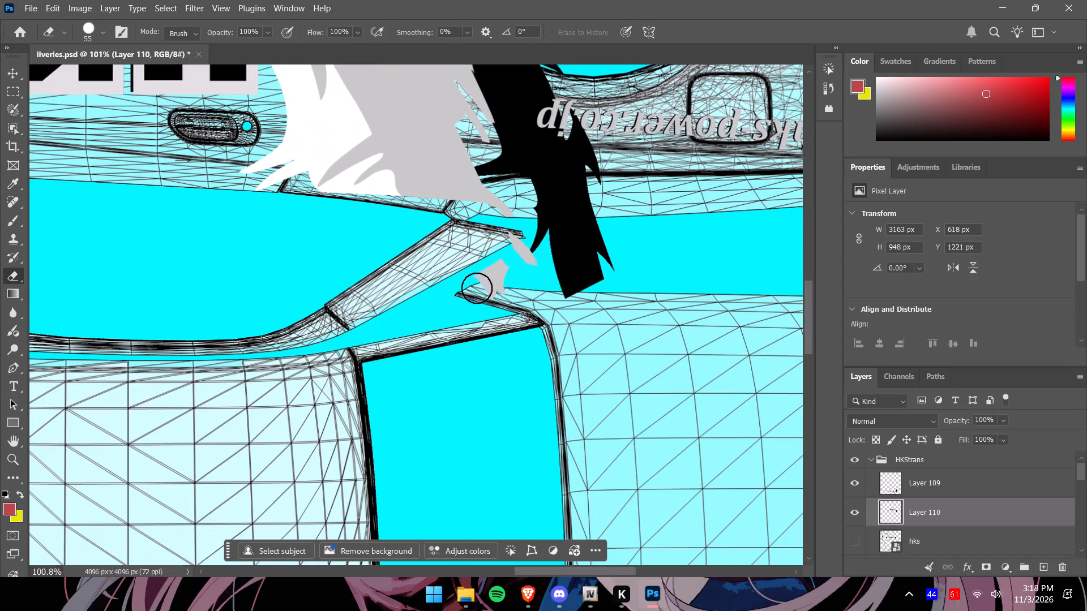
drag(477, 288, 586, 275)
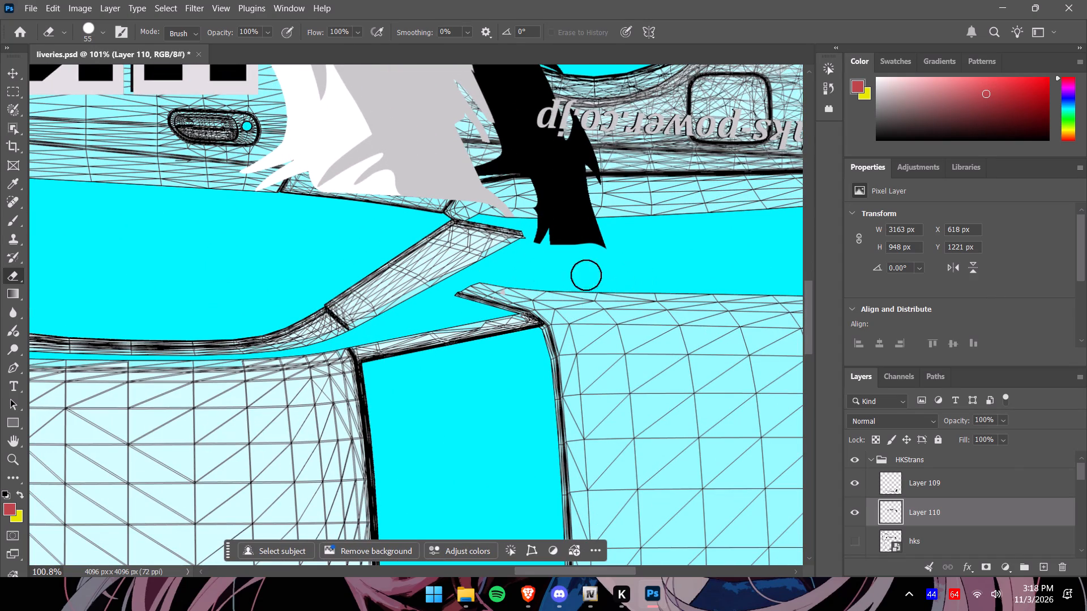
drag(586, 275, 589, 278)
Warp Layer 110 slightly, pulling its lower middle downward and nudging the sponsor logo area behind the front fender.
alt+scroll(585, 278, down, 8)
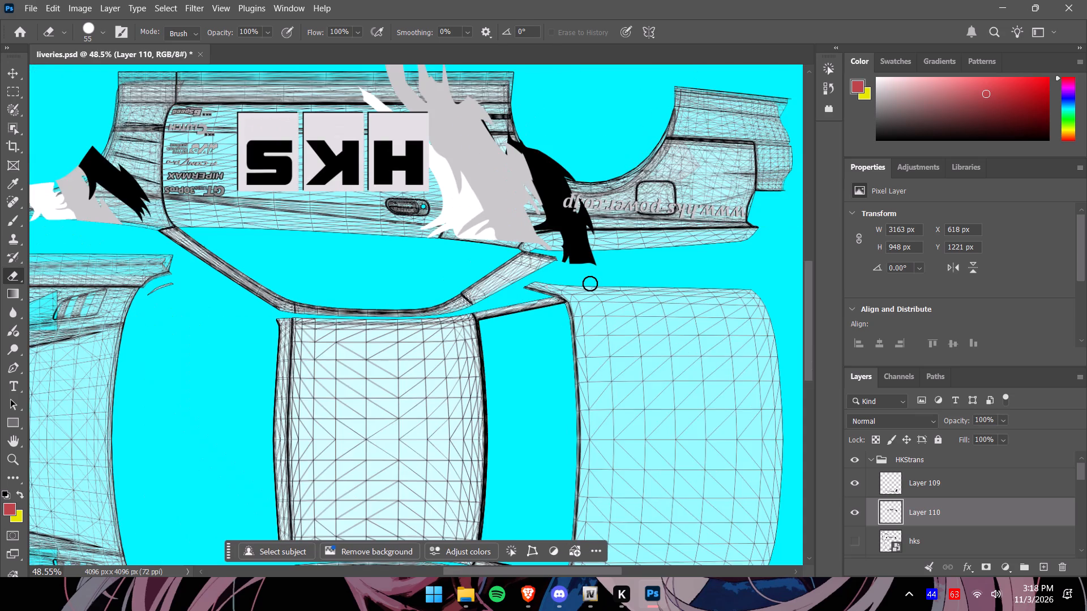
alt+scroll(590, 283, down, 1)
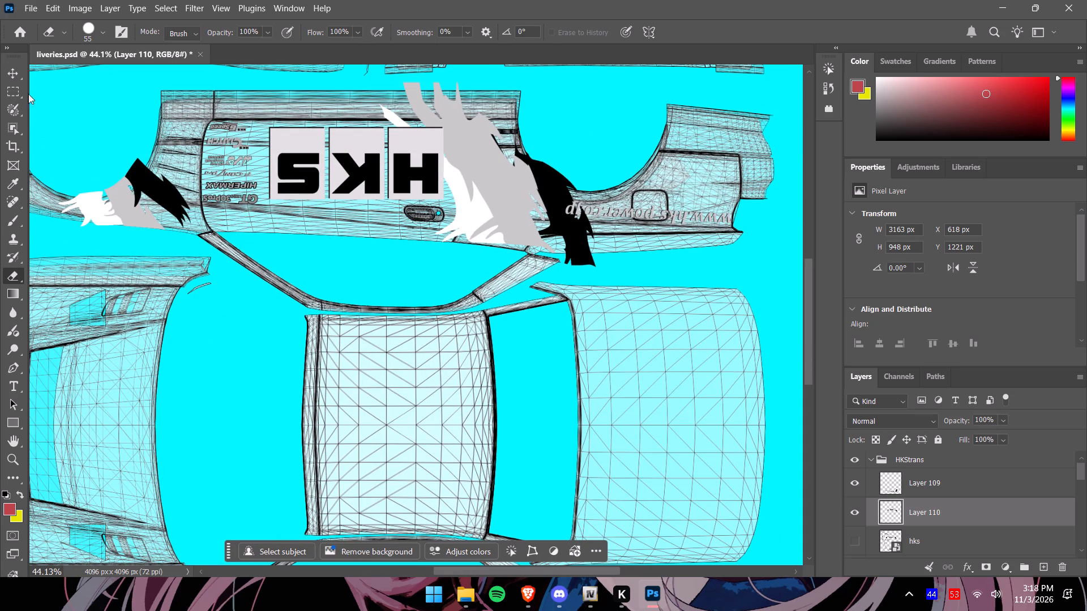
click(10, 74)
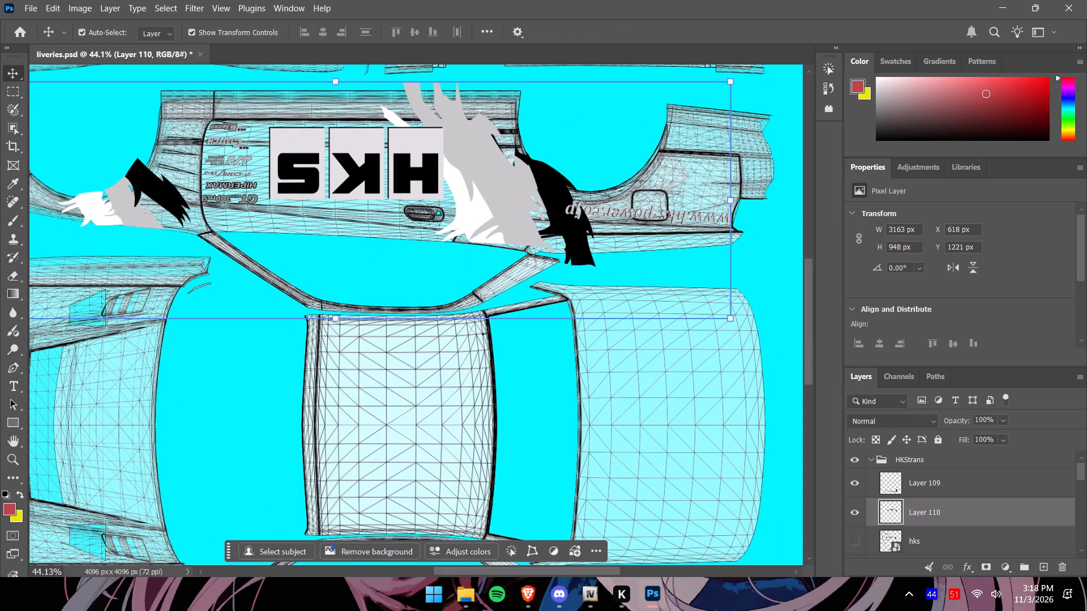
click(536, 549)
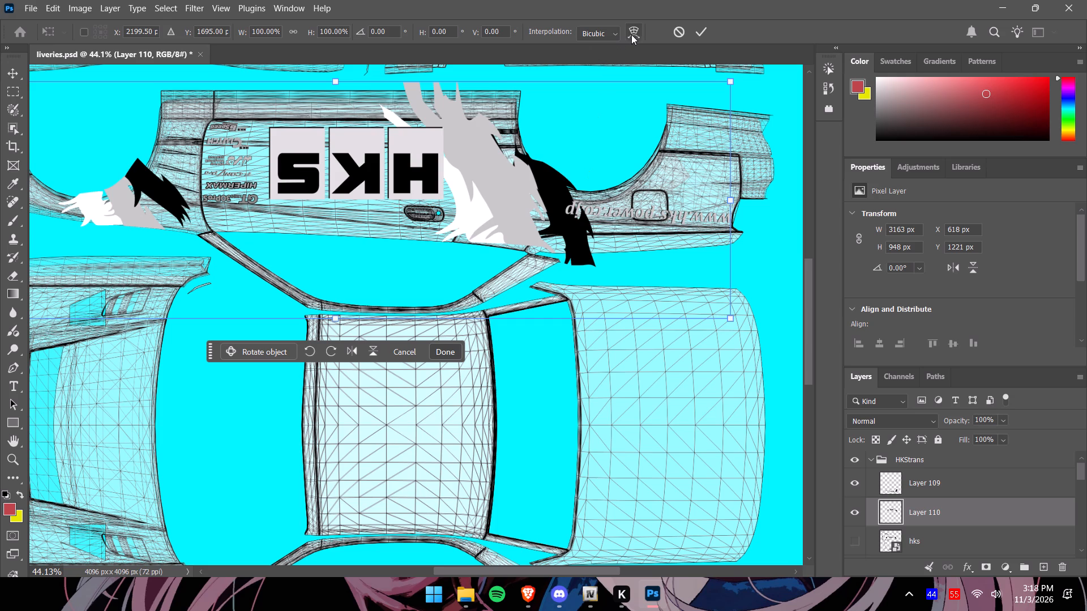
click(636, 35)
drag(467, 318, 467, 322)
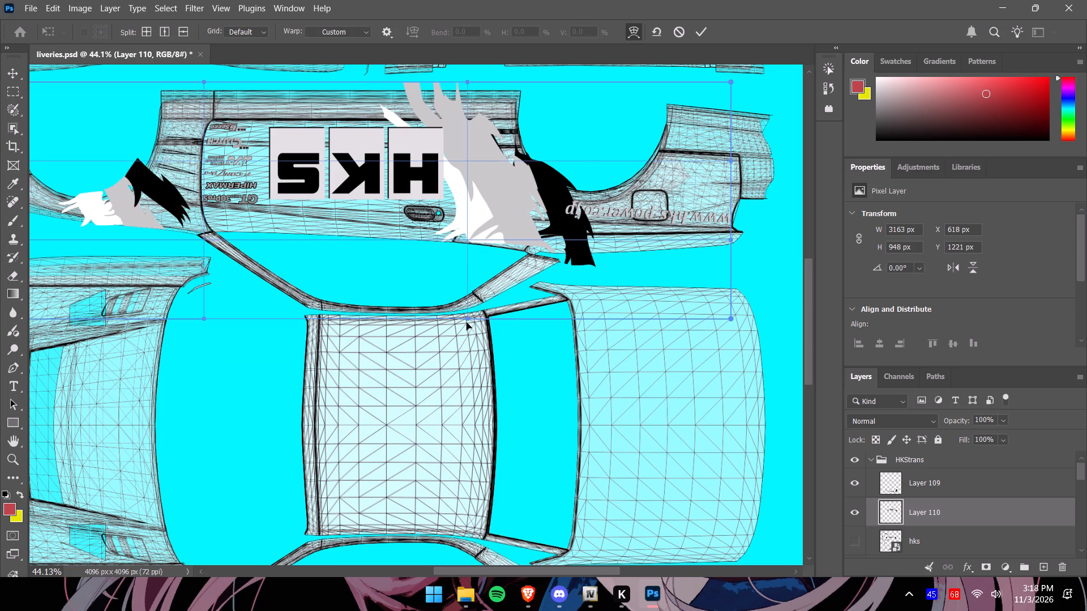
drag(467, 322, 464, 326)
click(581, 258)
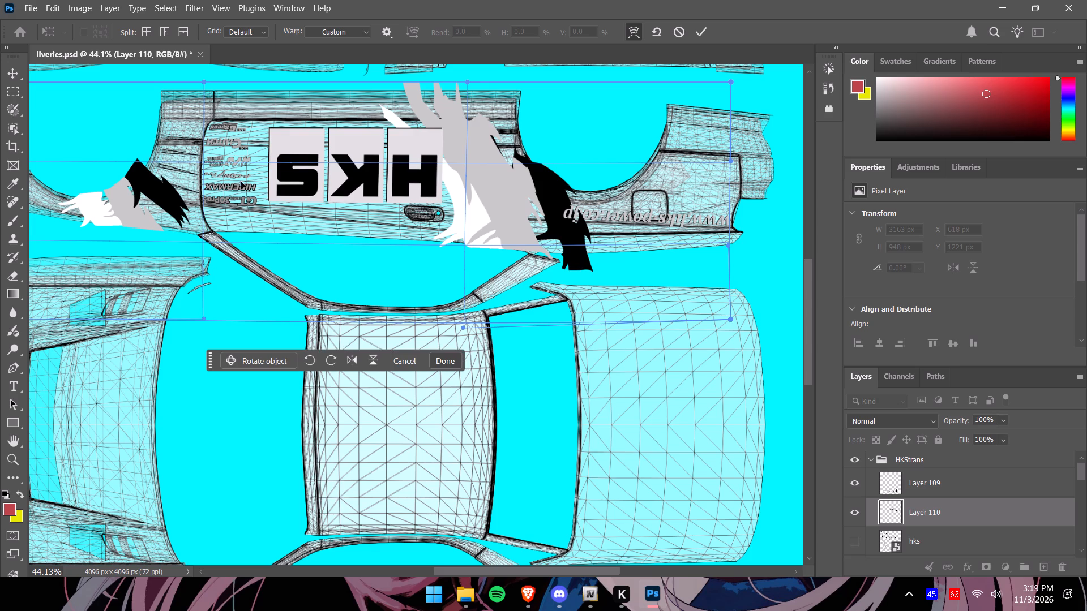
click(203, 163)
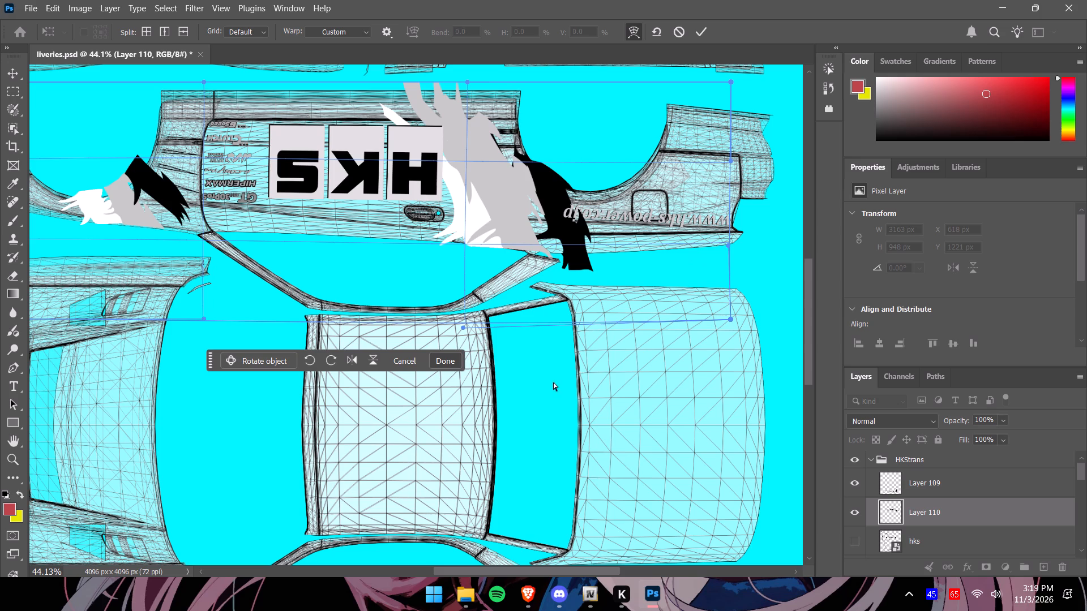
click(439, 359)
With a 14 px brush and sampled grey and white, extend the front fender flames to the panel's lower edge.
alt+scroll(516, 384, down, 3)
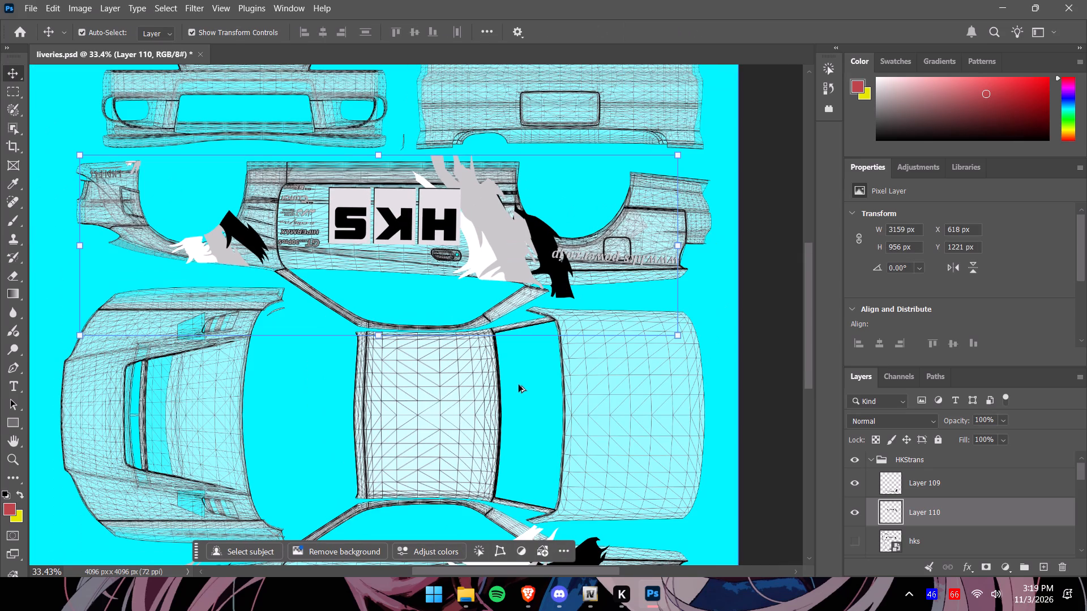
alt+scroll(212, 251, up, 4)
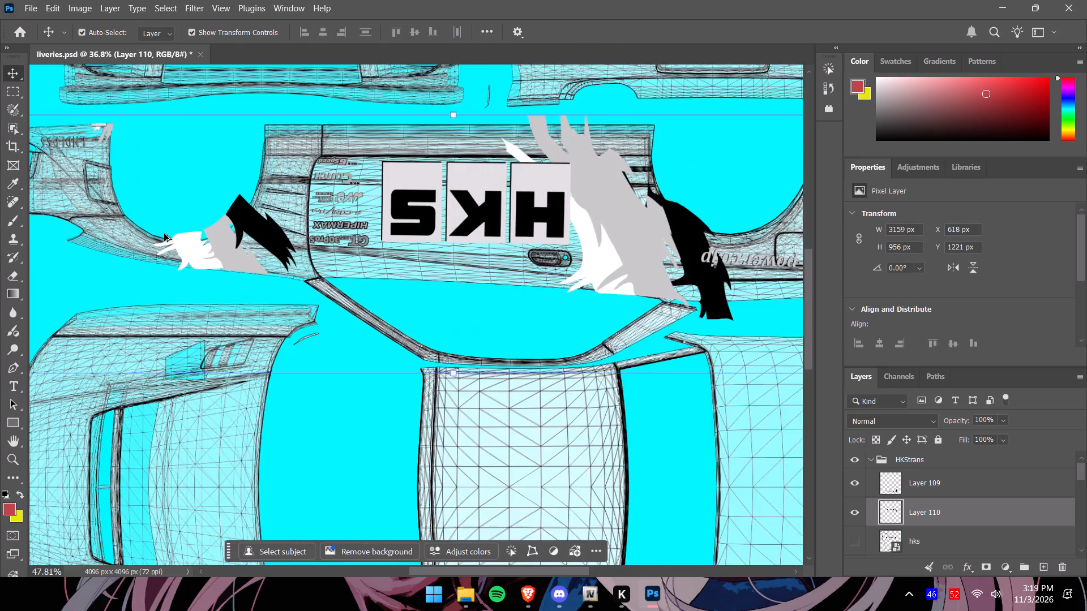
alt+scroll(164, 234, up, 9)
alt+scroll(232, 306, up, 3)
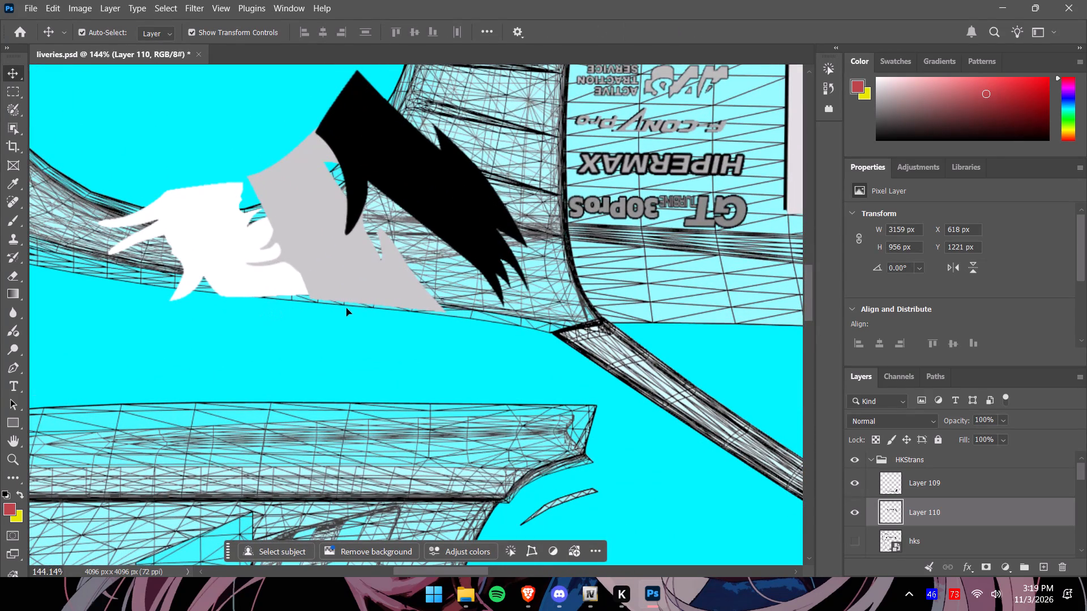
click(13, 216)
alt+click(362, 282)
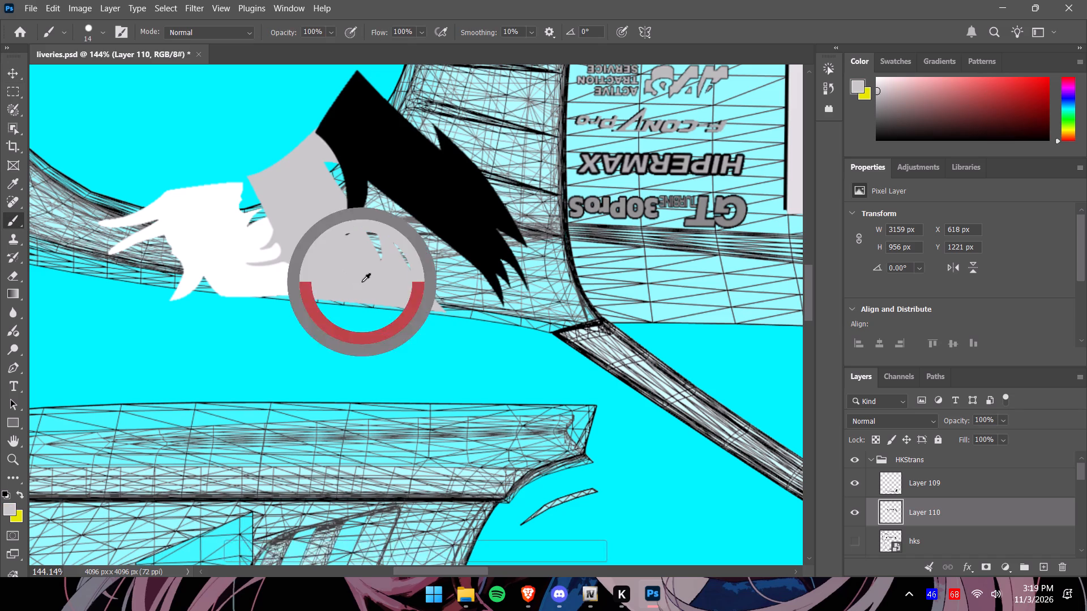
drag(427, 311, 431, 311)
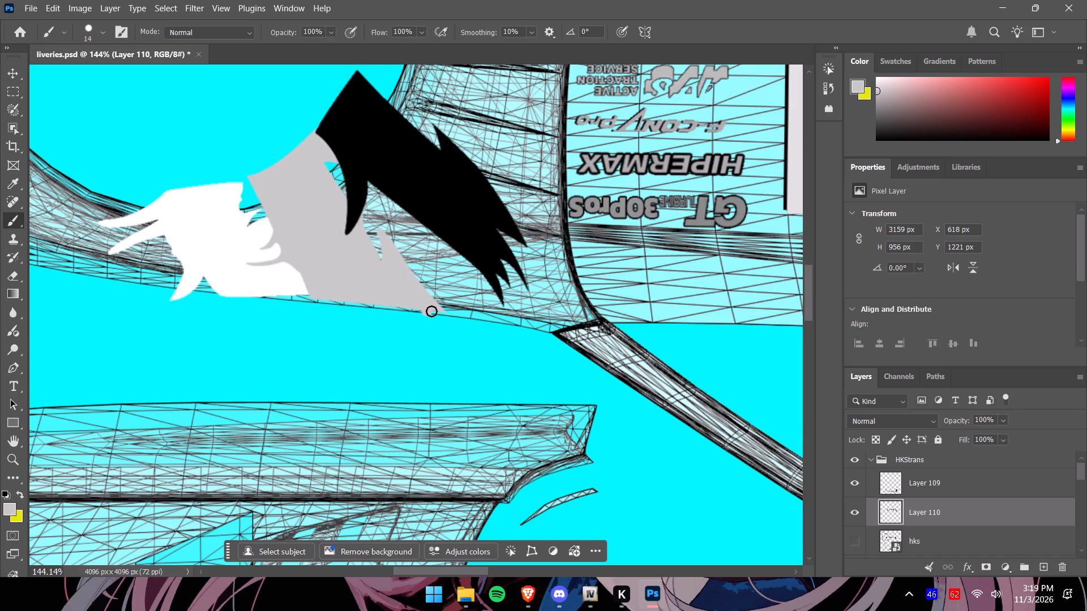
drag(431, 311, 354, 304)
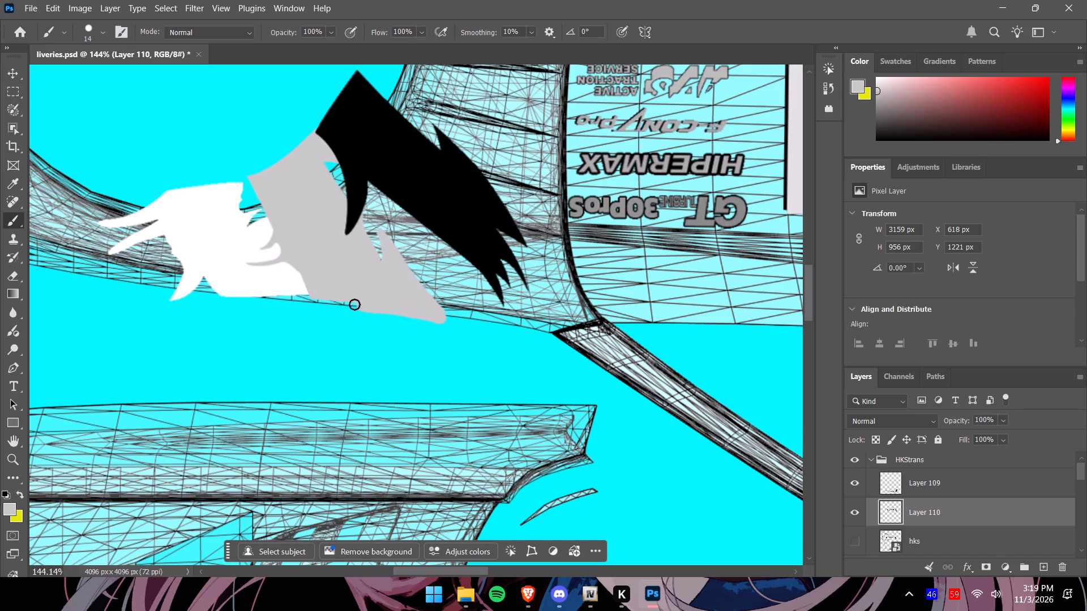
drag(354, 304, 313, 301)
alt+click(281, 287)
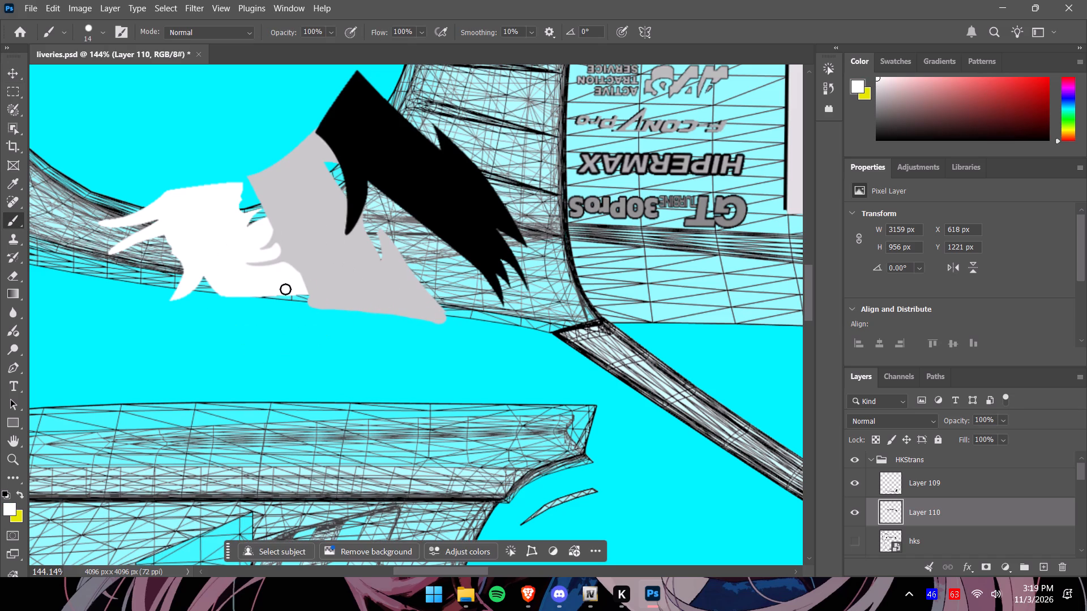
drag(302, 295, 287, 298)
drag(287, 298, 223, 293)
Sample the grey and paint the large grey flame down to the upper car side's edge beside the rear pillar.
alt+scroll(416, 313, down, 6)
drag(468, 570, 495, 570)
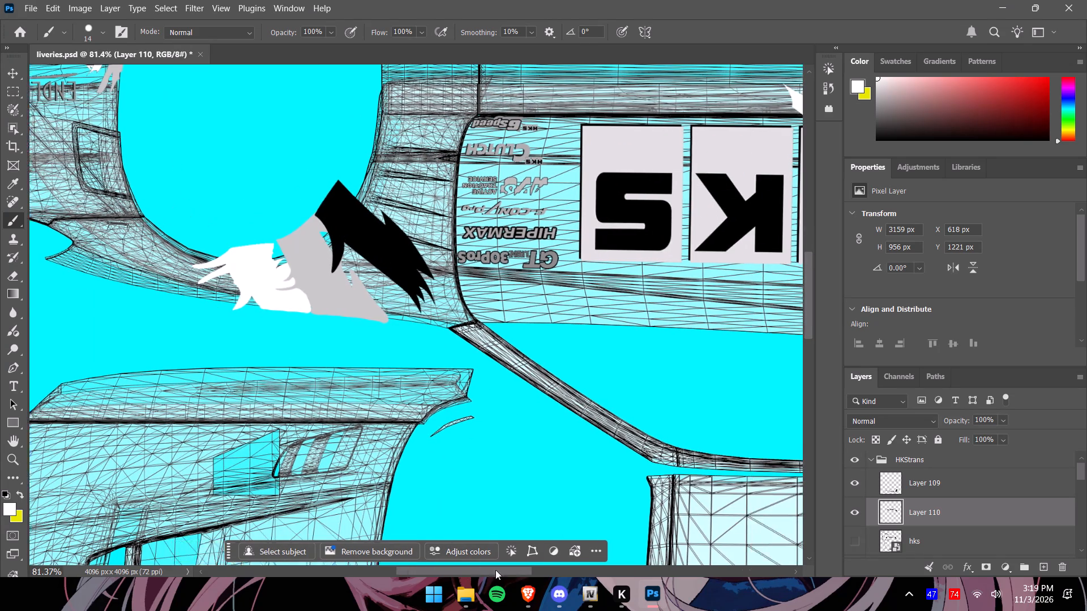
drag(495, 570, 576, 568)
alt+scroll(558, 360, up, 6)
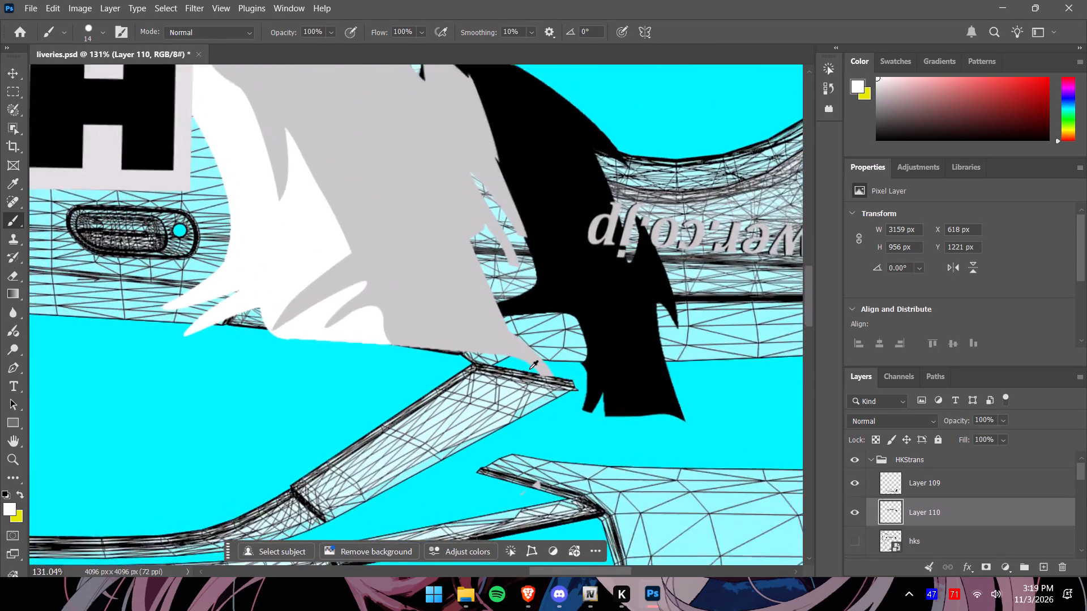
alt+scroll(529, 369, up, 5)
alt+click(464, 309)
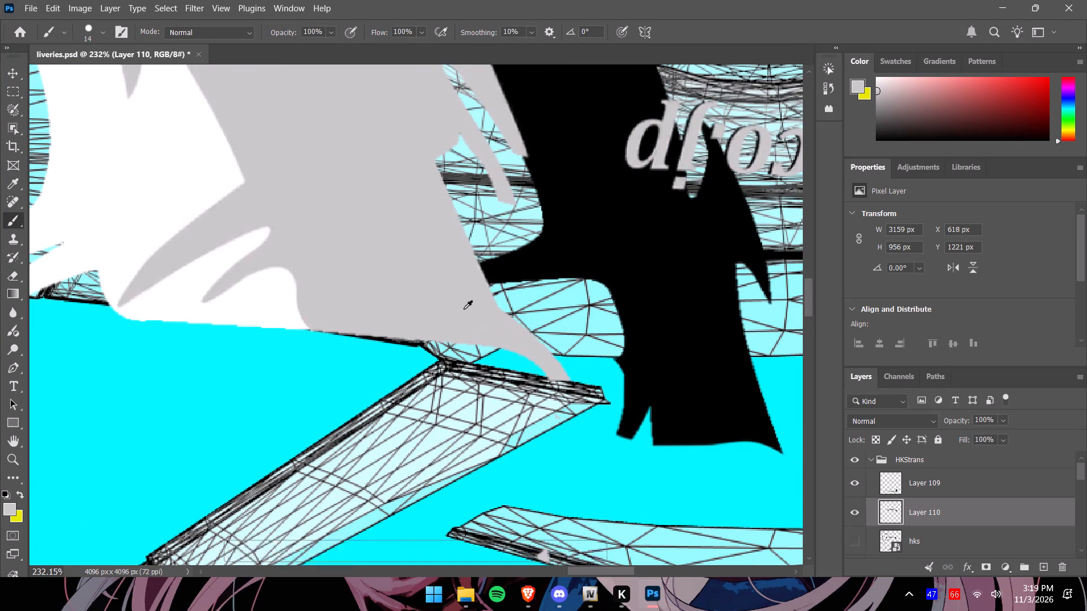
drag(494, 345, 451, 349)
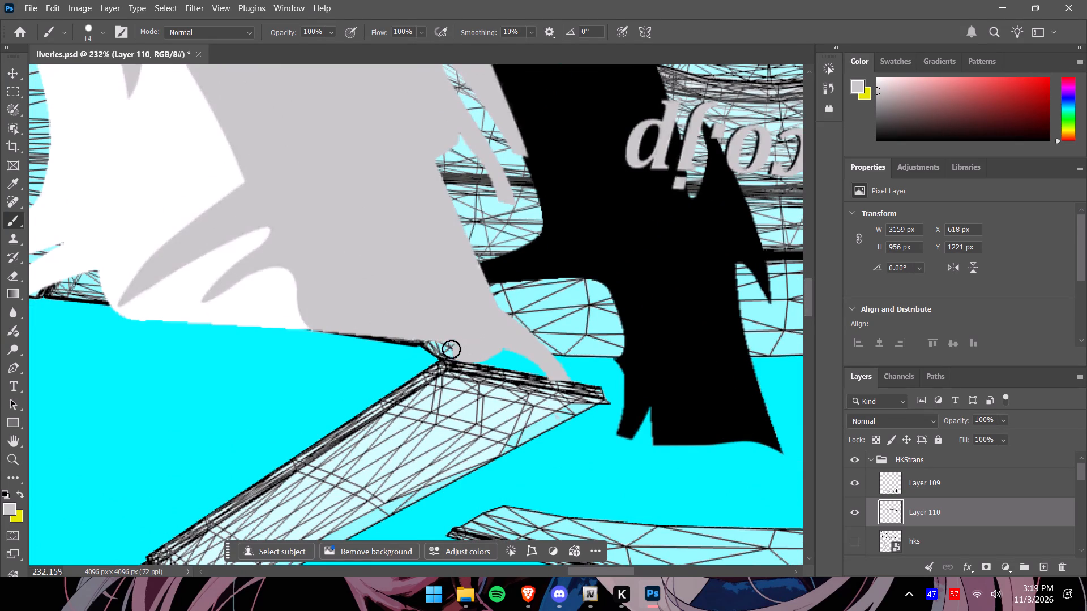
drag(451, 349, 320, 327)
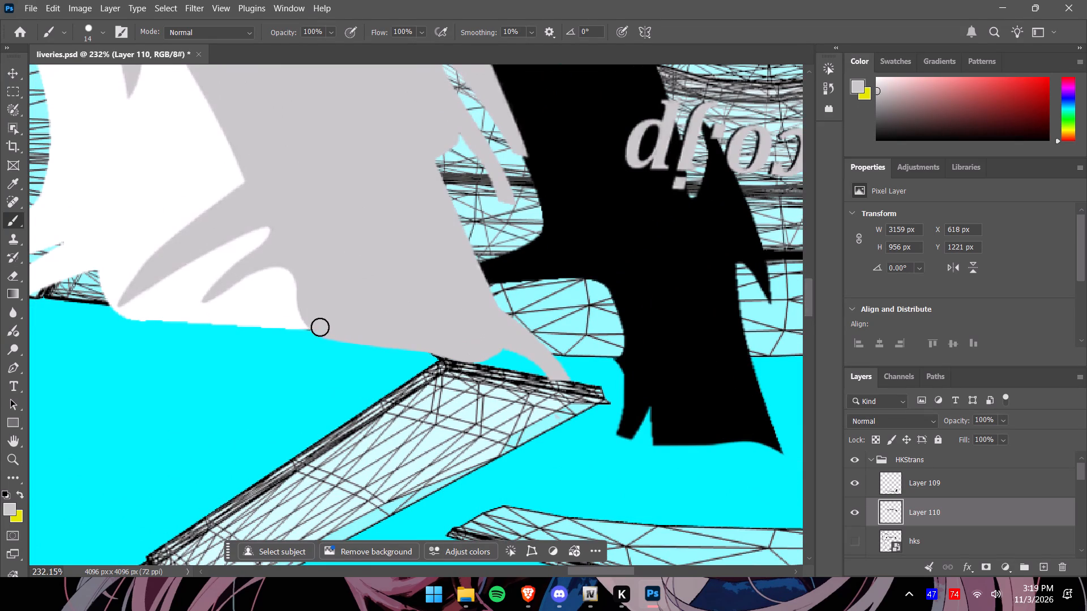
drag(320, 327, 444, 351)
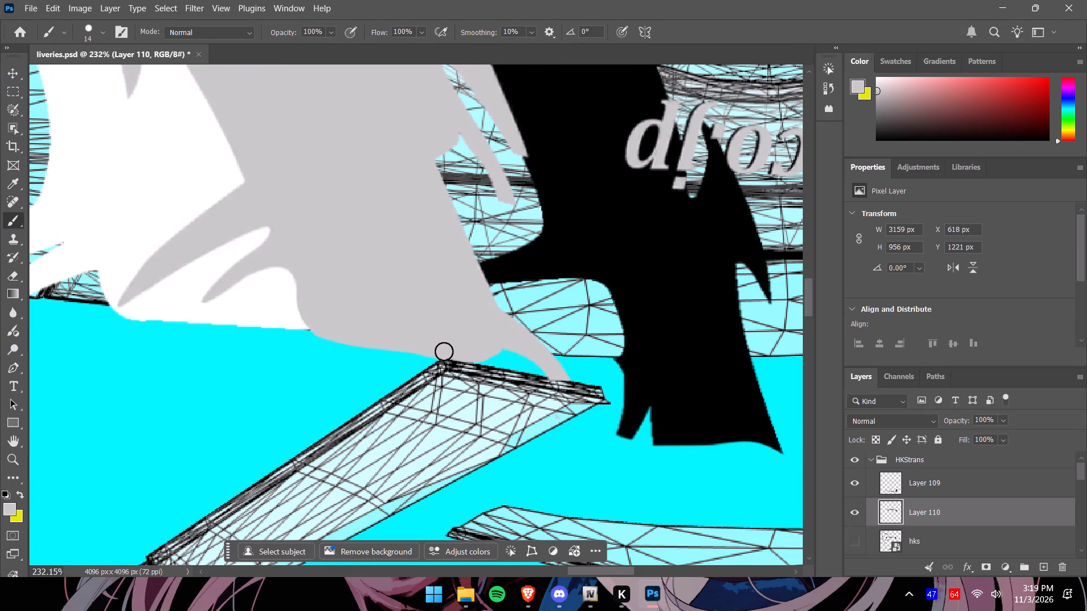
drag(444, 351, 455, 351)
Compare the HKS artwork placement on the upper and lower car sides.
alt+scroll(308, 312, down, 7)
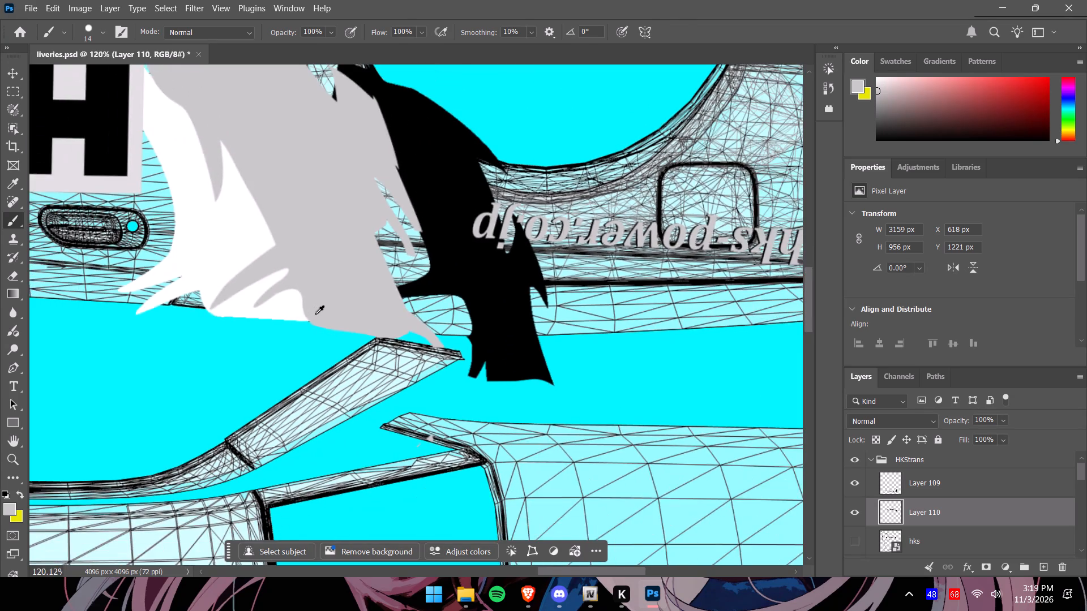
alt+scroll(315, 314, down, 5)
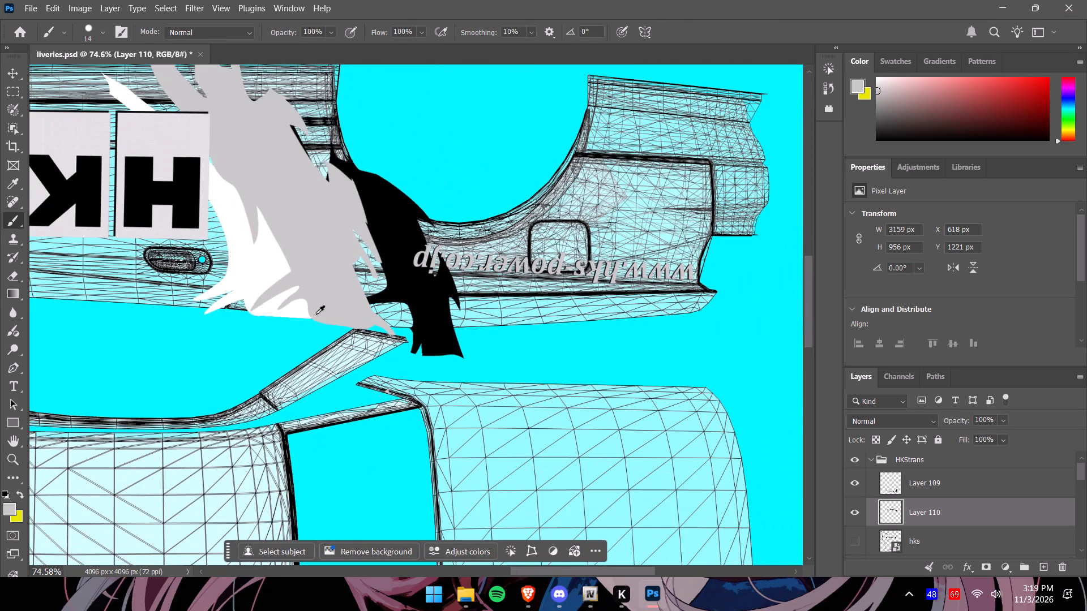
alt+scroll(316, 314, down, 4)
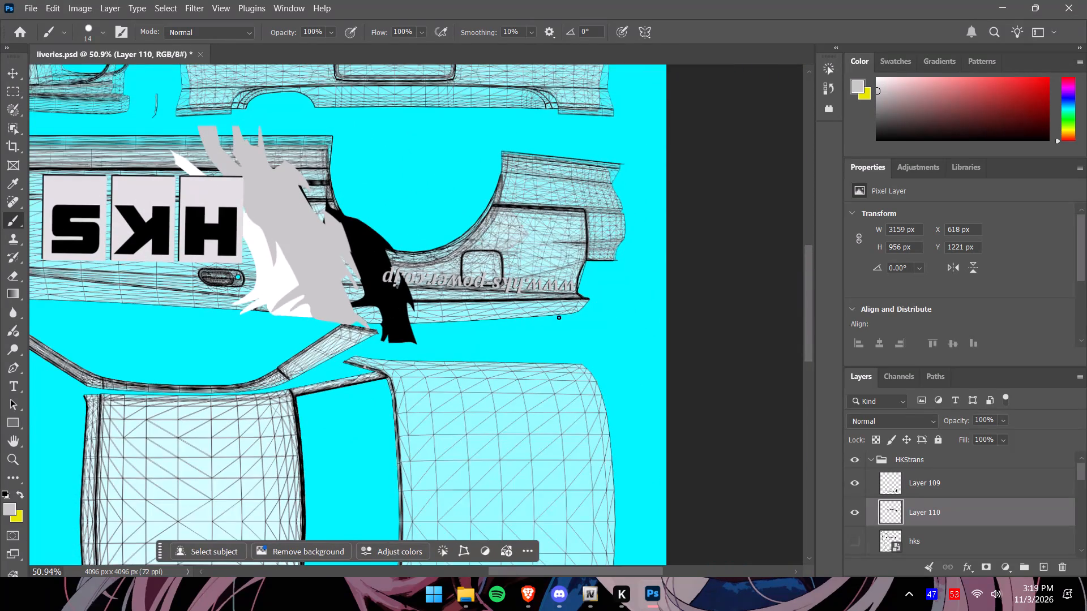
drag(806, 329, 808, 423)
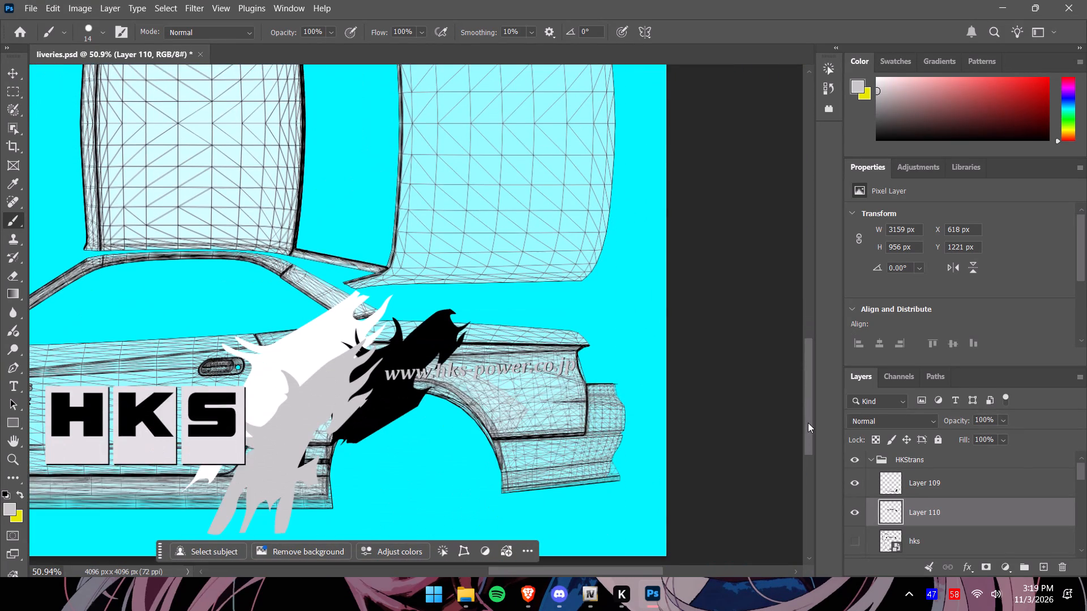
drag(808, 423, 812, 397)
alt+scroll(631, 392, down, 9)
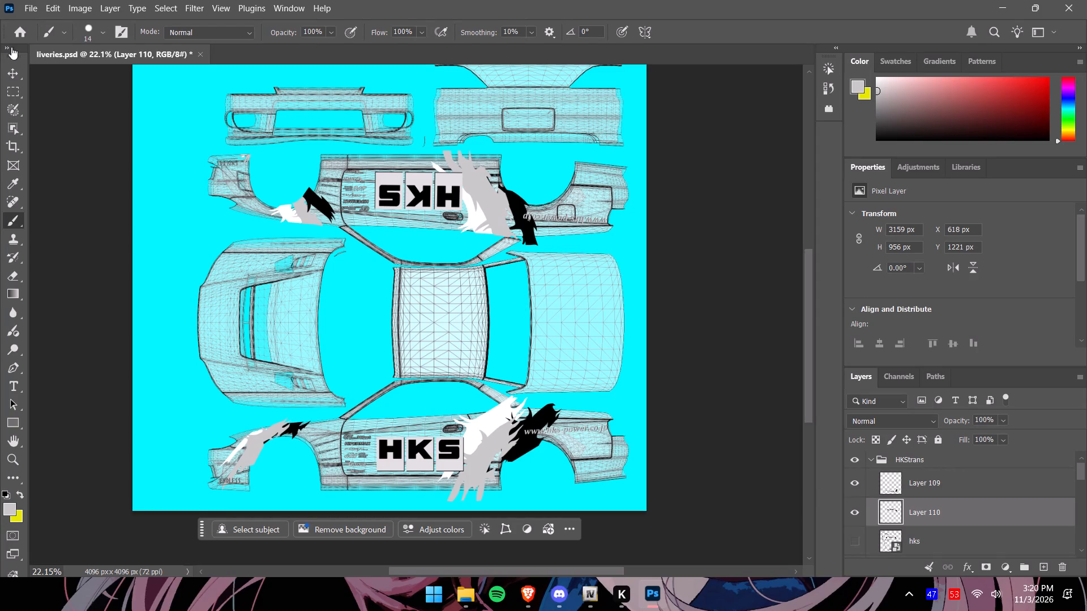
Show the hks layer and hide Layer 110 and Layer 109.
click(16, 76)
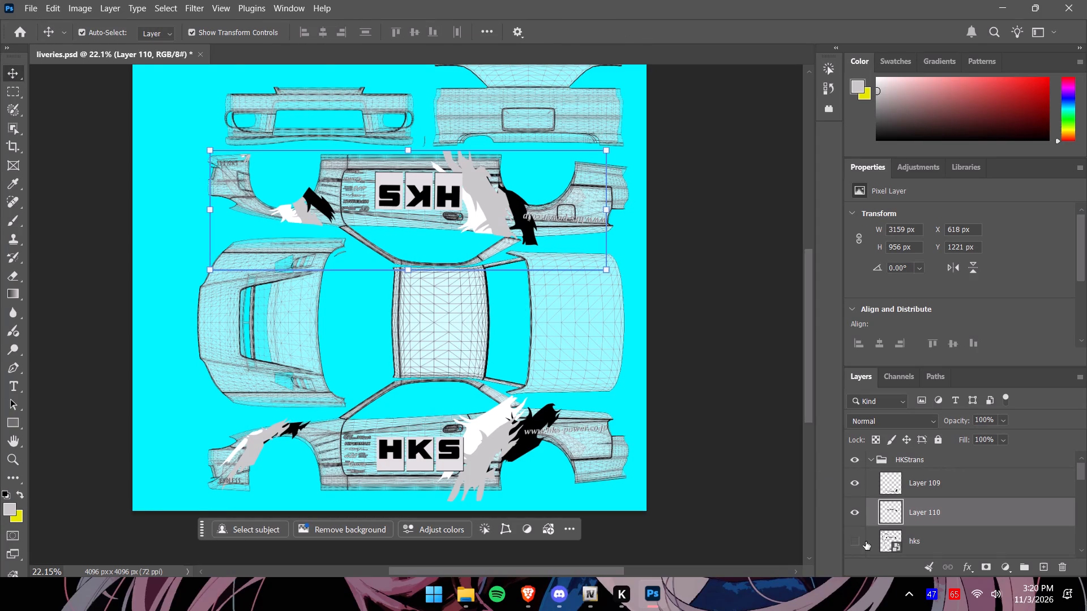
click(858, 539)
click(858, 513)
click(850, 483)
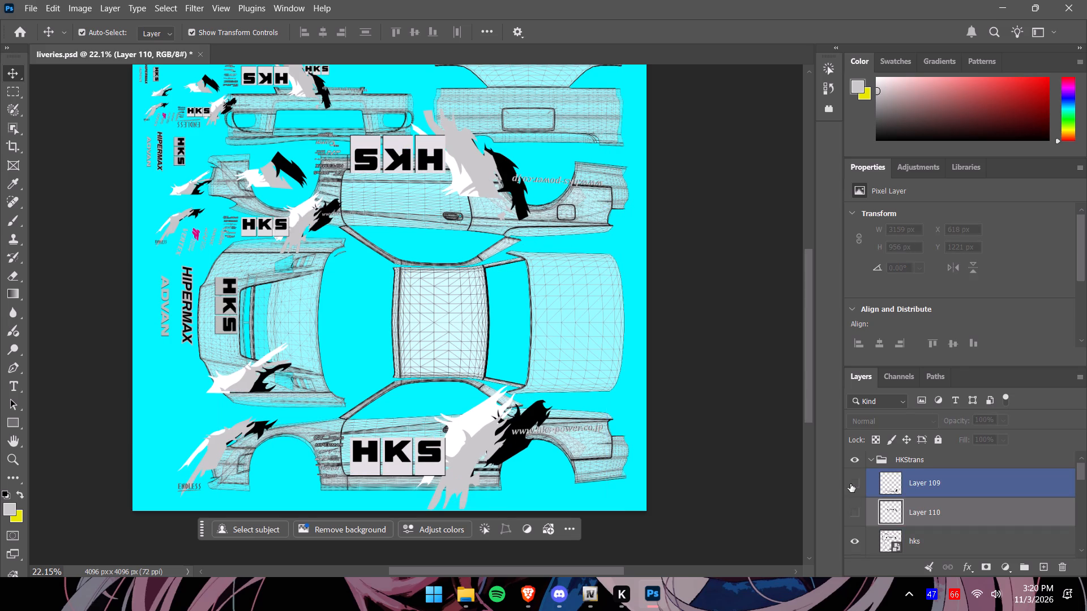
Copy the HIPERMAX and ADVAN lettering beside the hood's front edge from the hks layer onto a new layer.
click(7, 88)
alt+scroll(169, 269, up, 5)
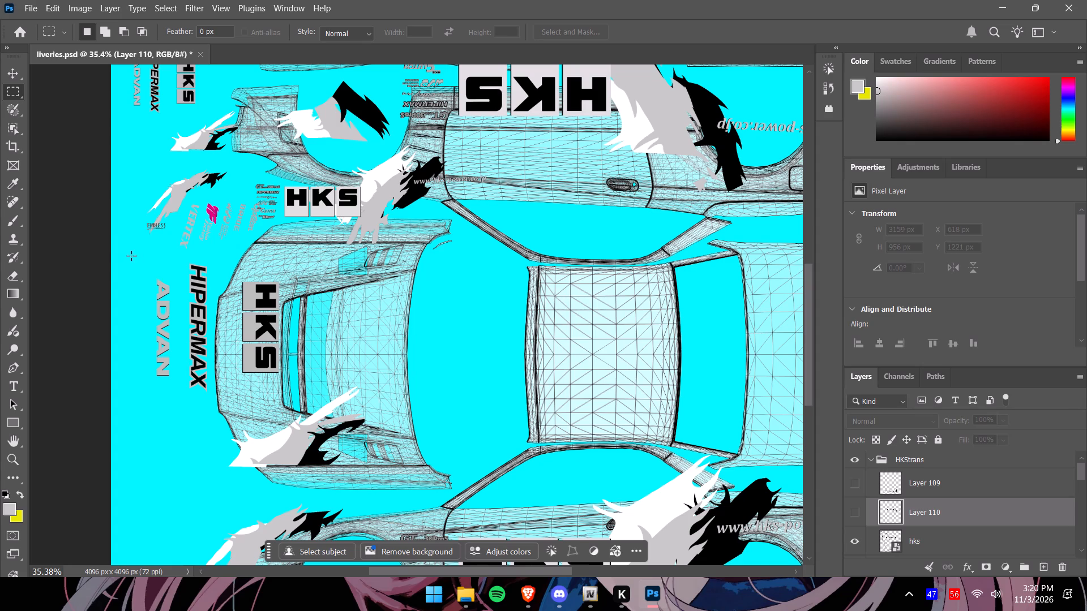
drag(144, 248, 203, 295)
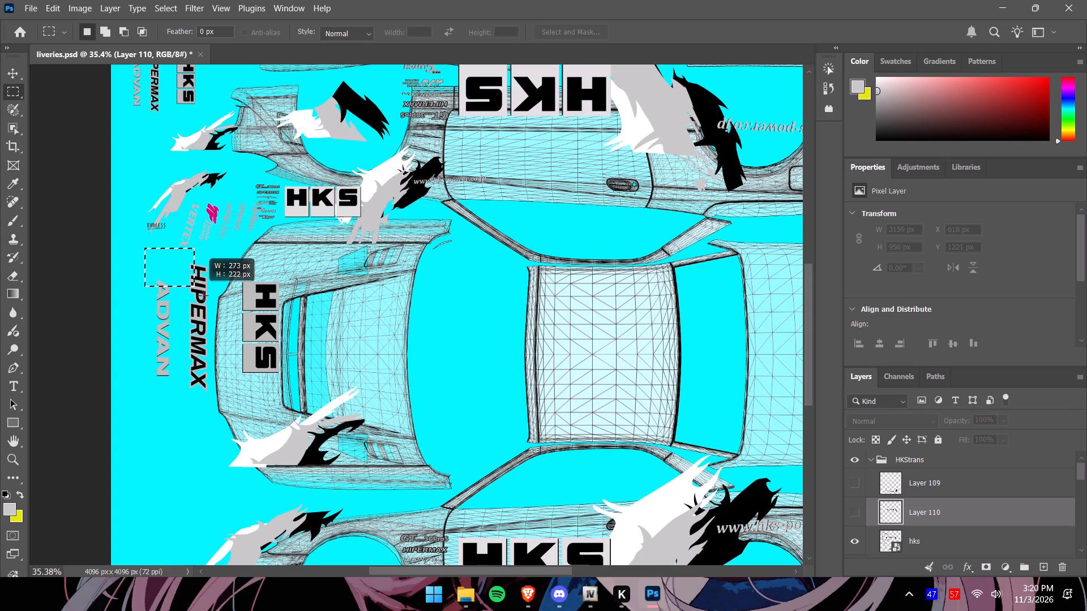
drag(203, 295, 224, 411)
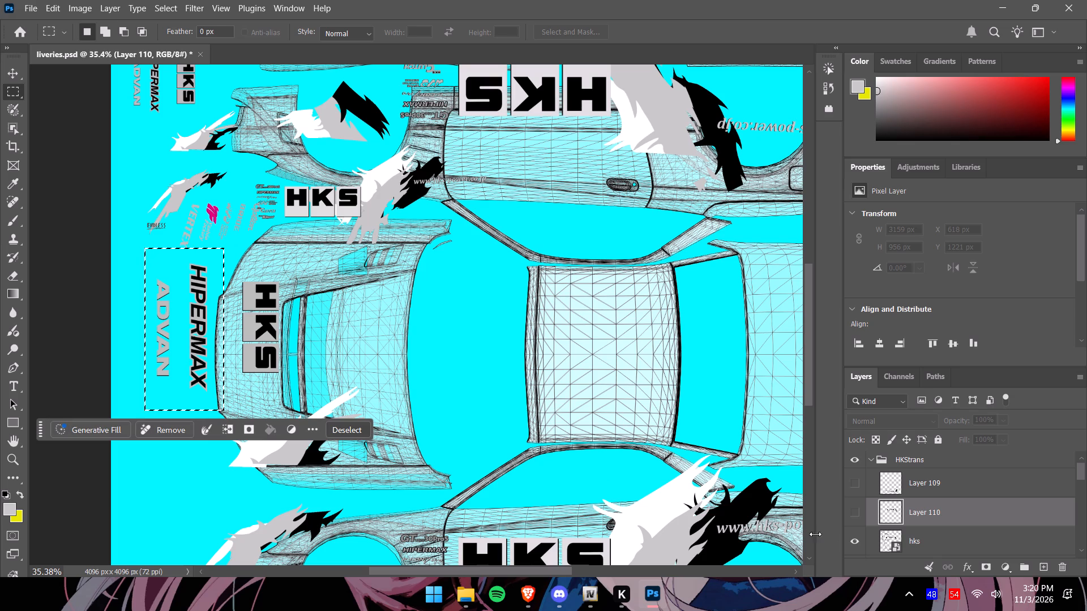
click(936, 544)
key(ctrl+c)
key(ctrl+v)
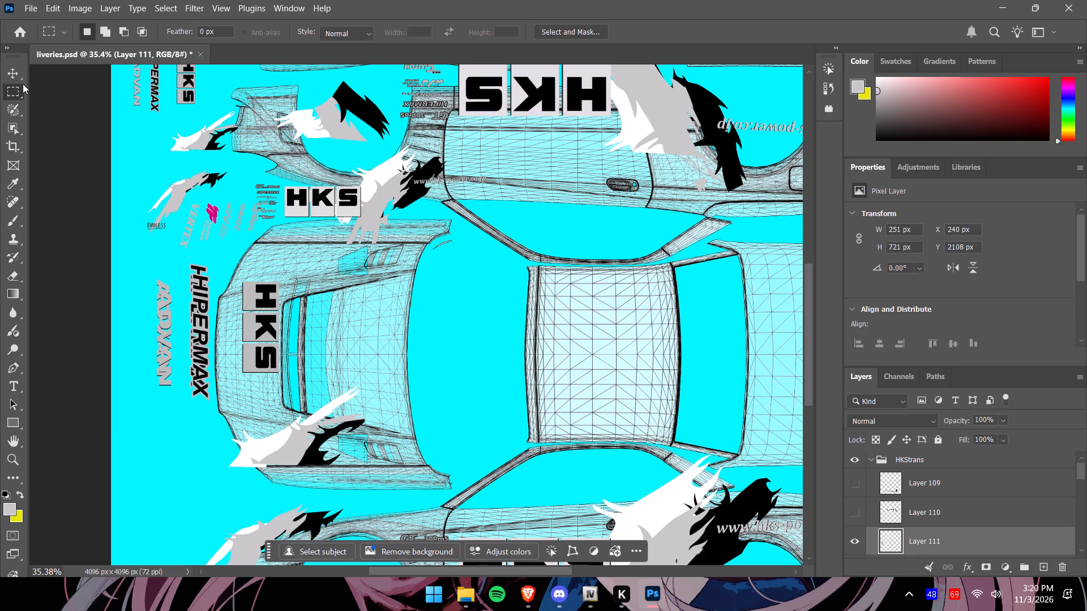
With the hks layer hidden, fit the copied HIPERMAX and ADVAN lettering onto the hood's front, narrowed to about 93% width.
click(11, 78)
scroll(928, 539, down, 2)
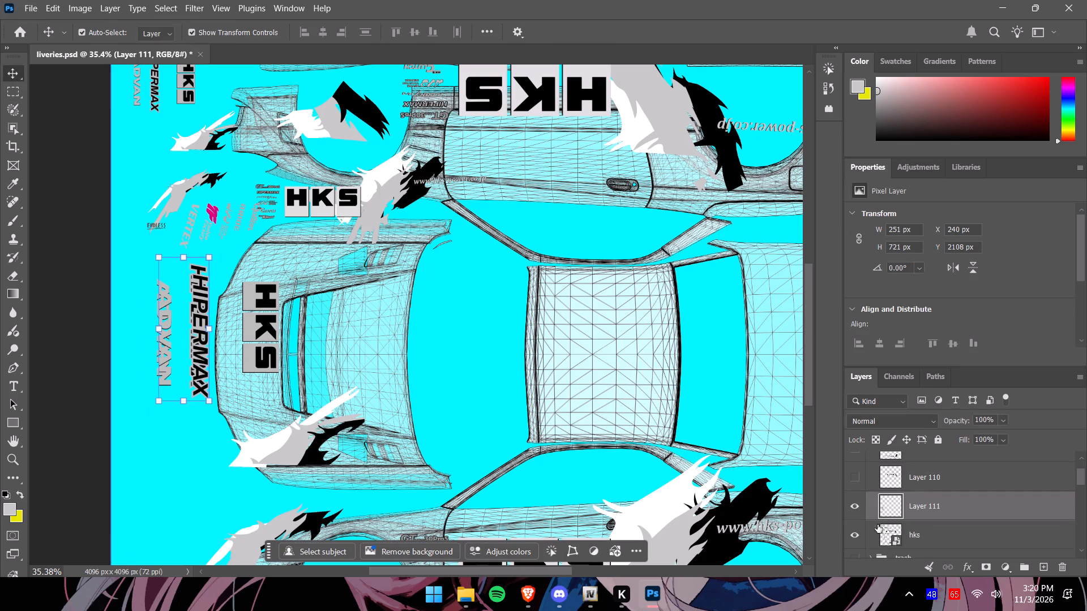
click(855, 535)
drag(200, 313, 217, 314)
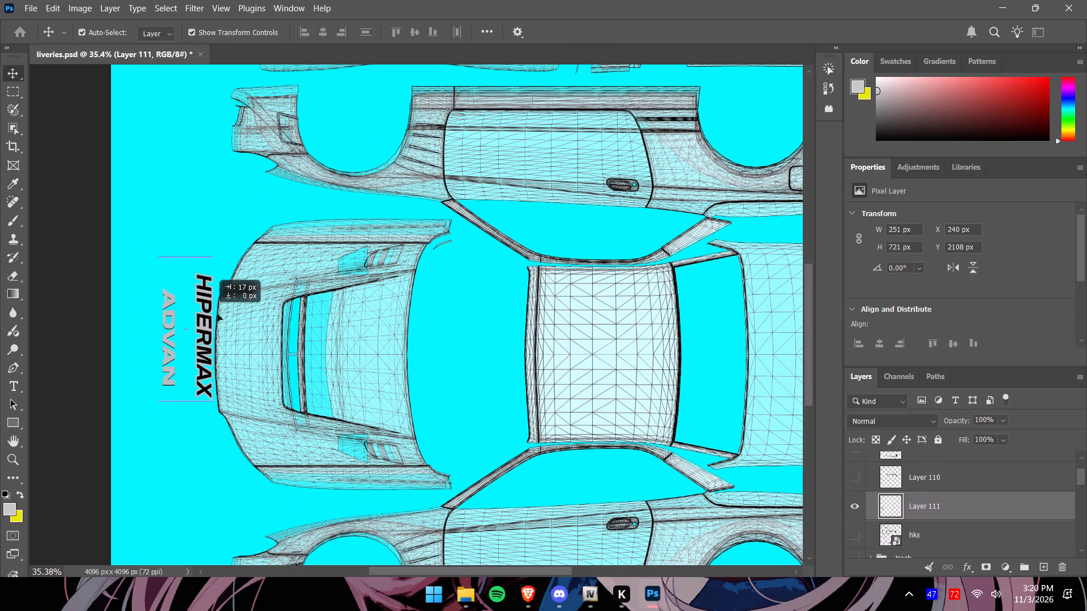
drag(217, 314, 276, 326)
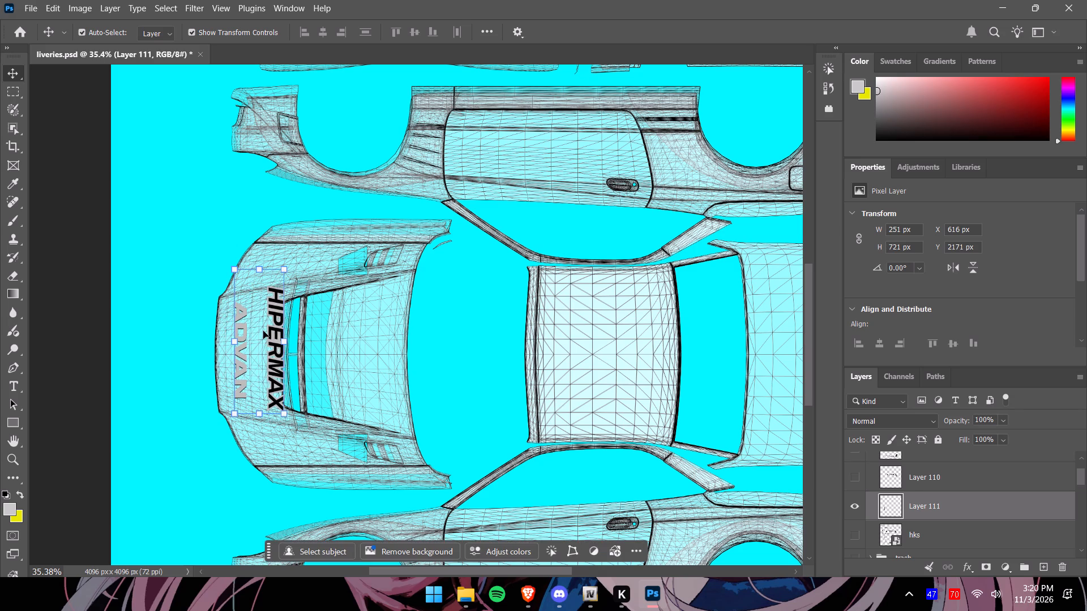
drag(285, 345, 278, 345)
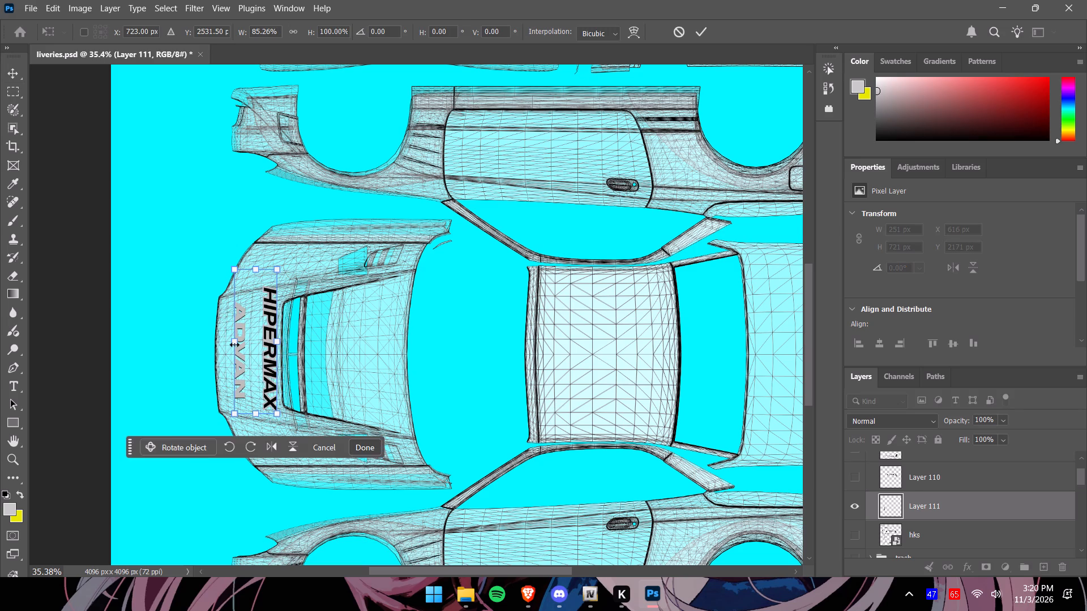
click(234, 345)
drag(246, 338, 249, 346)
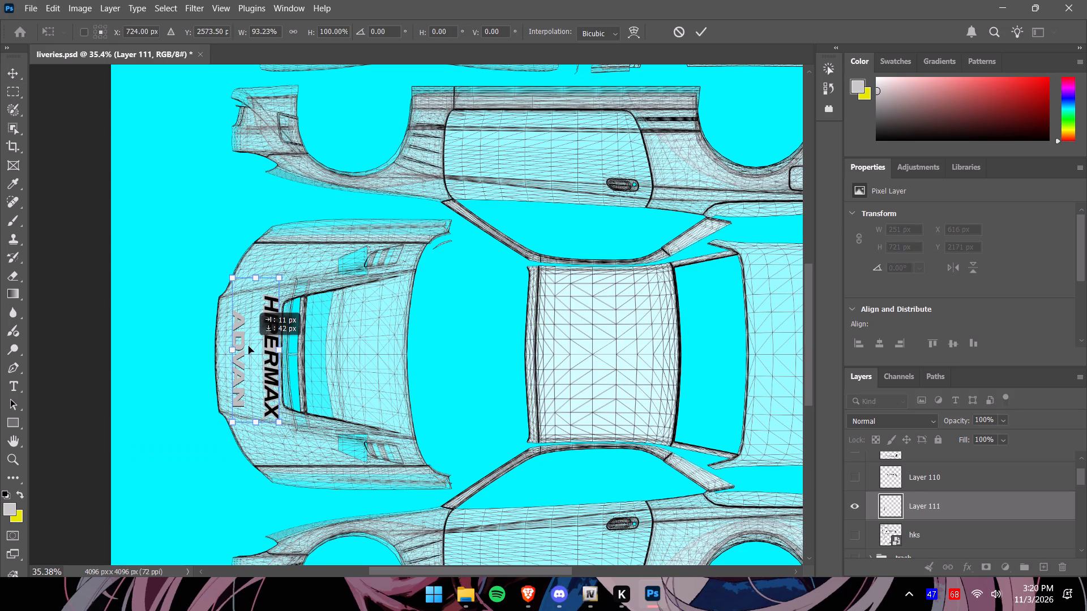
drag(249, 346, 247, 343)
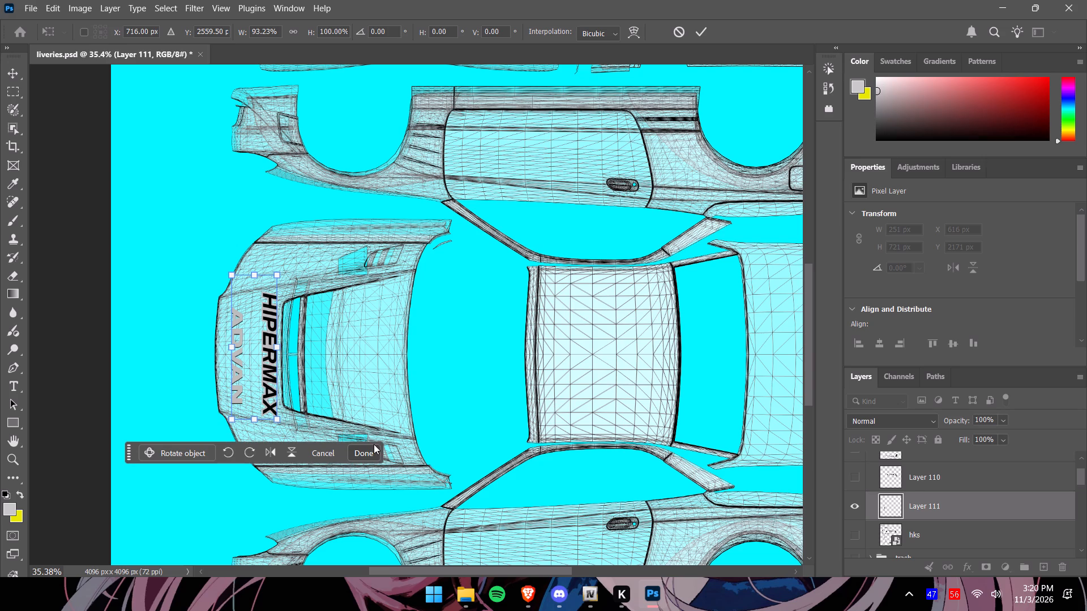
click(376, 454)
click(469, 421)
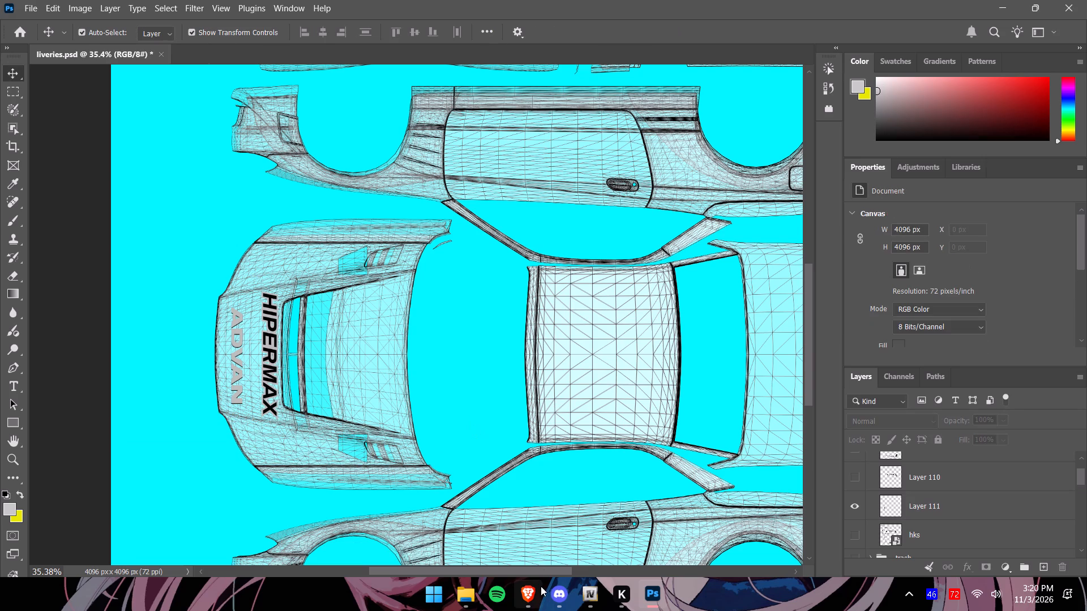
Switch to Brave, find the open Shutterstock page for "carbone texture" and look through its images.
click(538, 588)
click(819, 0)
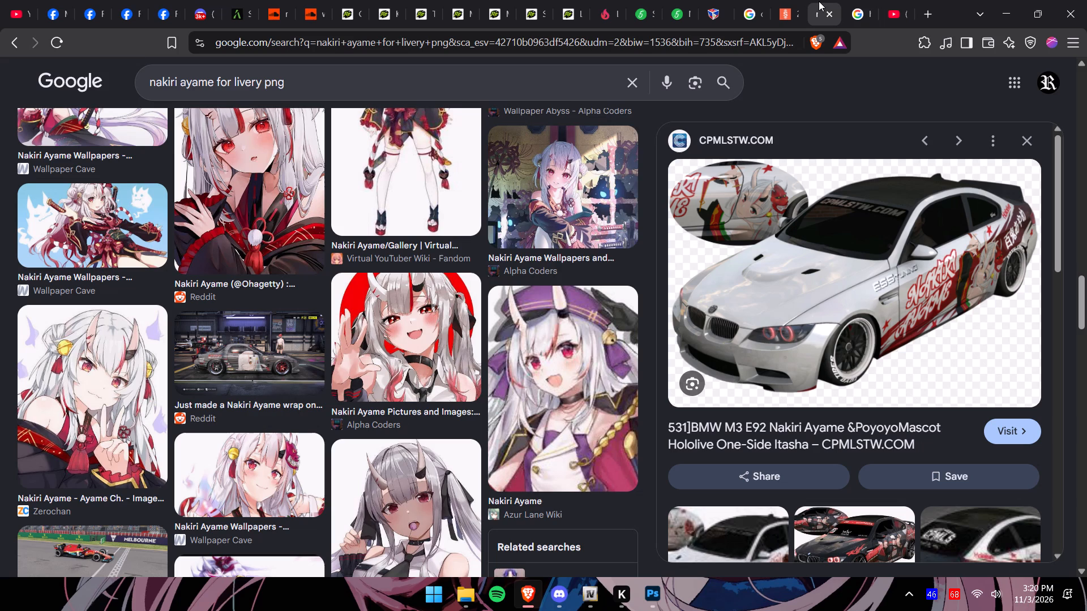
click(857, 0)
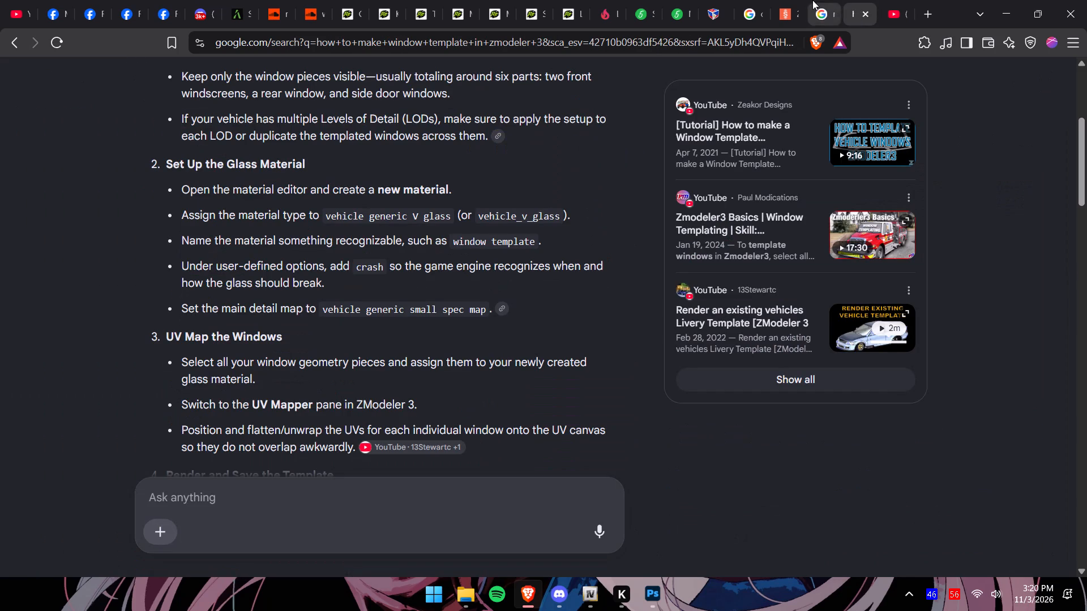
click(893, 0)
click(689, 42)
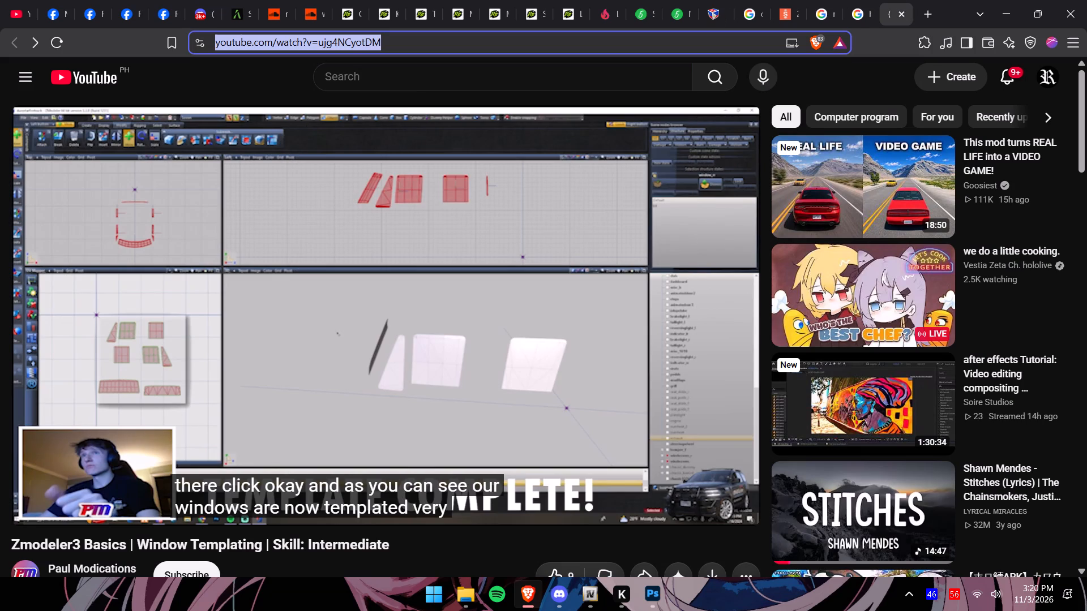
click(797, 0)
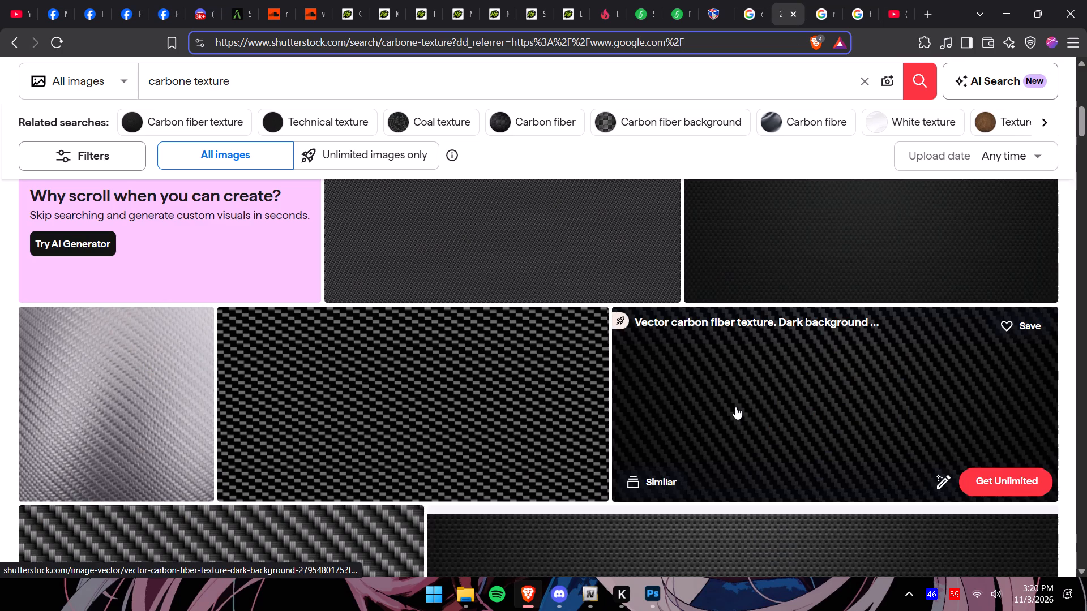
alt+scroll(716, 407, down, 3)
scroll(711, 406, up, 7)
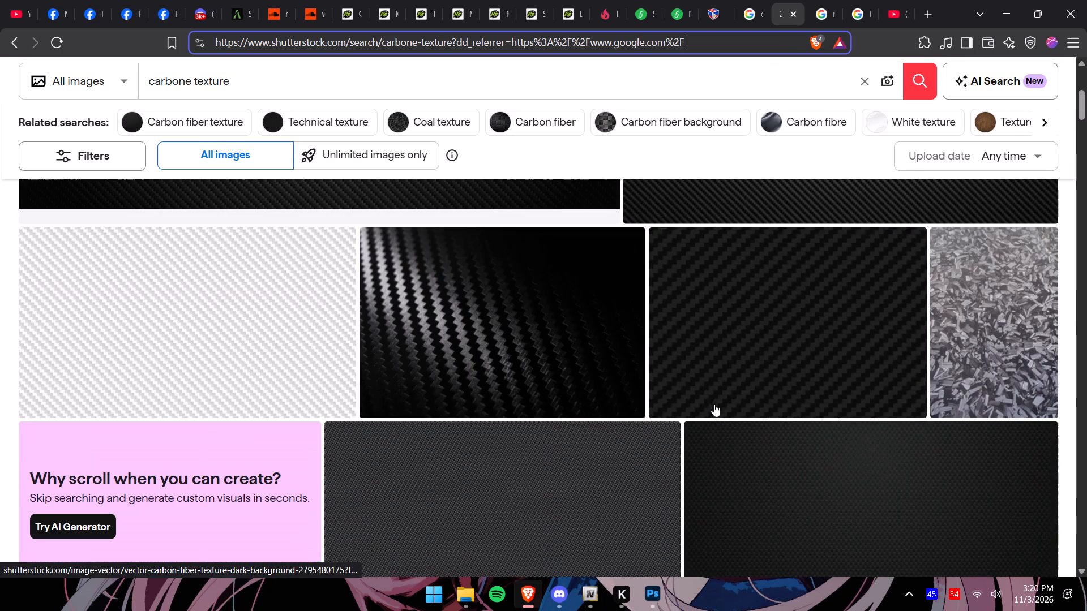
scroll(811, 429, up, 4)
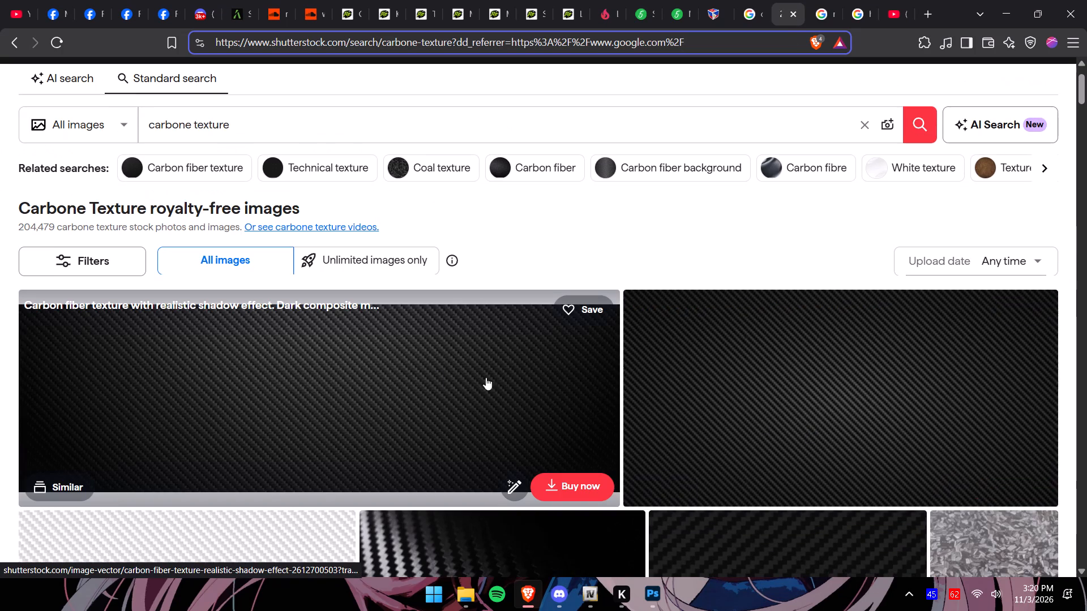
scroll(387, 367, down, 4)
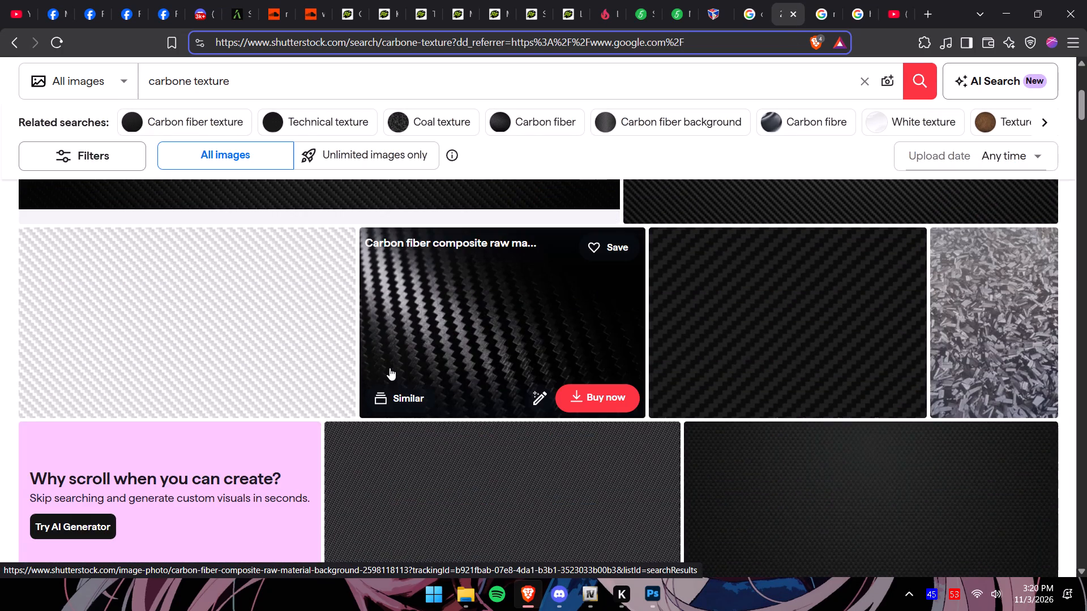
scroll(390, 368, up, 8)
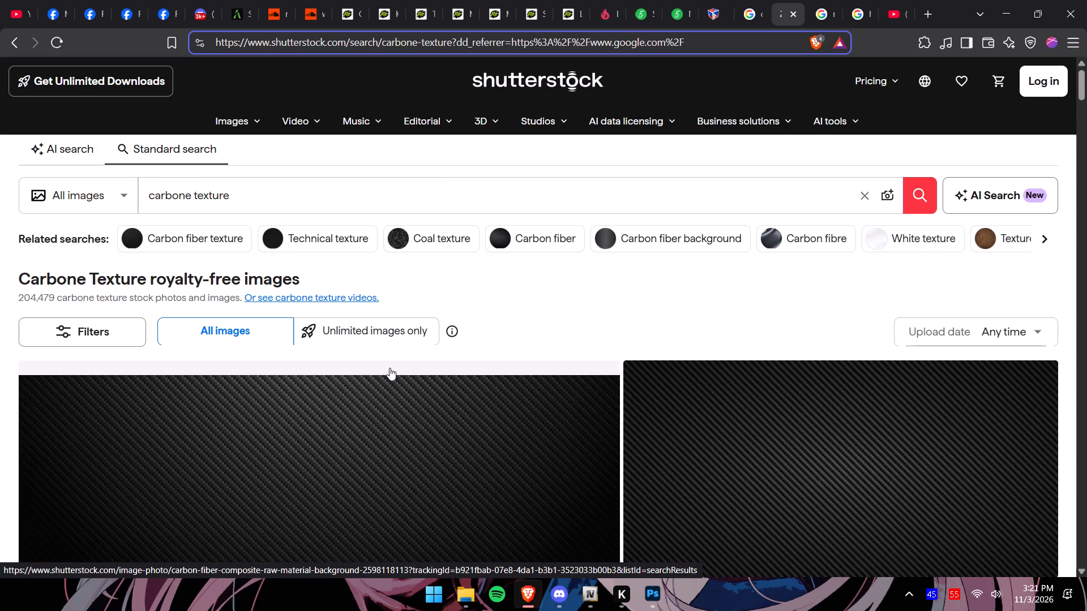
Open the related search for carbon fiber texture and look through its images.
click(177, 242)
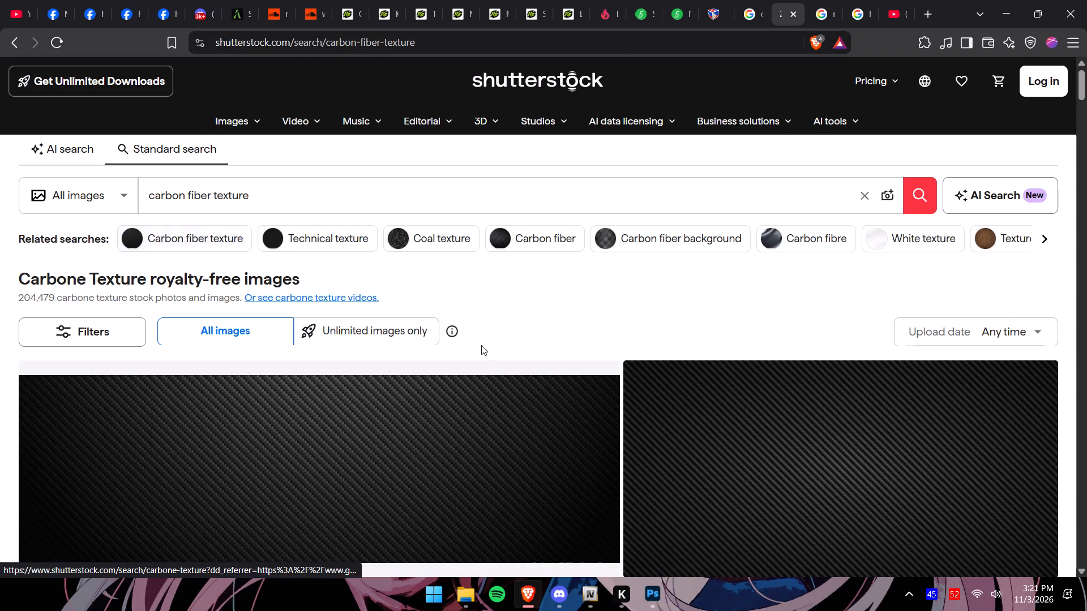
scroll(480, 346, down, 4)
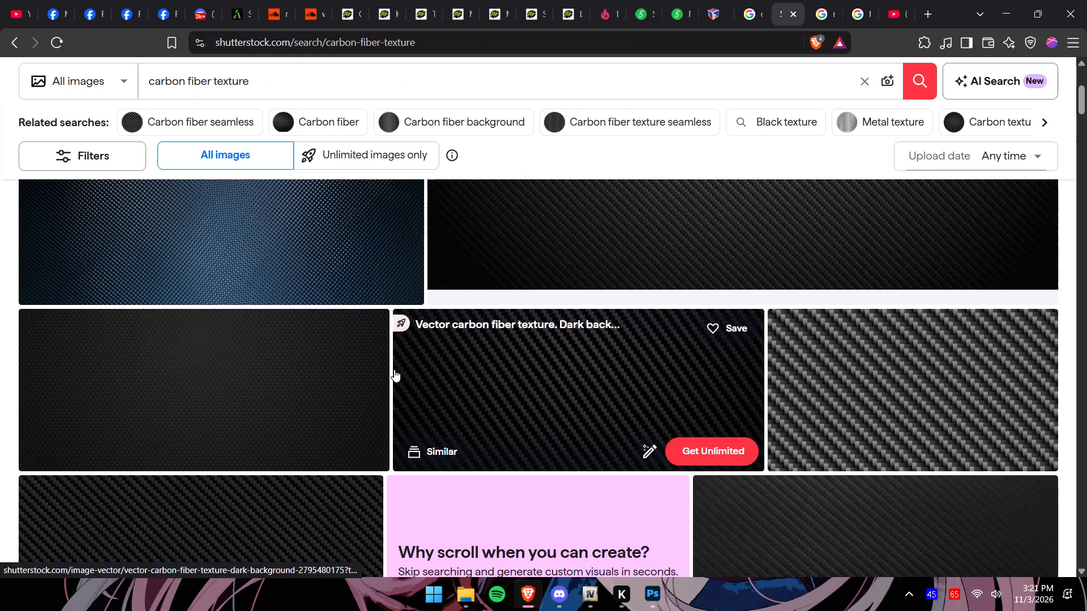
scroll(344, 375, down, 5)
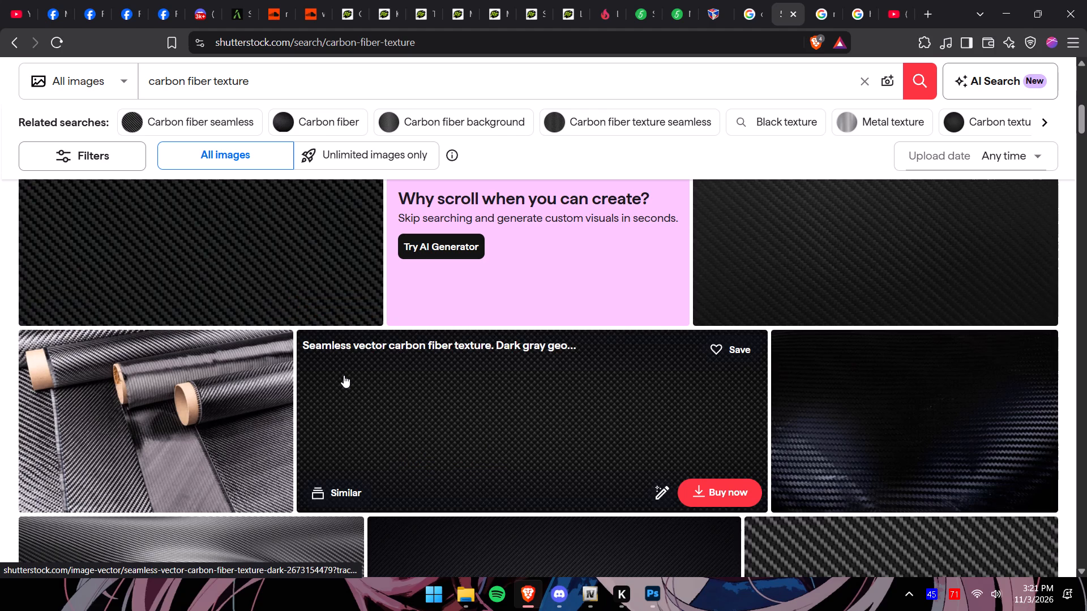
scroll(618, 350, up, 2)
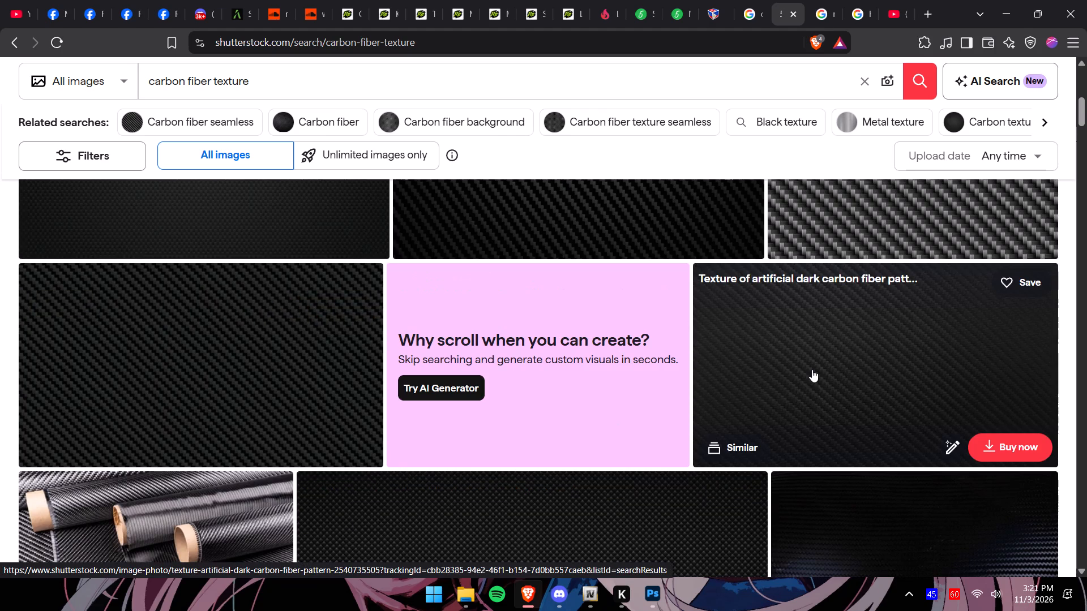
Open the dark black carbon fiber seamless texture and examine its preview, formats and similar images.
click(40, 289)
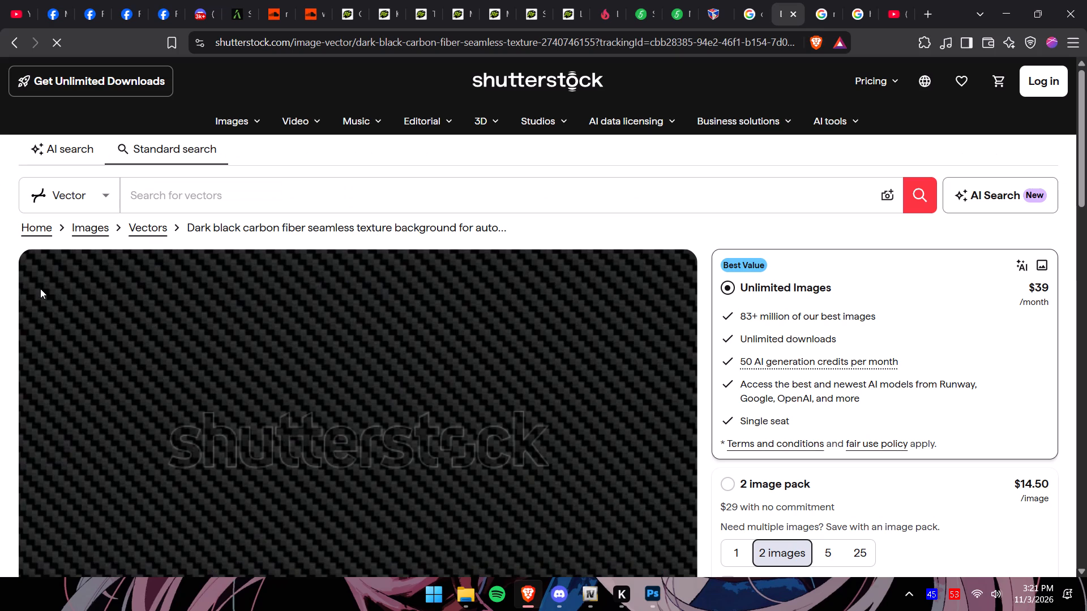
scroll(399, 449, down, 9)
scroll(401, 449, up, 3)
scroll(401, 448, down, 10)
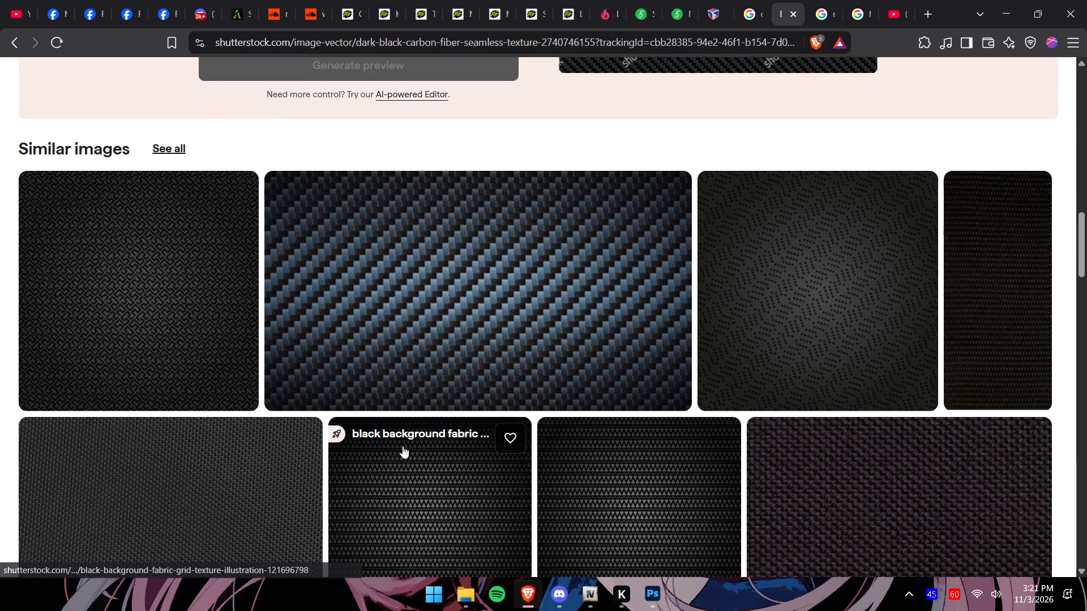
scroll(403, 446, up, 12)
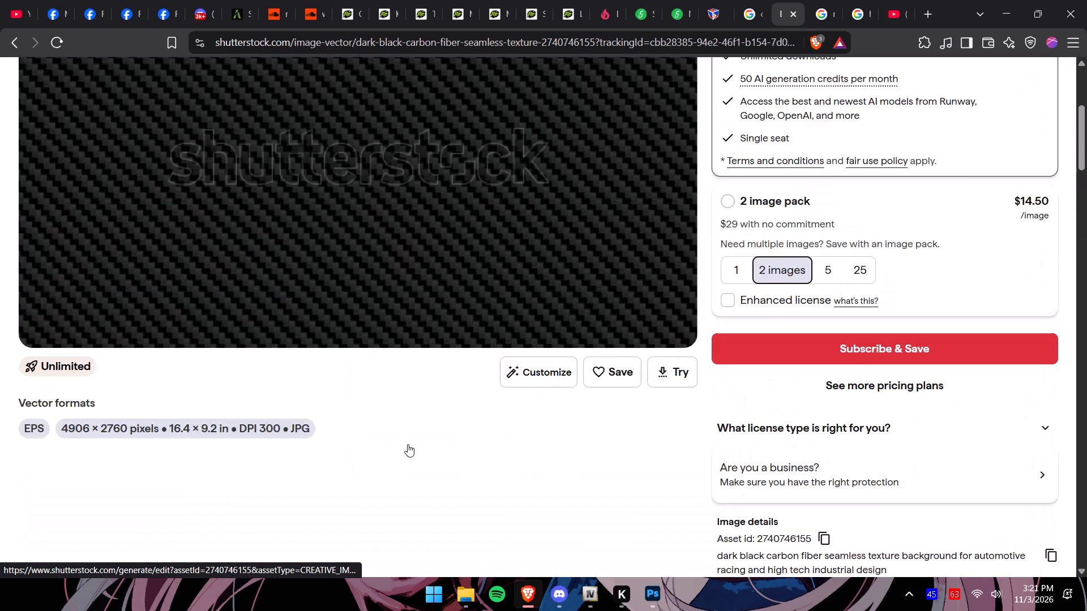
scroll(408, 444, up, 2)
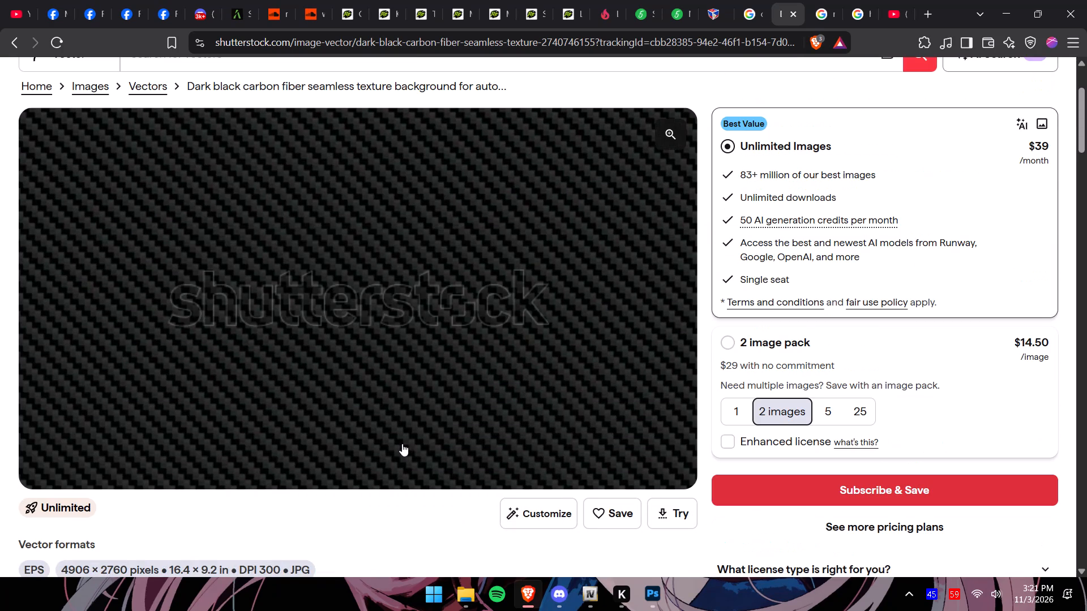
scroll(402, 444, up, 1)
scroll(402, 444, down, 2)
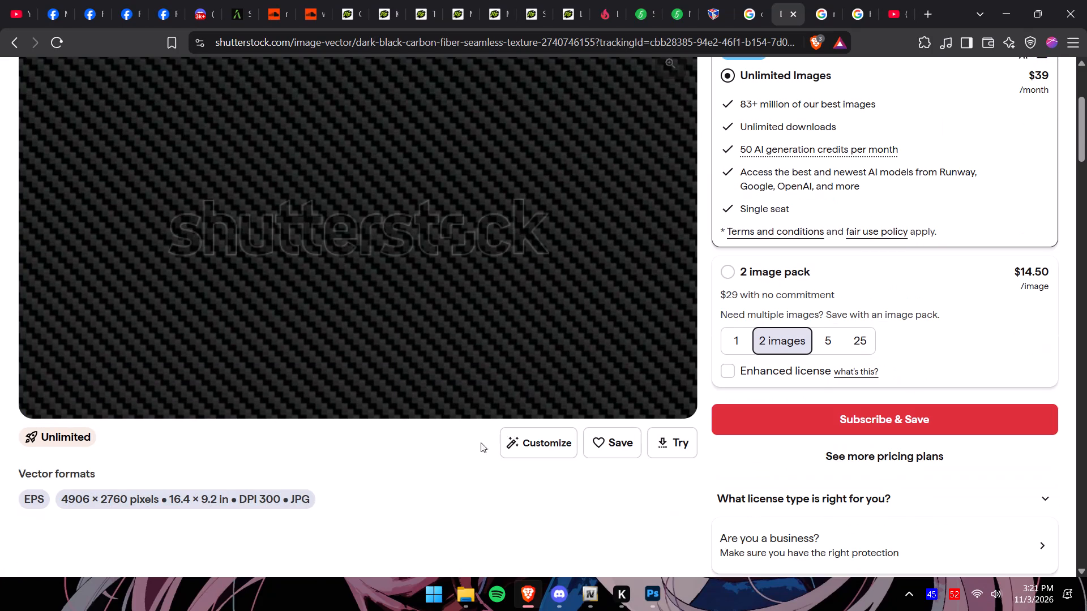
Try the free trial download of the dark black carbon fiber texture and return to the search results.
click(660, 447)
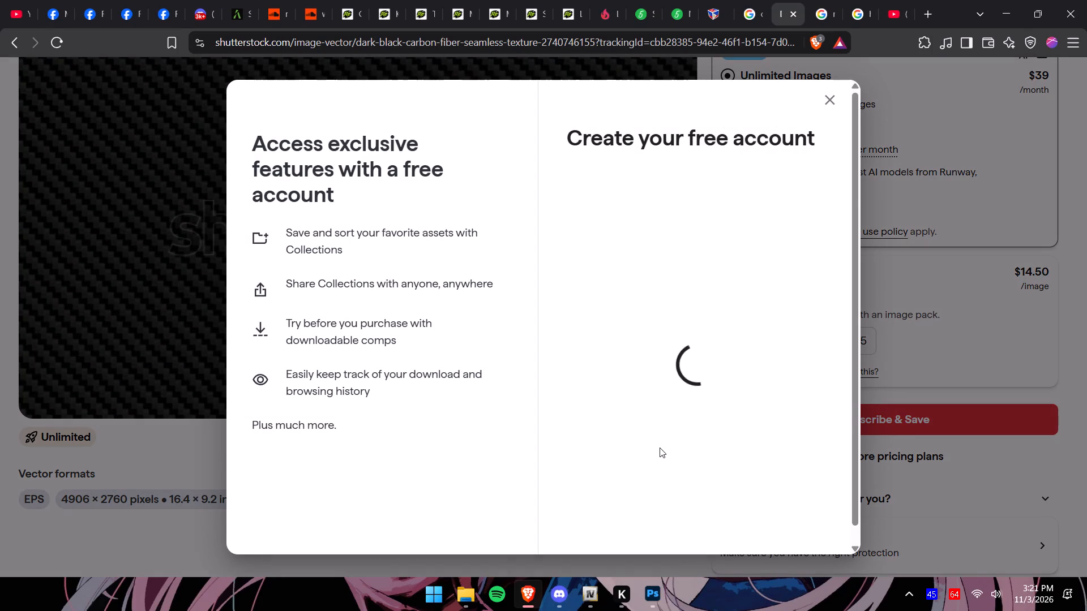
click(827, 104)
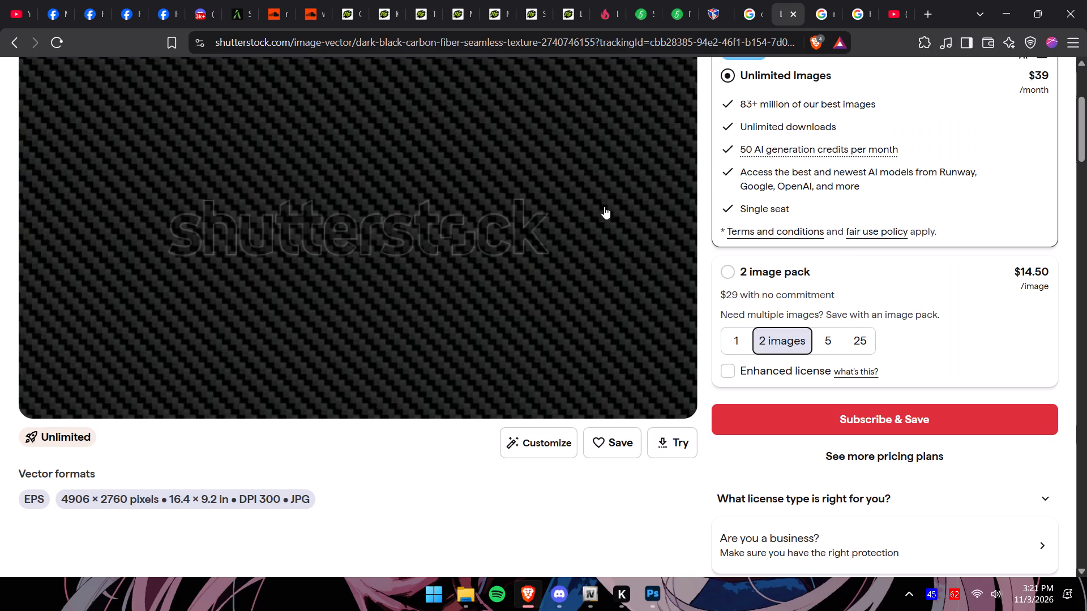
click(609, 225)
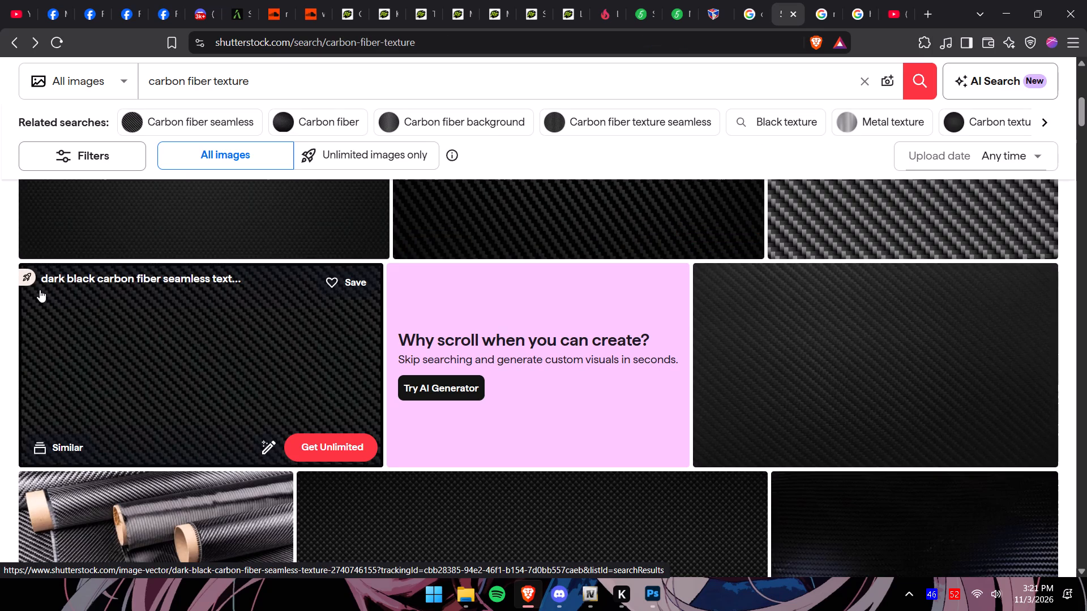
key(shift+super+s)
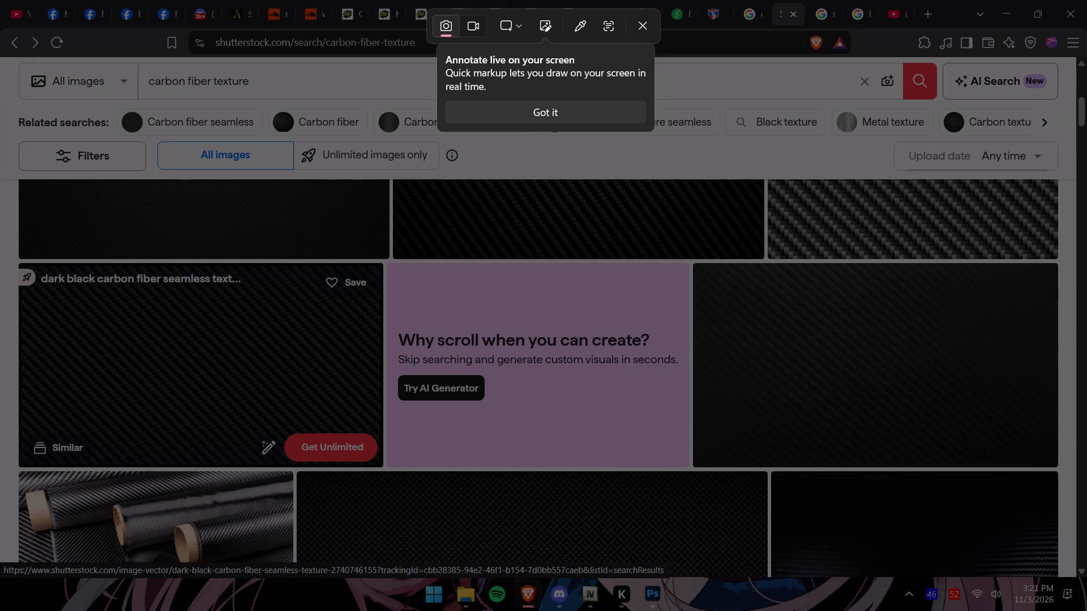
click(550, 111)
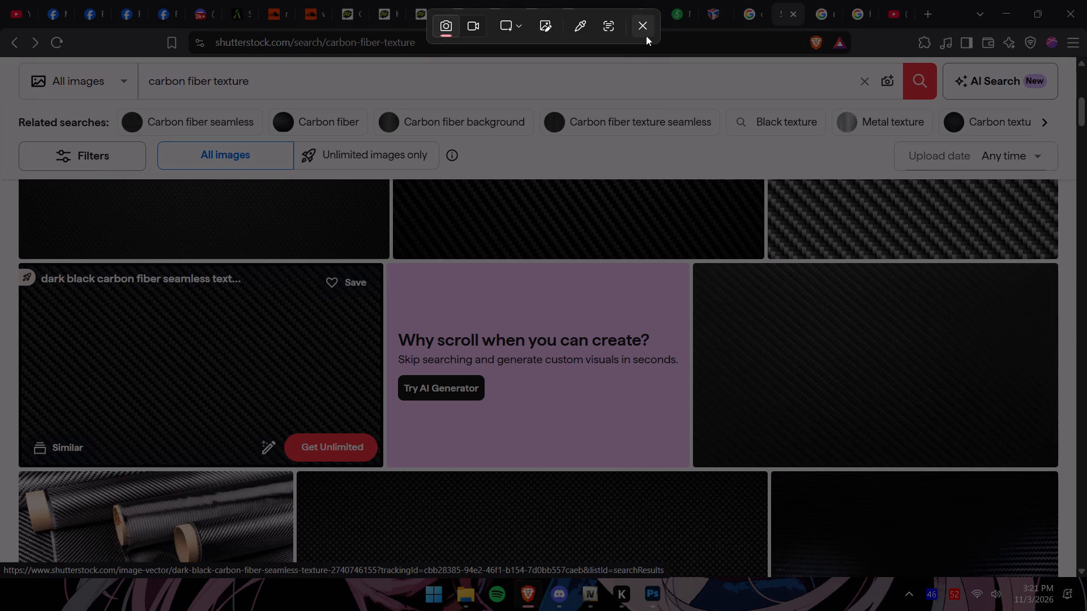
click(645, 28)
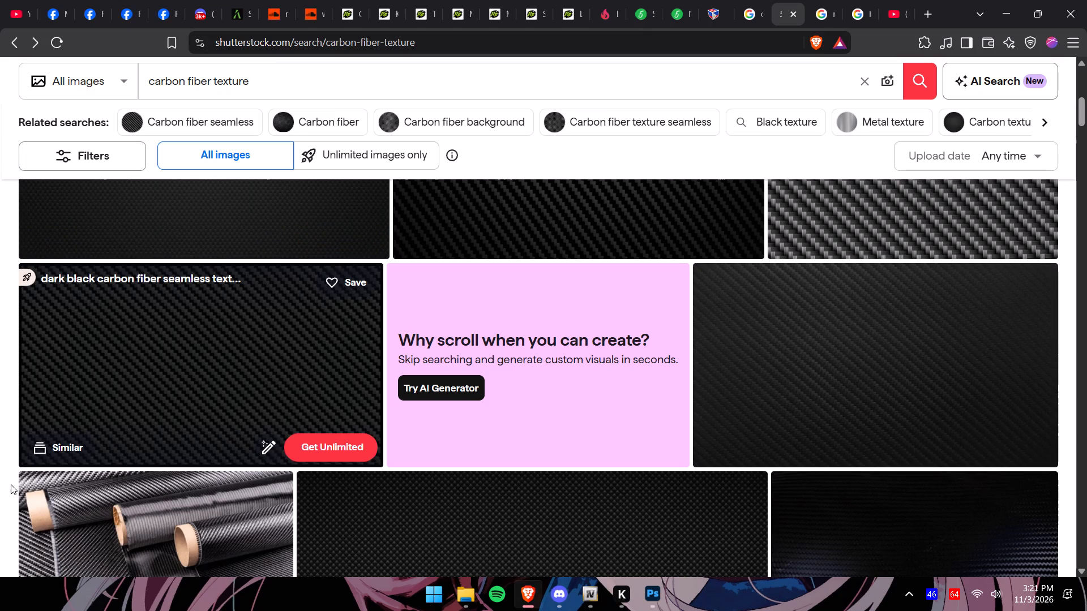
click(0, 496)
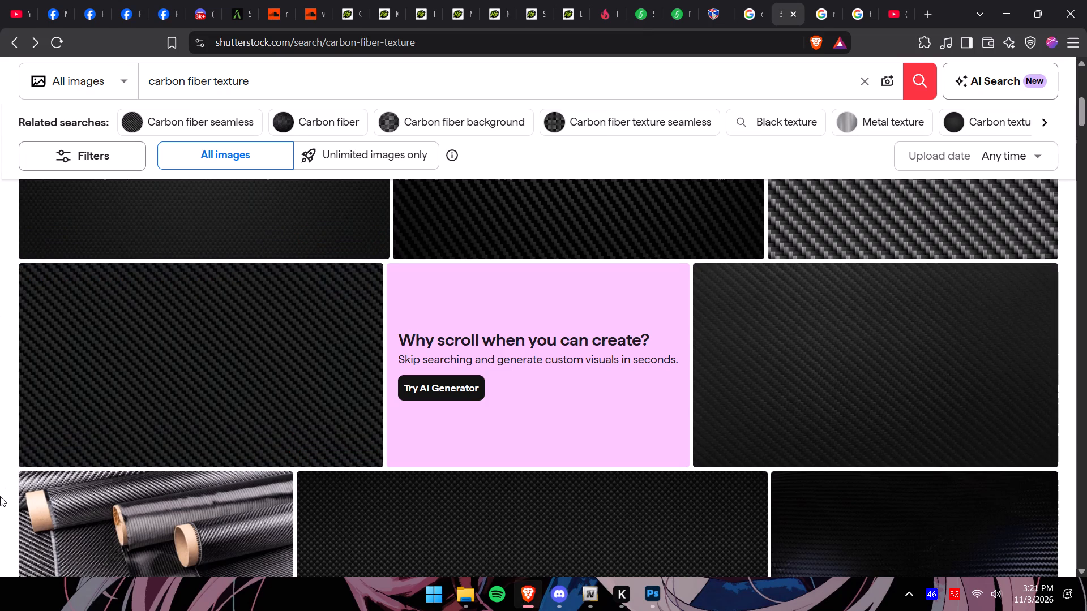
Capture a screen snip of the dark black carbon fiber seamless texture in the search results.
key(shift+super+s)
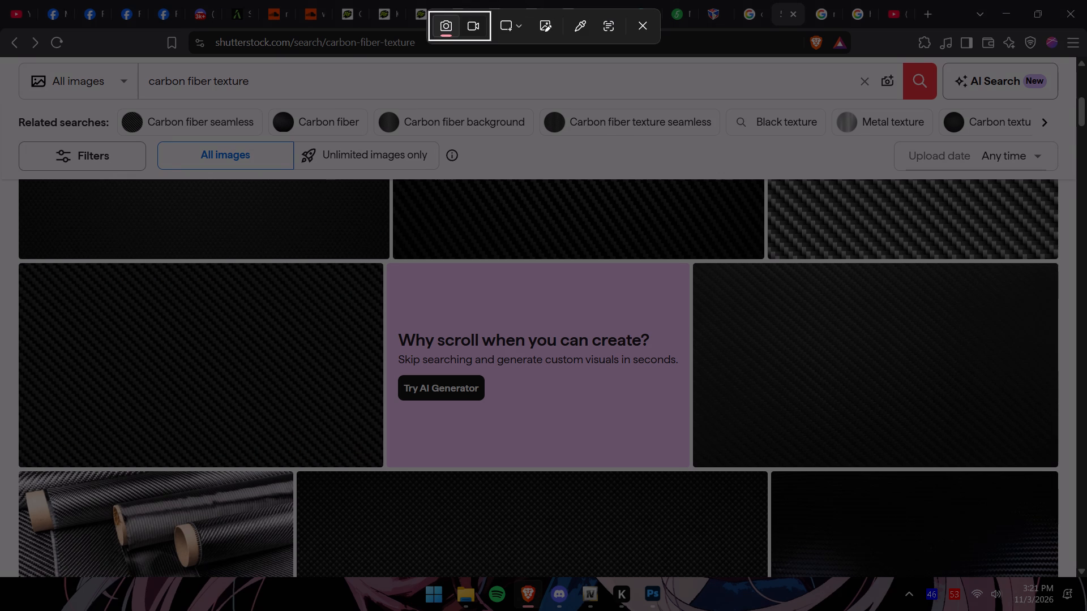
drag(22, 267, 368, 445)
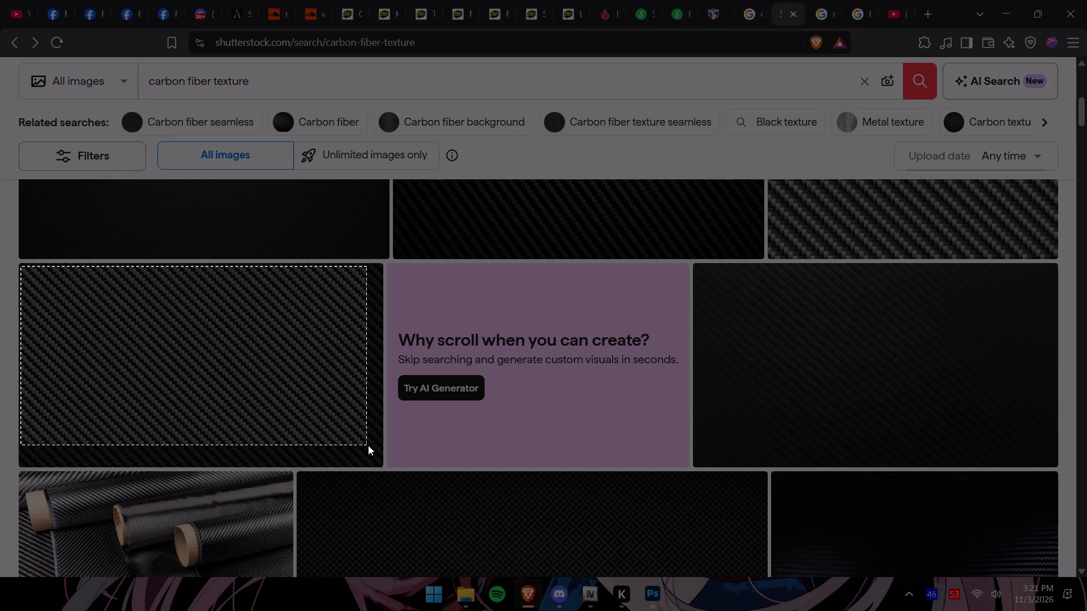
drag(368, 445, 379, 458)
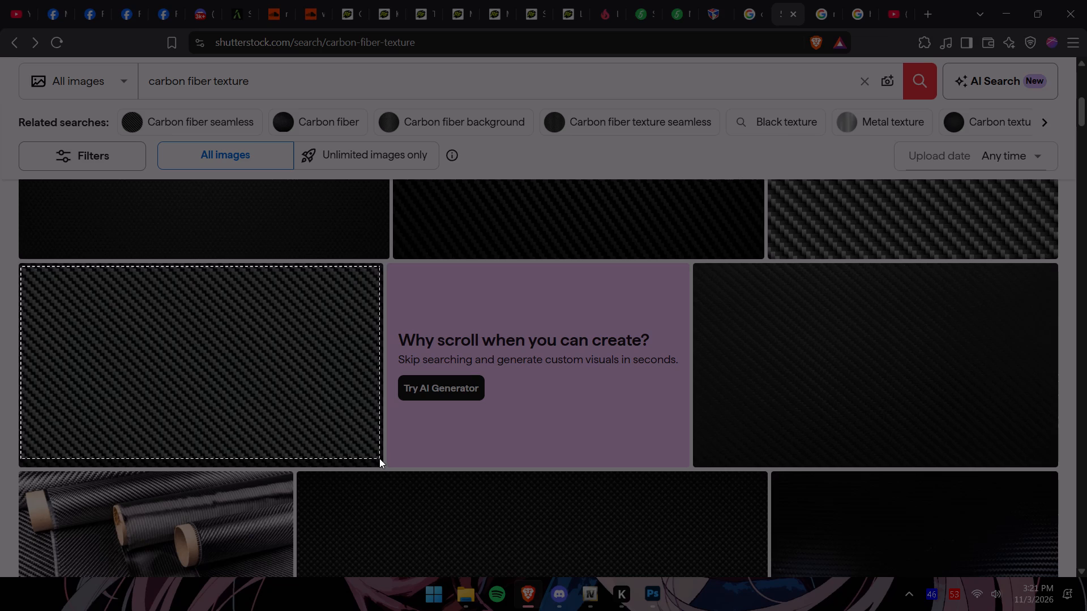
drag(379, 458, 379, 461)
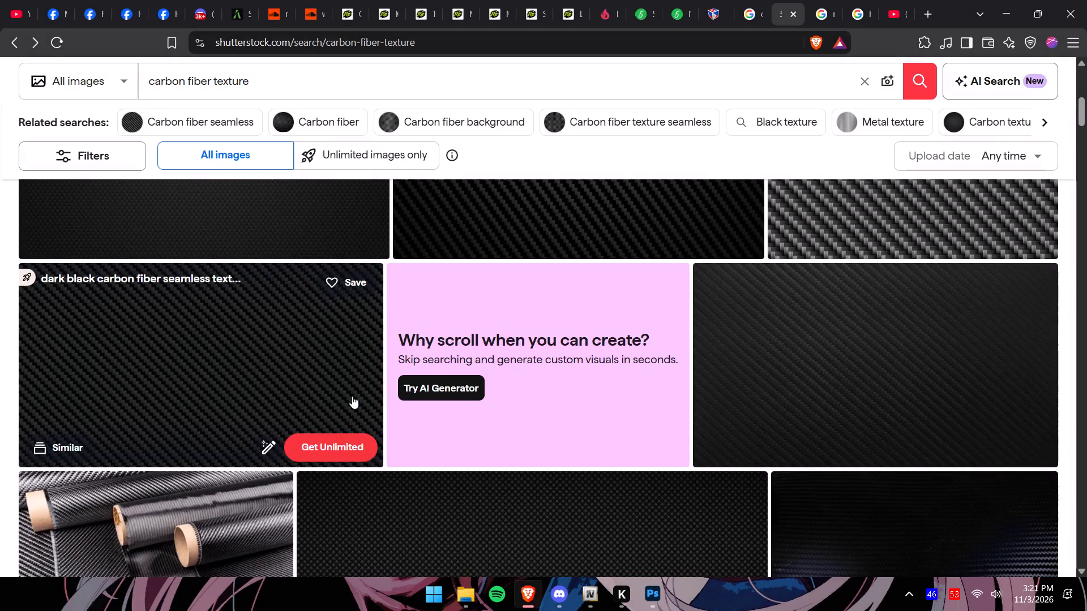
scroll(351, 390, up, 4)
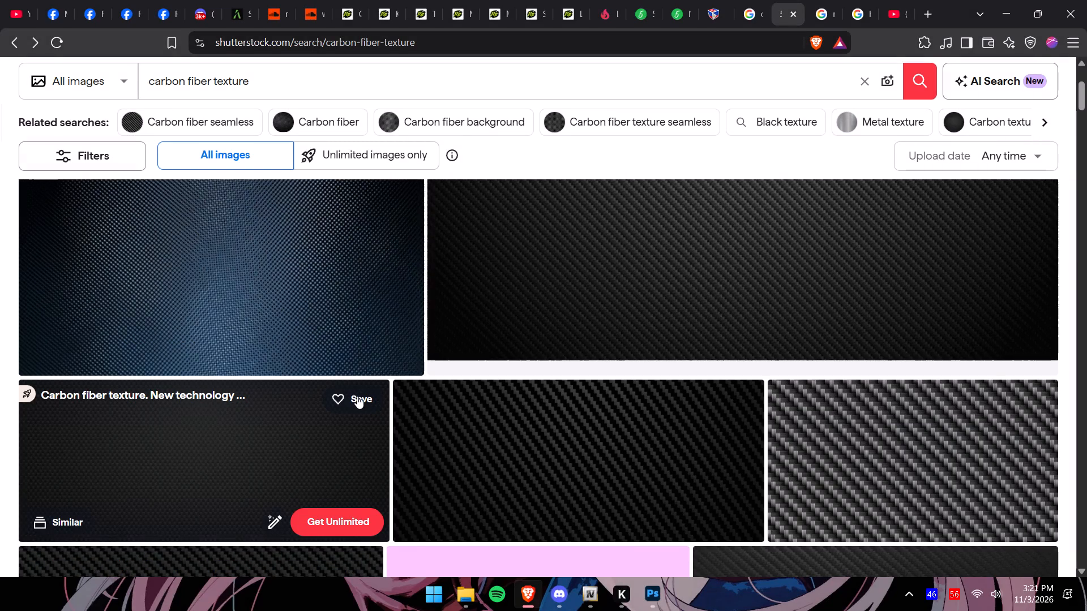
Switch to Photoshop, paste the captured carbon fiber texture into liveries.psd and place it over the middle of the hood.
key(alt+Tab)
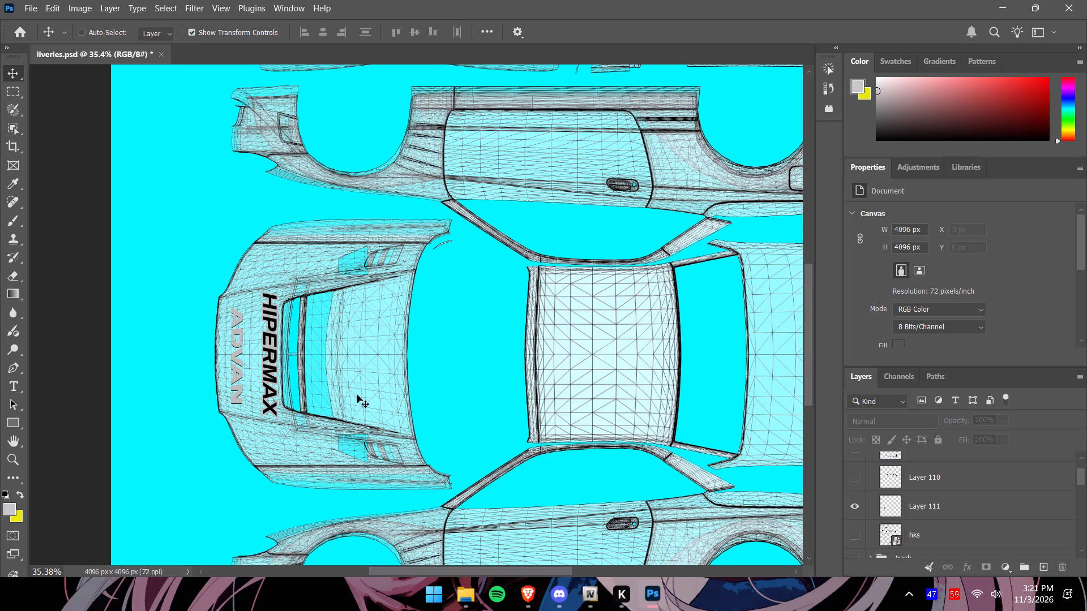
key(ctrl+v)
drag(459, 324, 440, 327)
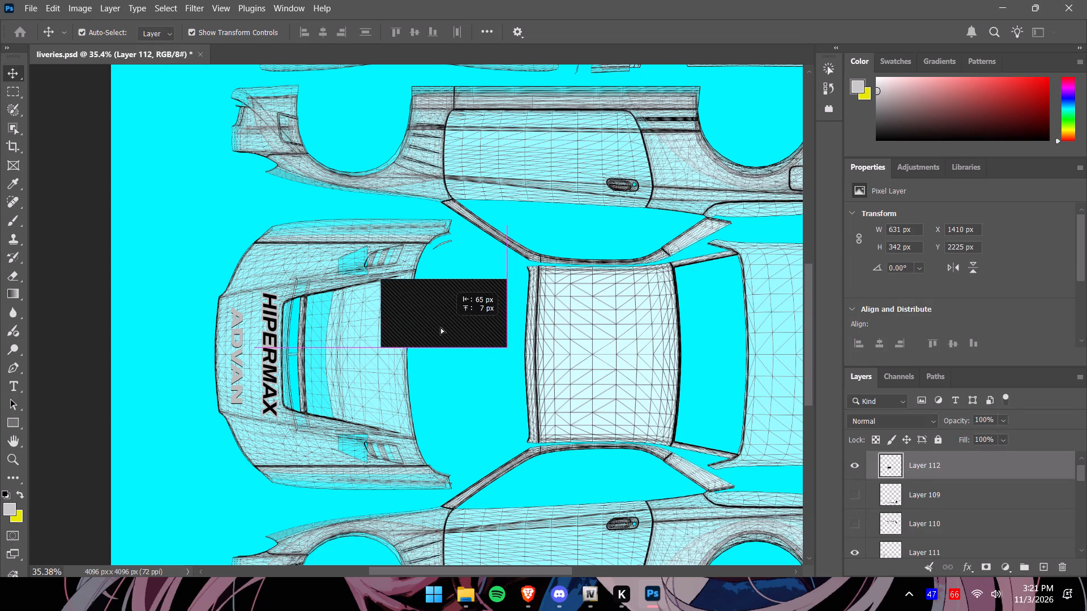
drag(440, 327, 327, 355)
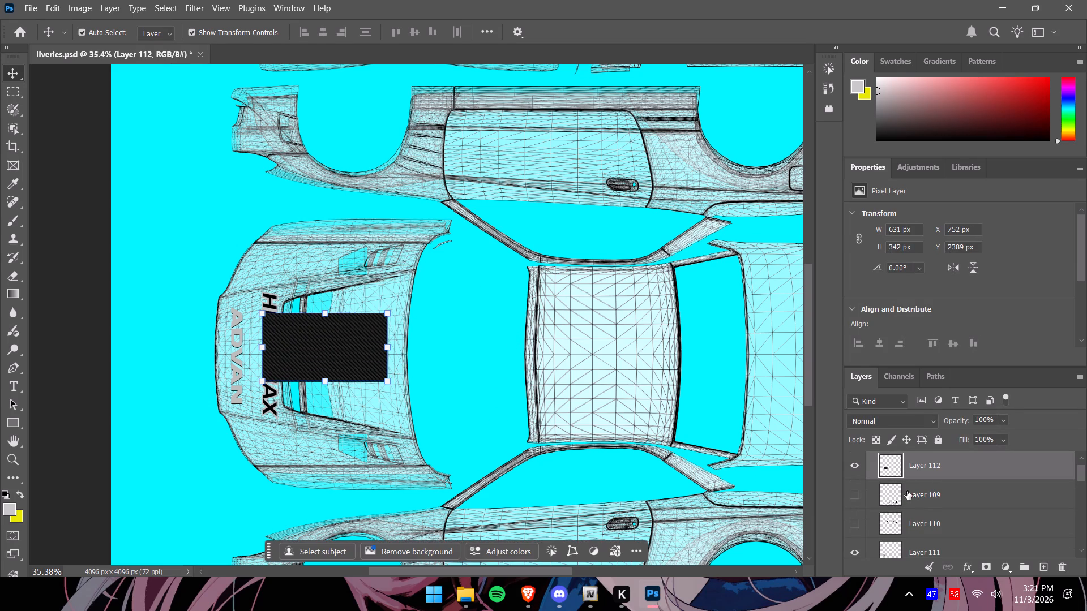
Move the carbon fiber layer directly below Layer 111 in the HKStrans group so it sits beneath the HIPERMAX lettering.
scroll(910, 492, down, 2)
scroll(926, 488, up, 3)
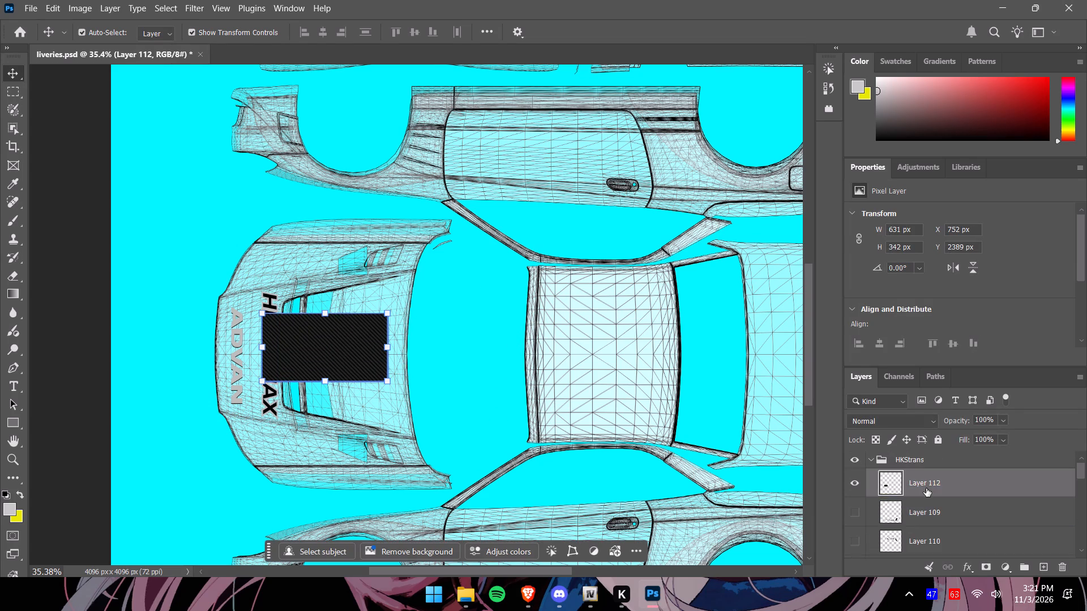
drag(934, 484, 929, 524)
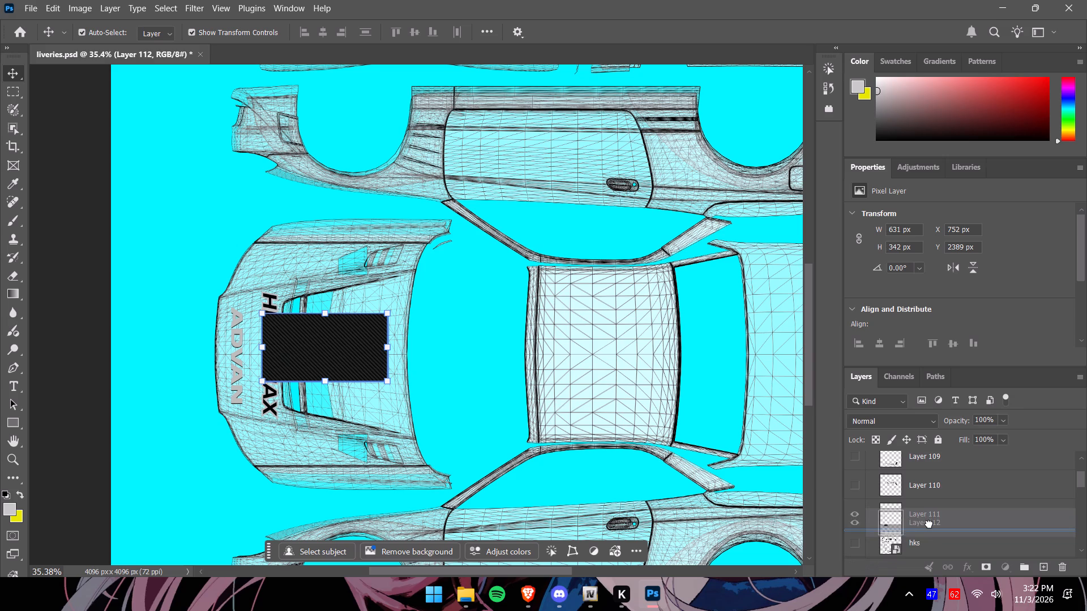
drag(929, 524, 930, 531)
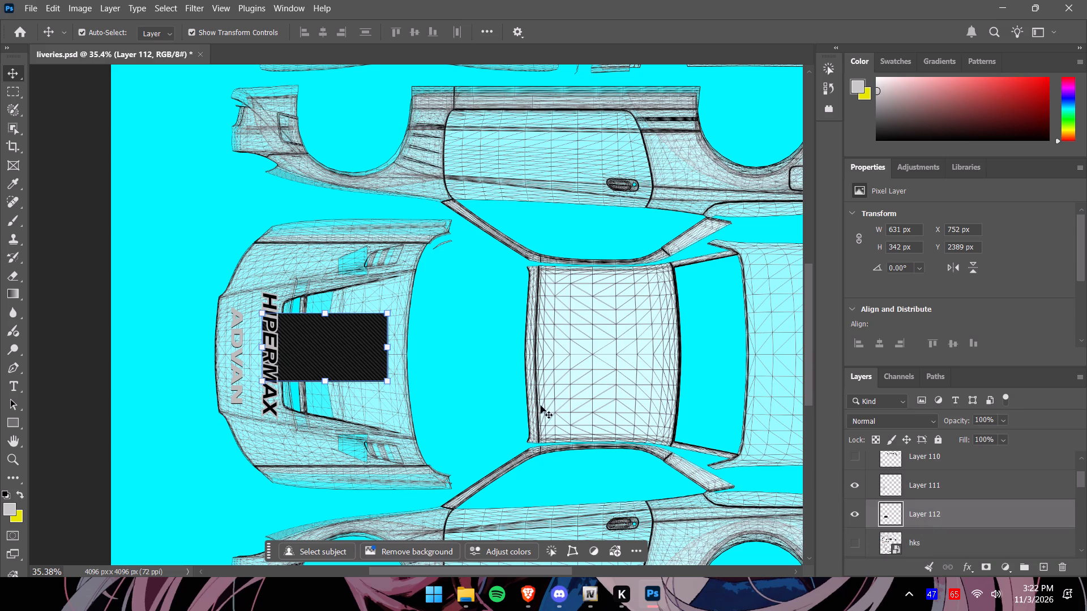
Rotate the carbon fiber texture -90° and stretch it over the whole hood, to about 1203 by 1410 px.
drag(338, 355, 319, 352)
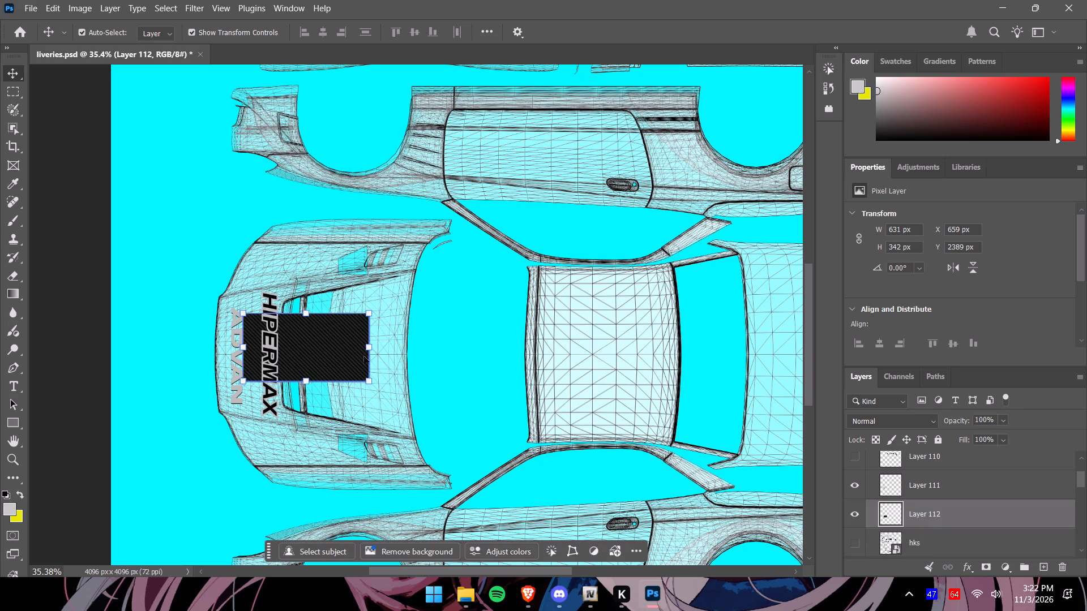
click(565, 547)
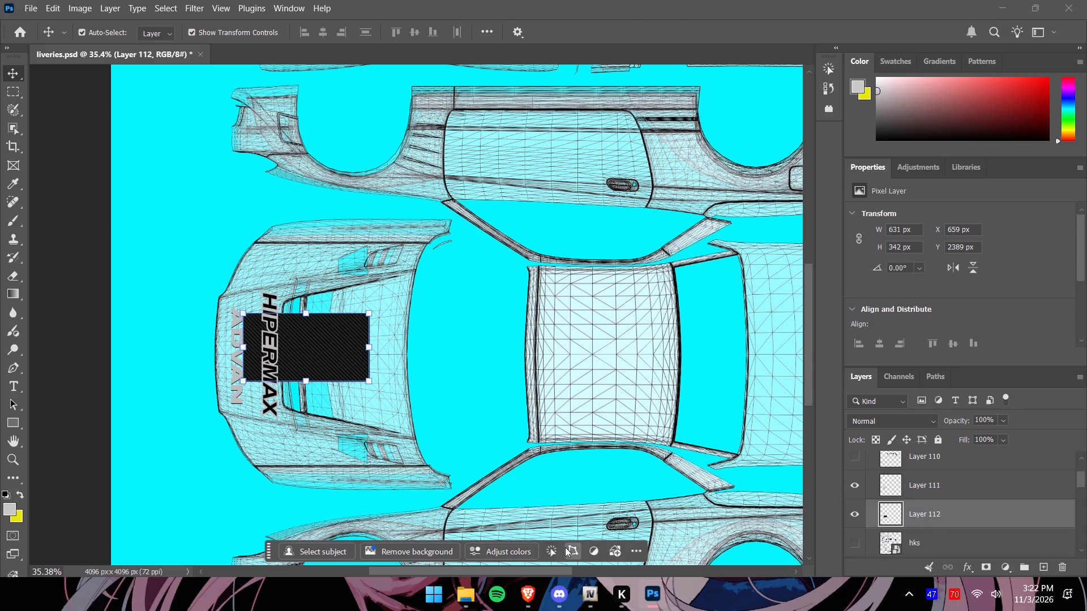
click(283, 415)
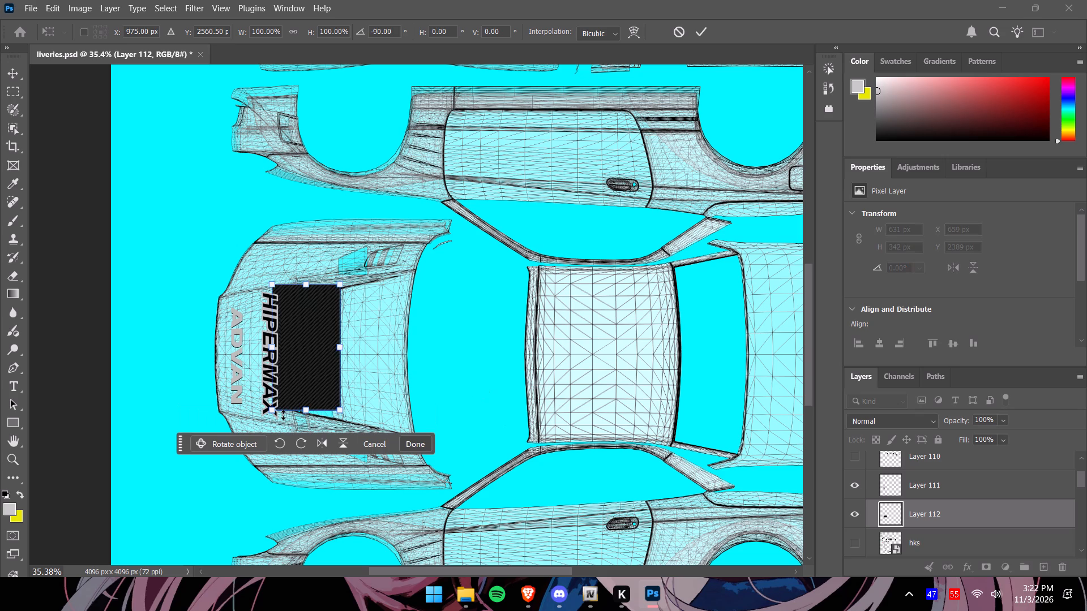
drag(341, 349, 425, 349)
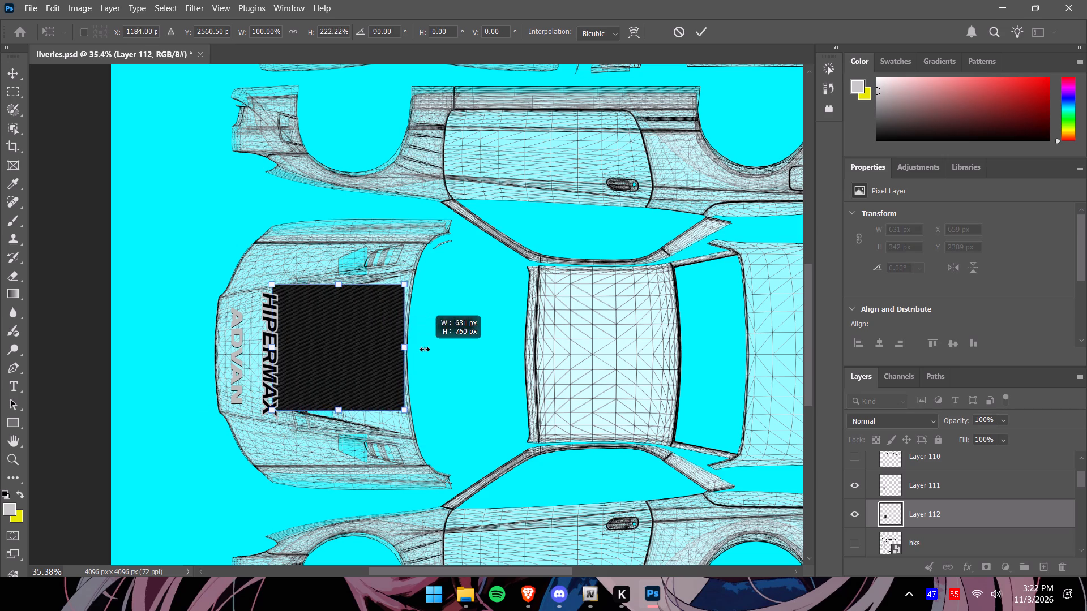
drag(425, 349, 424, 349)
drag(348, 284, 354, 214)
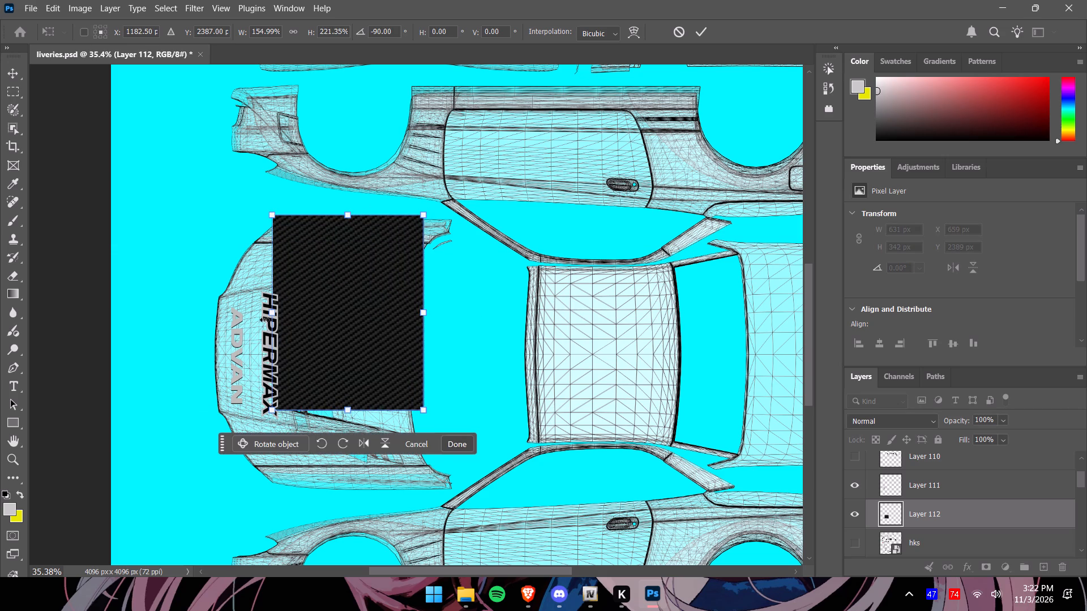
drag(268, 316, 207, 315)
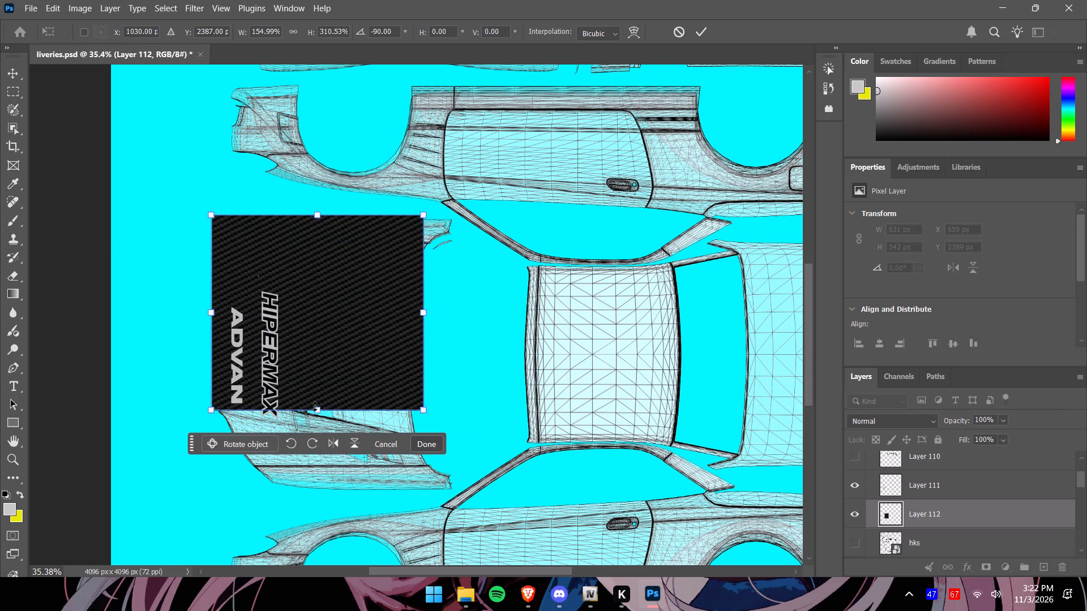
drag(317, 410, 330, 497)
drag(425, 355, 450, 359)
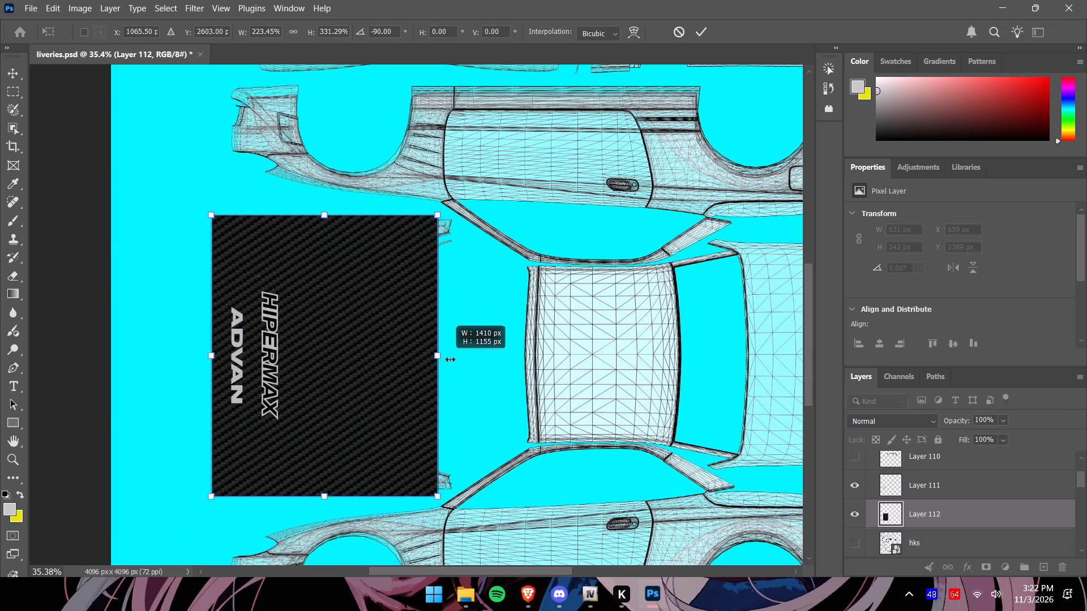
drag(450, 359, 453, 360)
drag(355, 391, 360, 391)
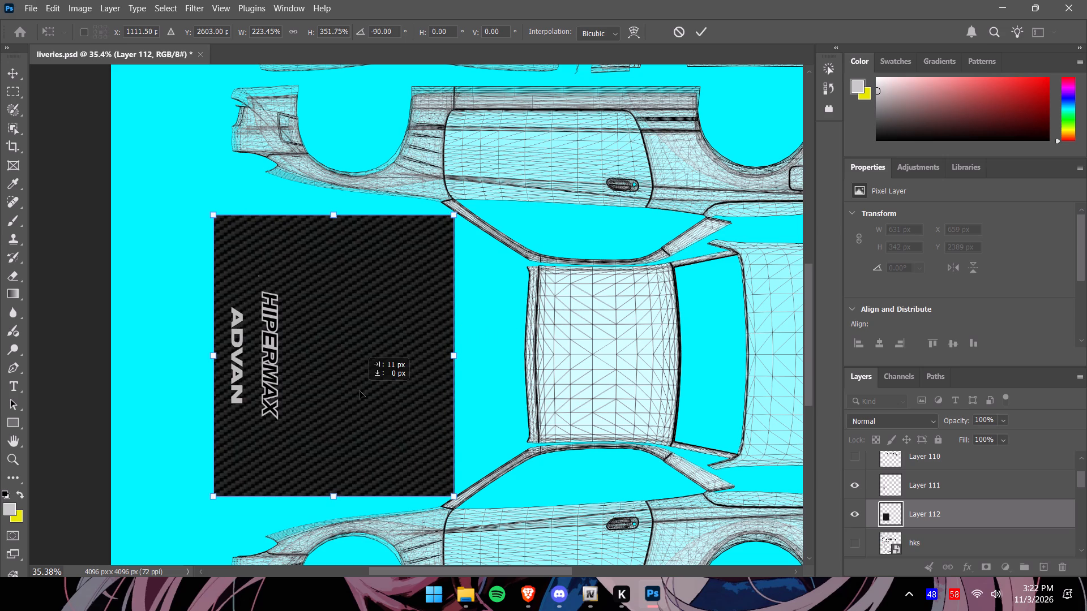
drag(360, 391, 361, 391)
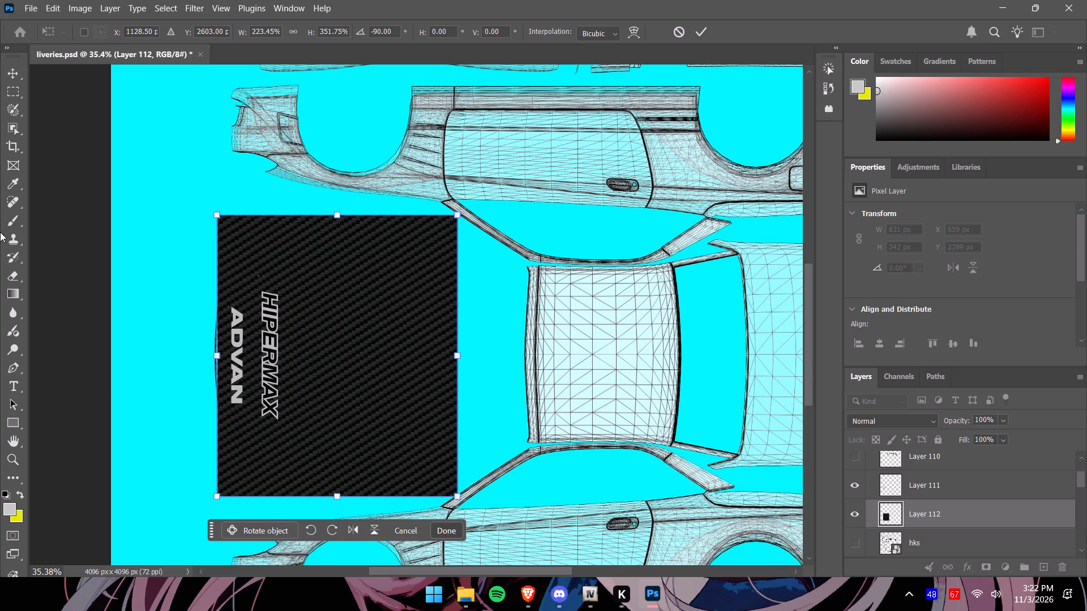
click(10, 279)
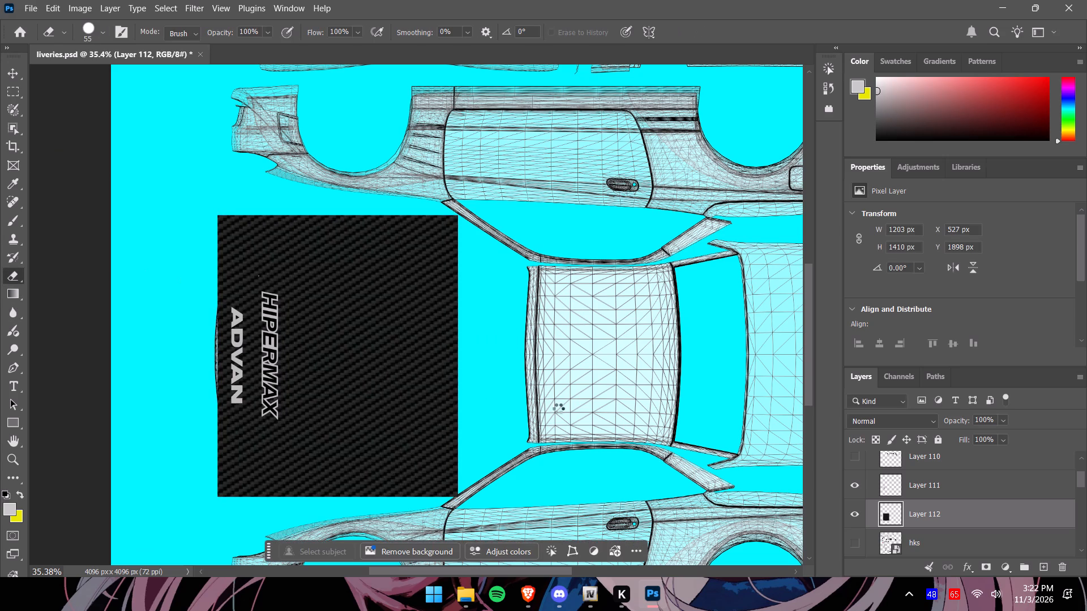
Inspect the stretched carbon fiber texture on the hood up close and hide its layer, Layer 112.
click(975, 481)
click(259, 274)
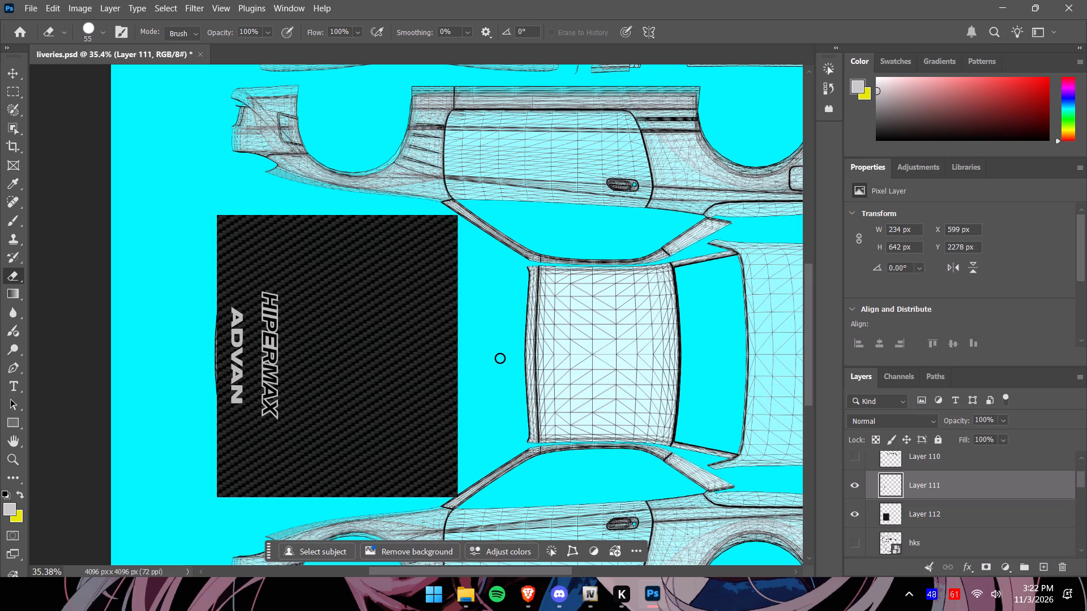
alt+scroll(422, 366, up, 3)
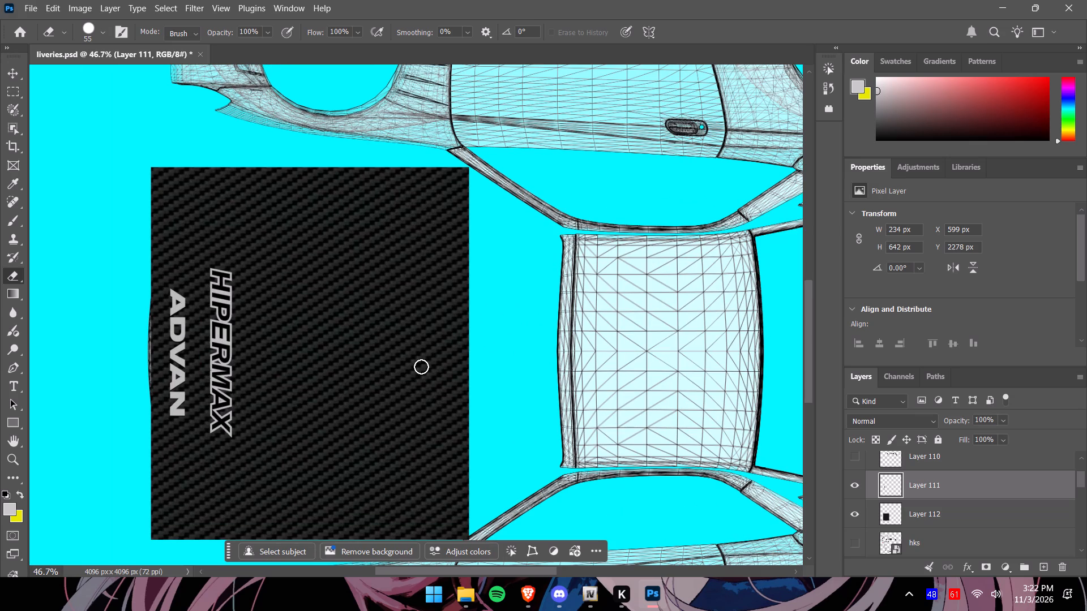
alt+scroll(421, 367, down, 3)
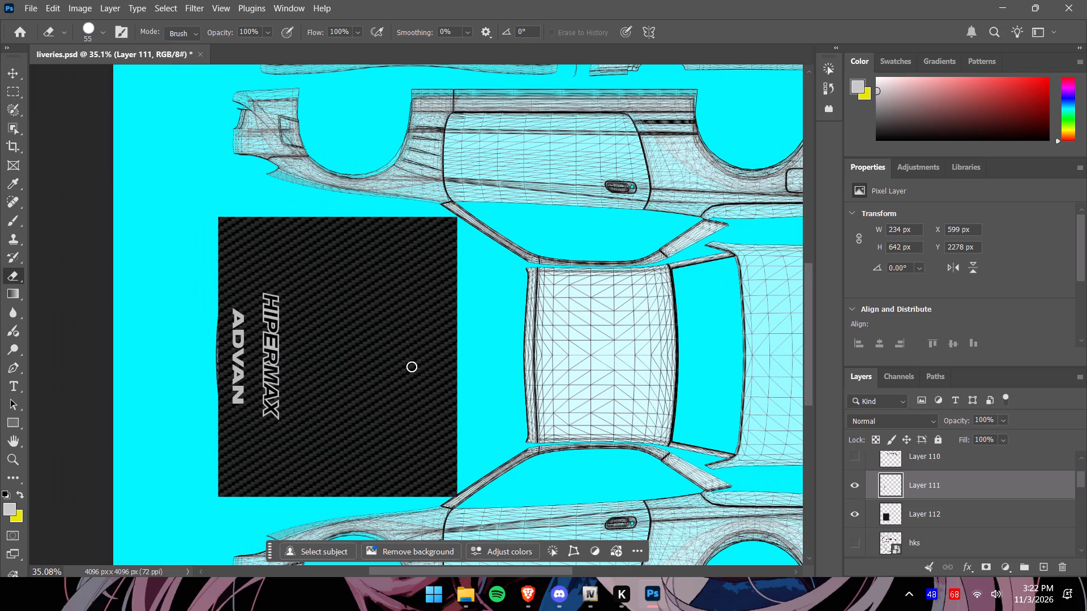
click(973, 522)
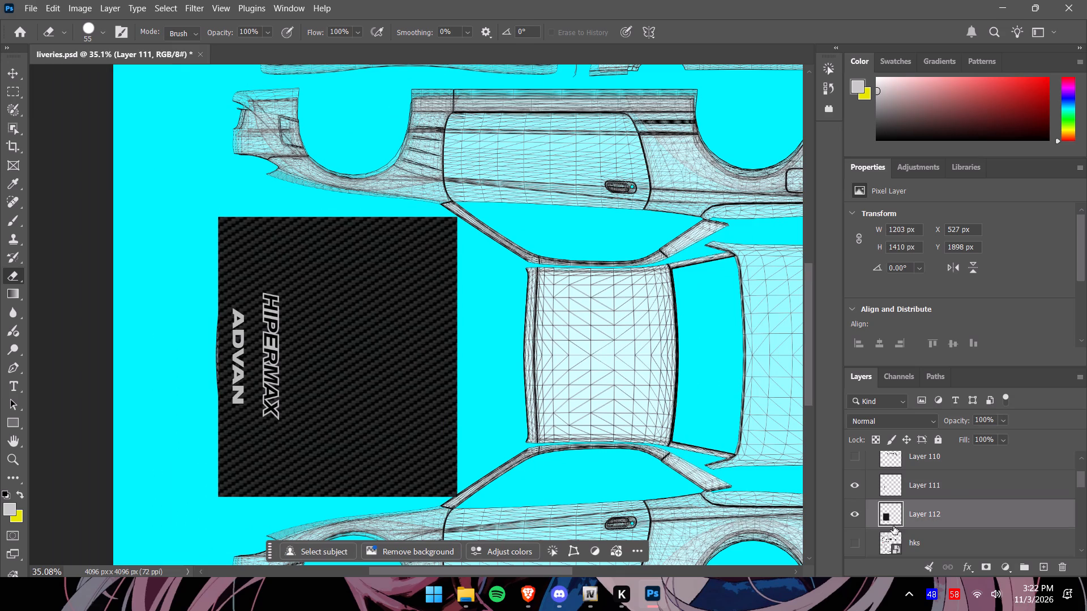
click(851, 516)
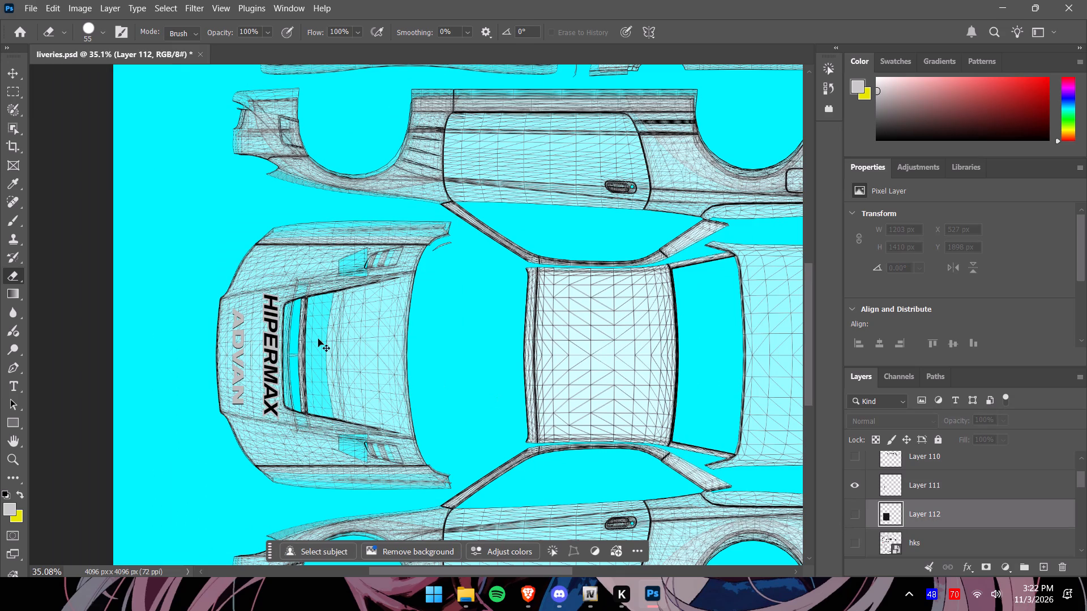
Paste a fresh carbon fiber copy, rotate it 90° and place it unscaled at the hood's front edge behind the ADVAN lettering.
key(ctrl+v)
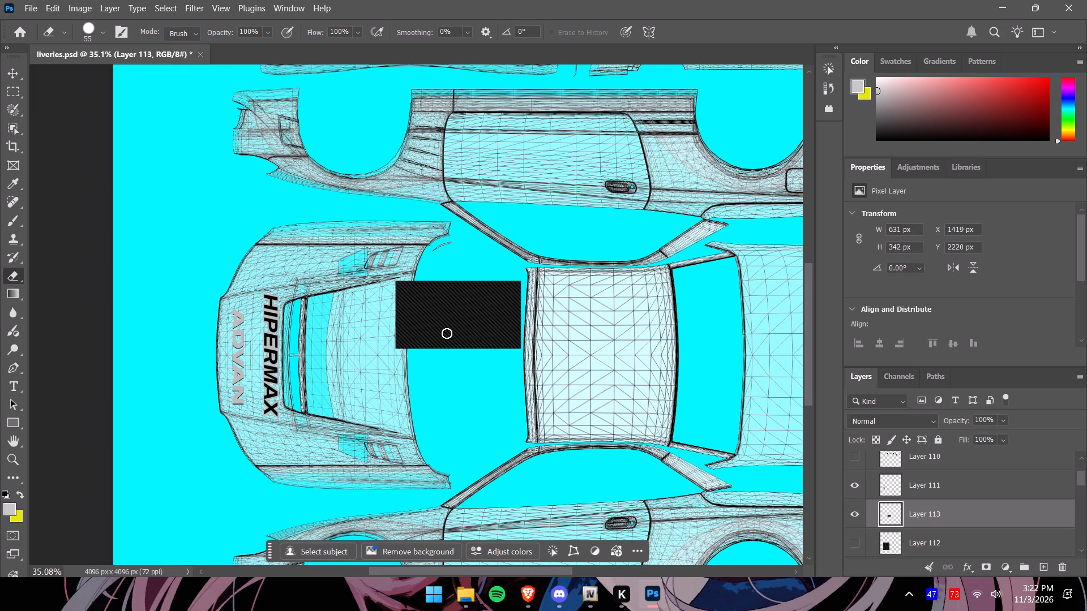
click(7, 79)
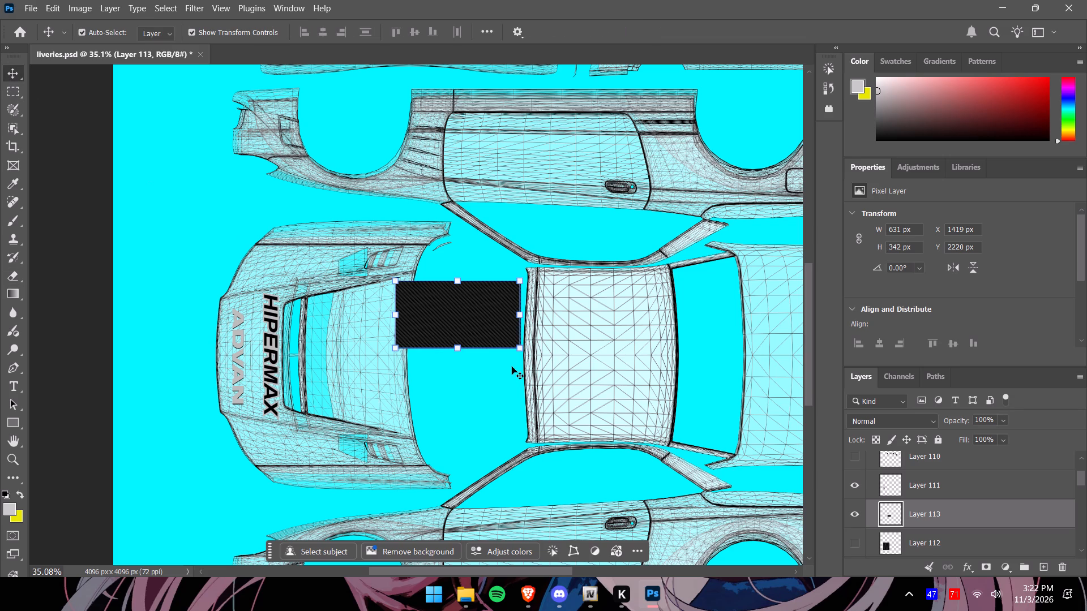
drag(477, 324, 317, 357)
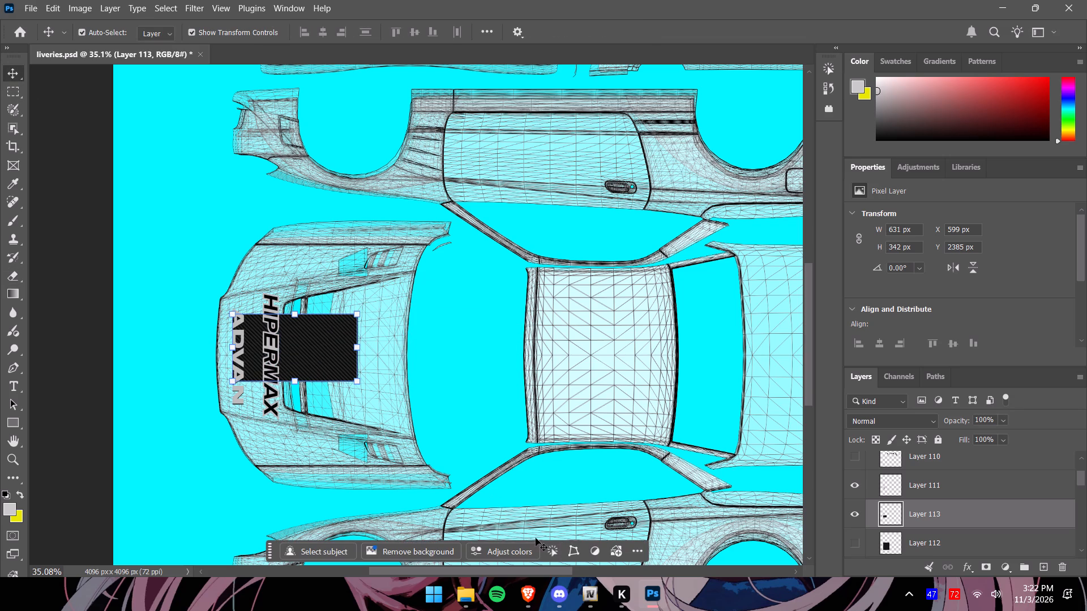
click(568, 550)
click(289, 418)
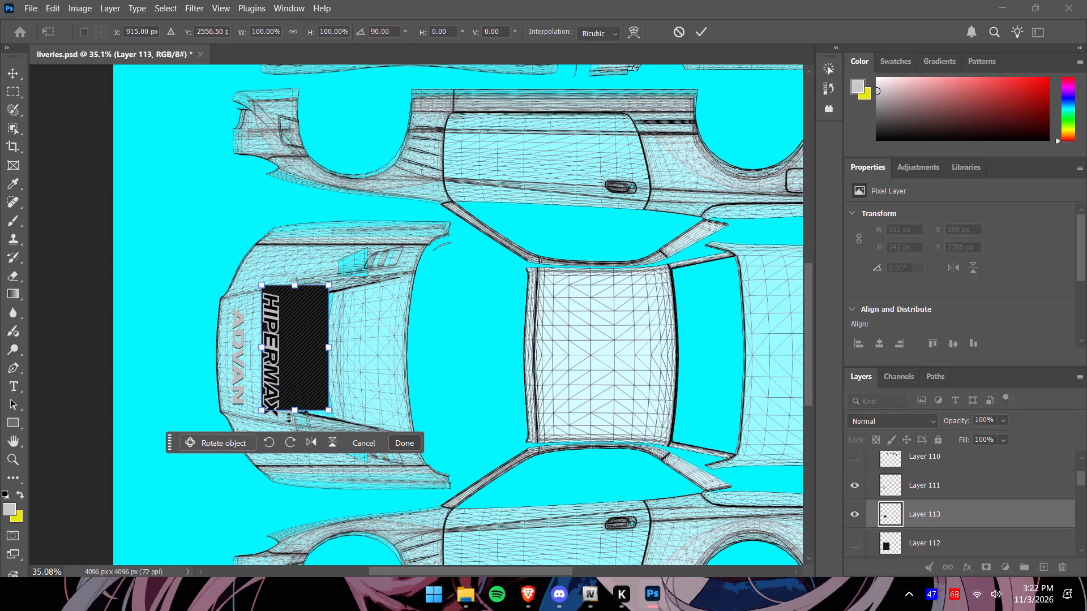
drag(306, 372, 266, 375)
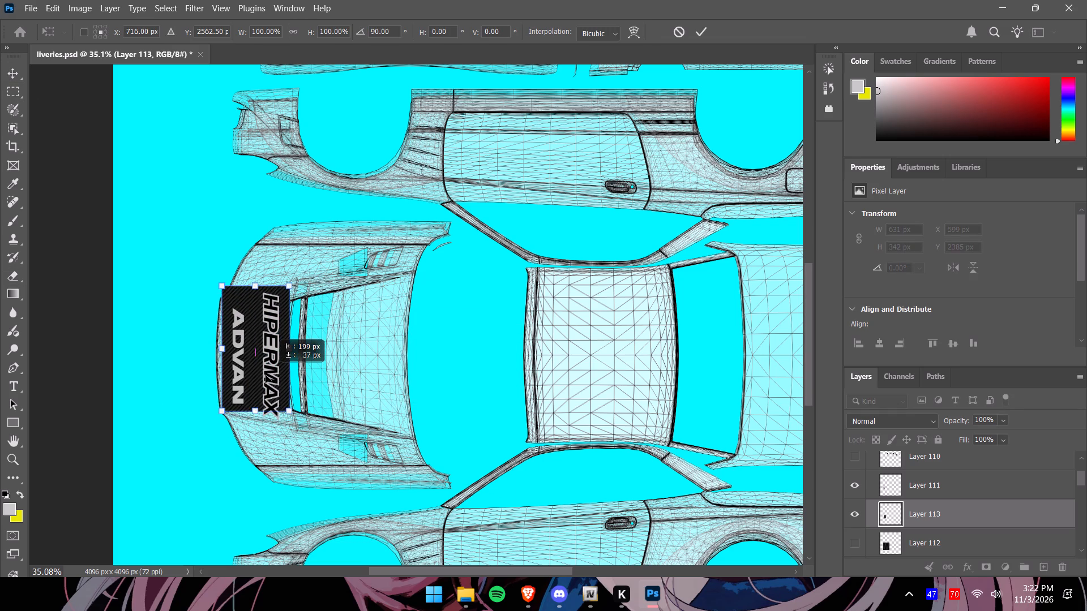
drag(266, 375, 260, 377)
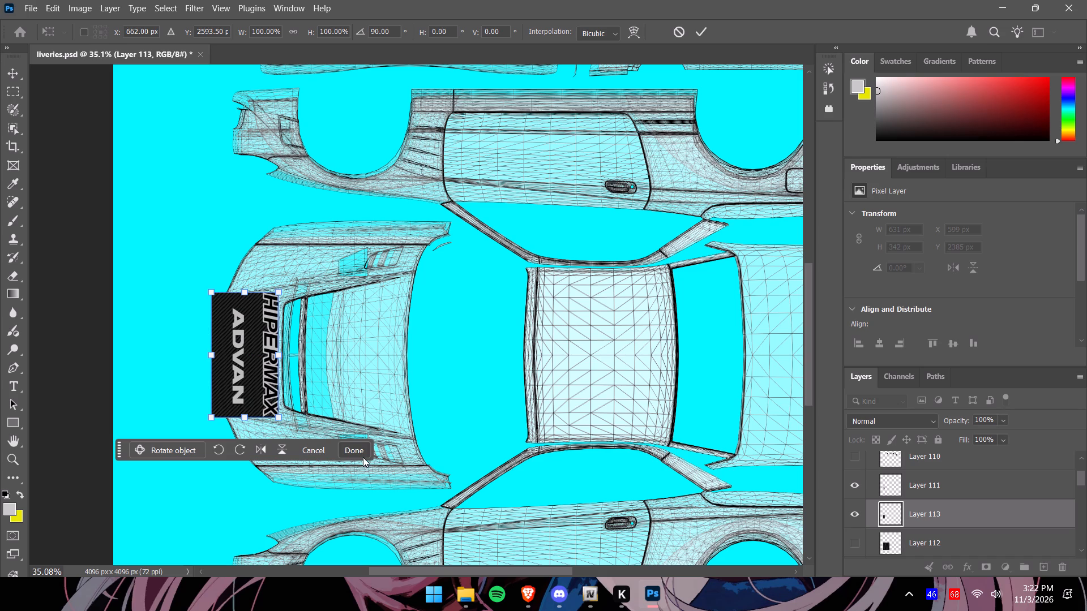
click(361, 453)
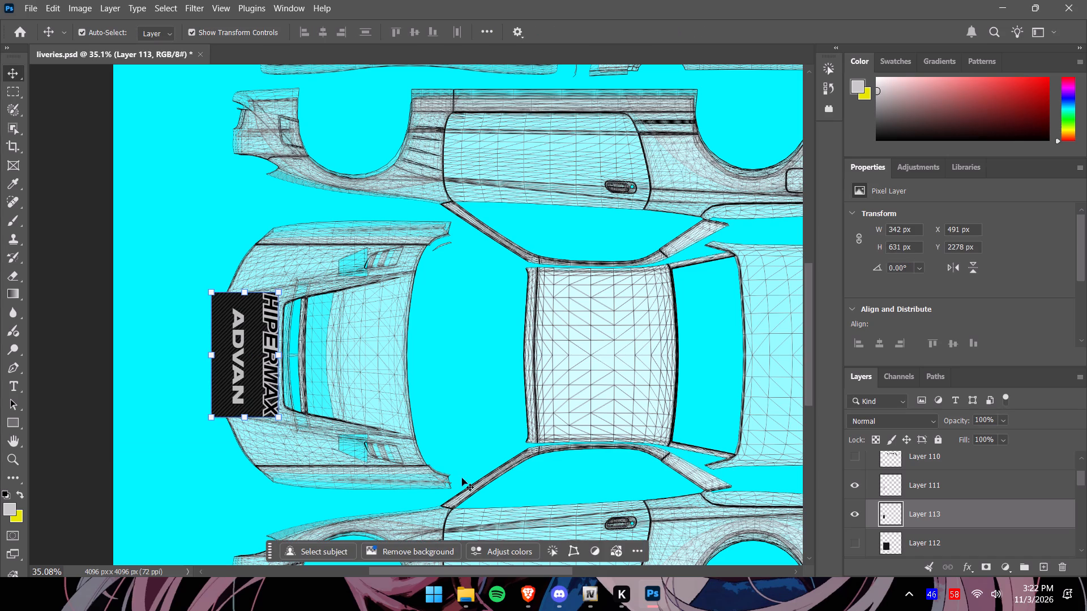
Paste another carbon fiber copy, rotate it -90° and place it flush against the first tile's edge toward the windshield.
key(ctrl+v)
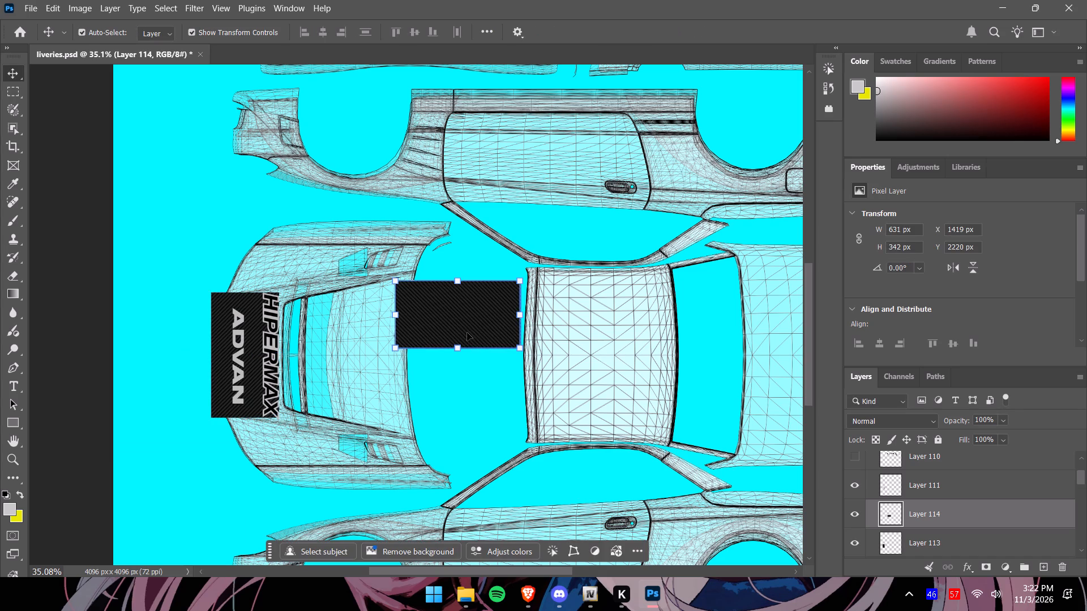
drag(467, 331, 374, 369)
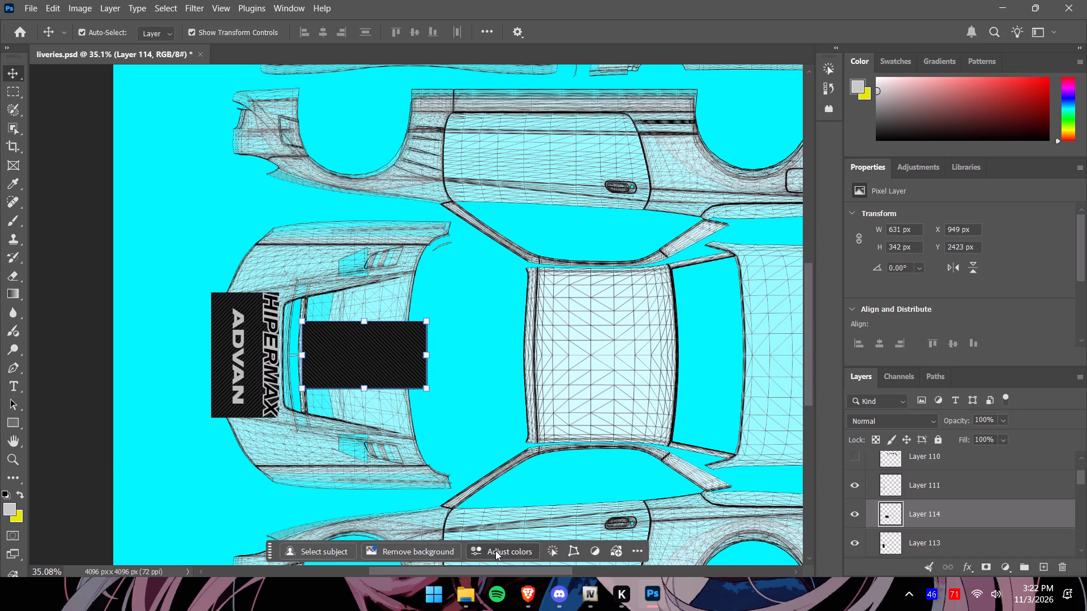
click(568, 549)
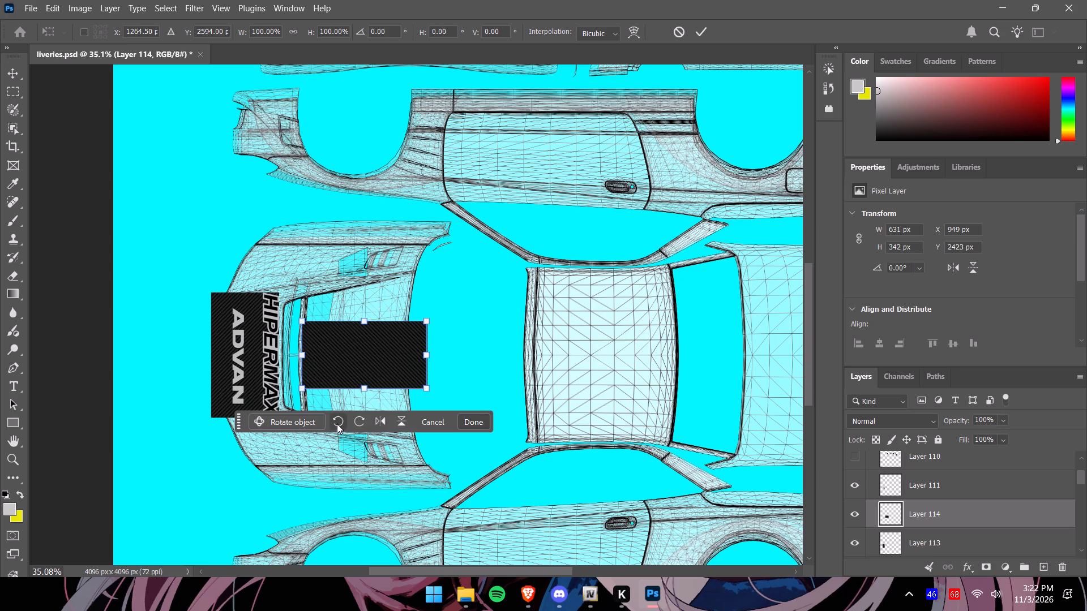
click(337, 424)
drag(361, 375, 313, 372)
click(425, 452)
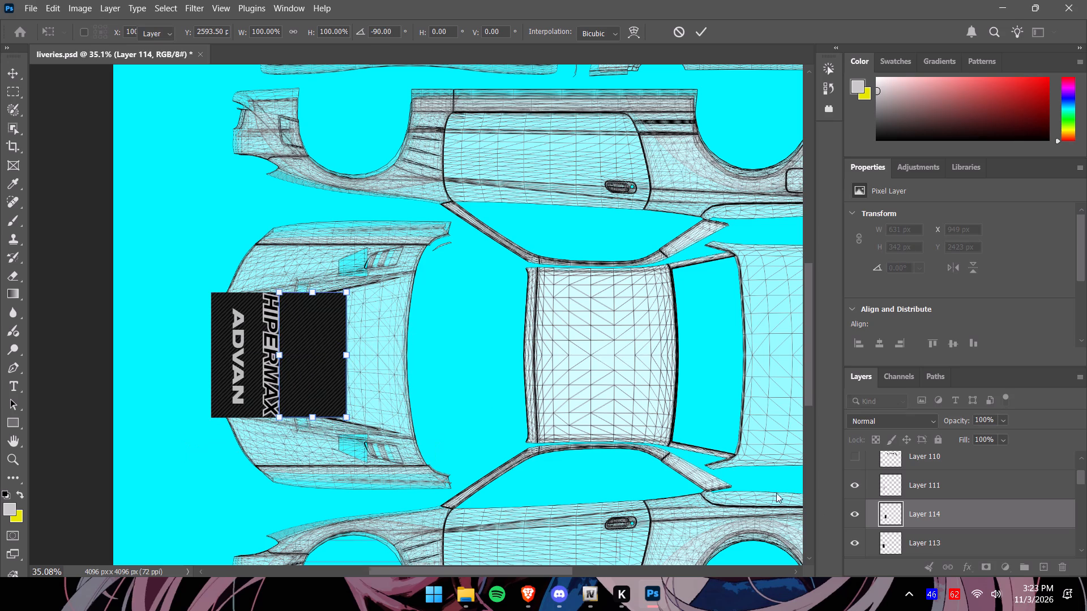
Hide the lettering on Layer 111 and shift the second tile about 15 px over the first so the weave lines up.
click(857, 488)
alt+scroll(247, 363, up, 9)
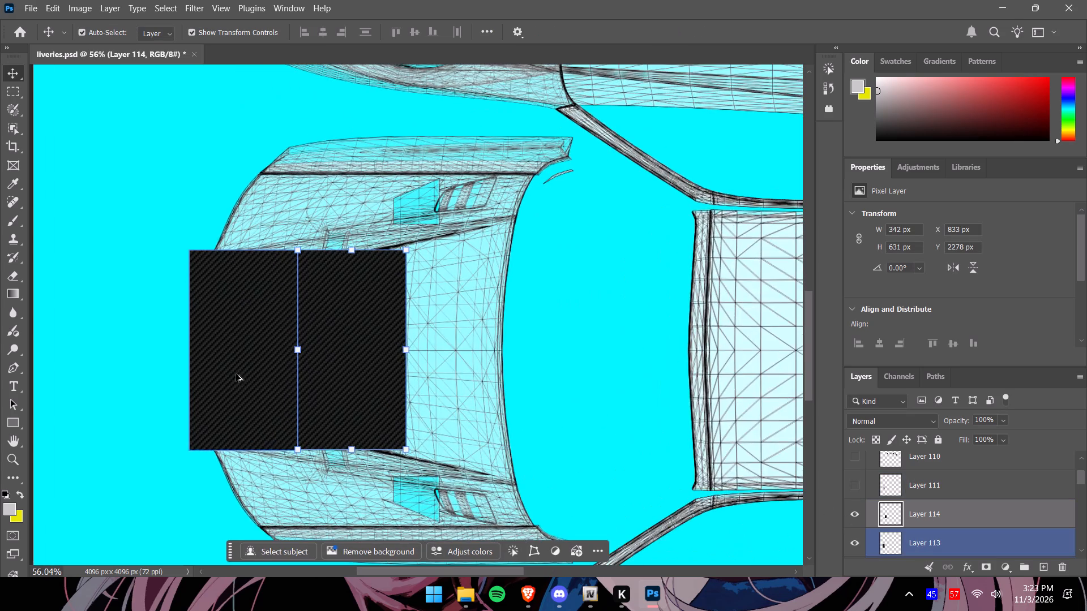
click(106, 362)
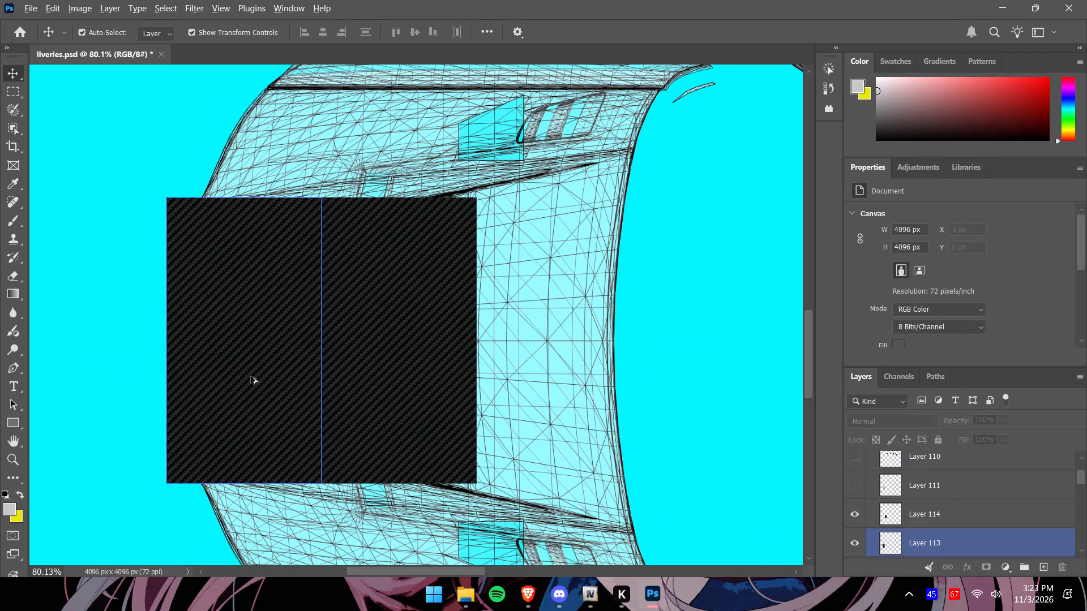
alt+scroll(251, 376, up, 4)
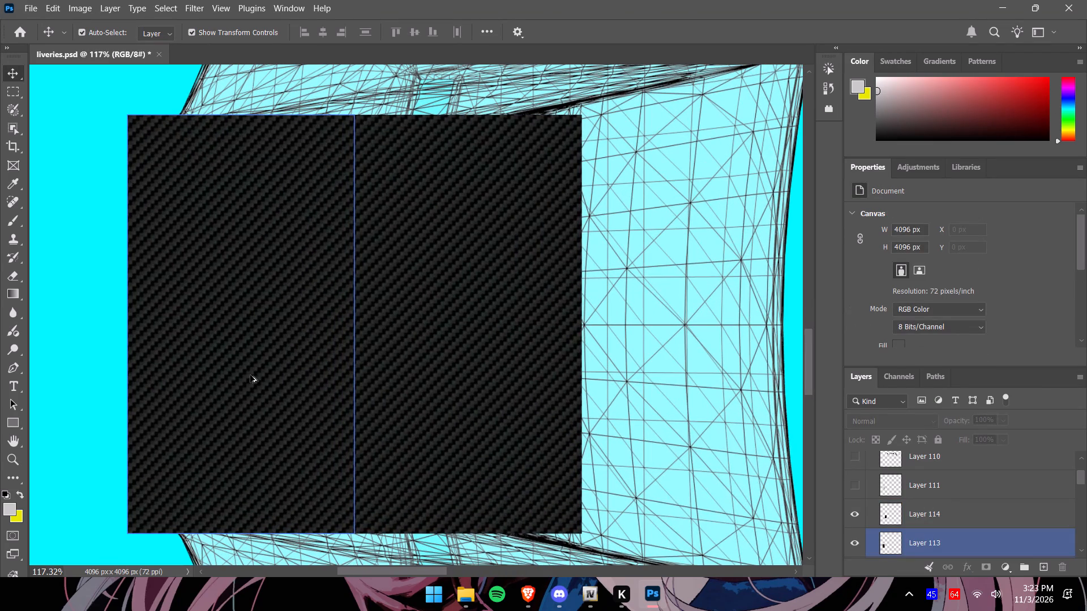
alt+scroll(250, 375, down, 1)
drag(439, 375, 434, 375)
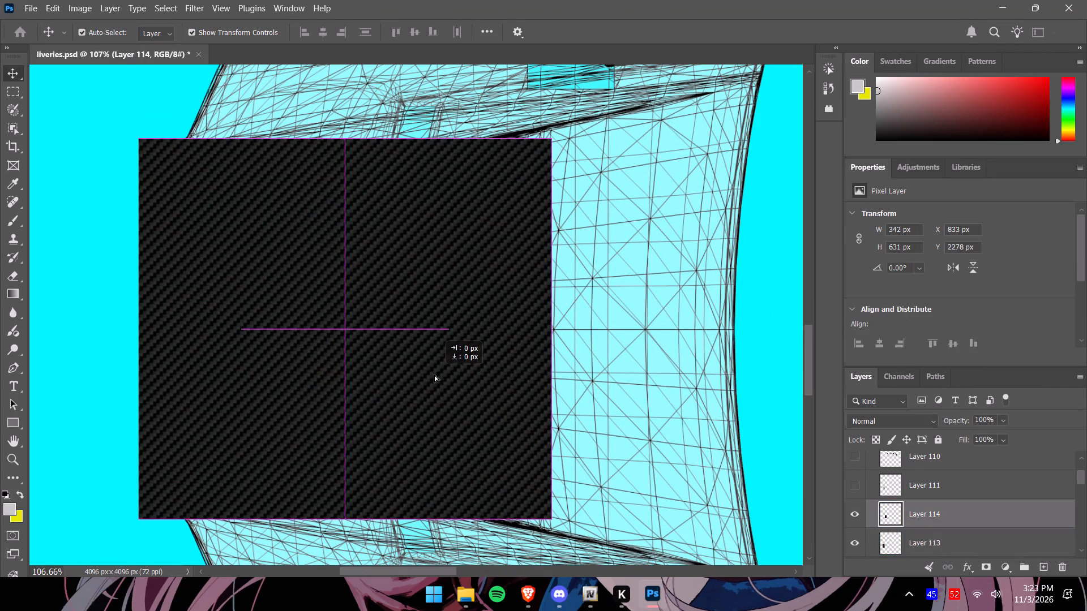
drag(434, 375, 430, 375)
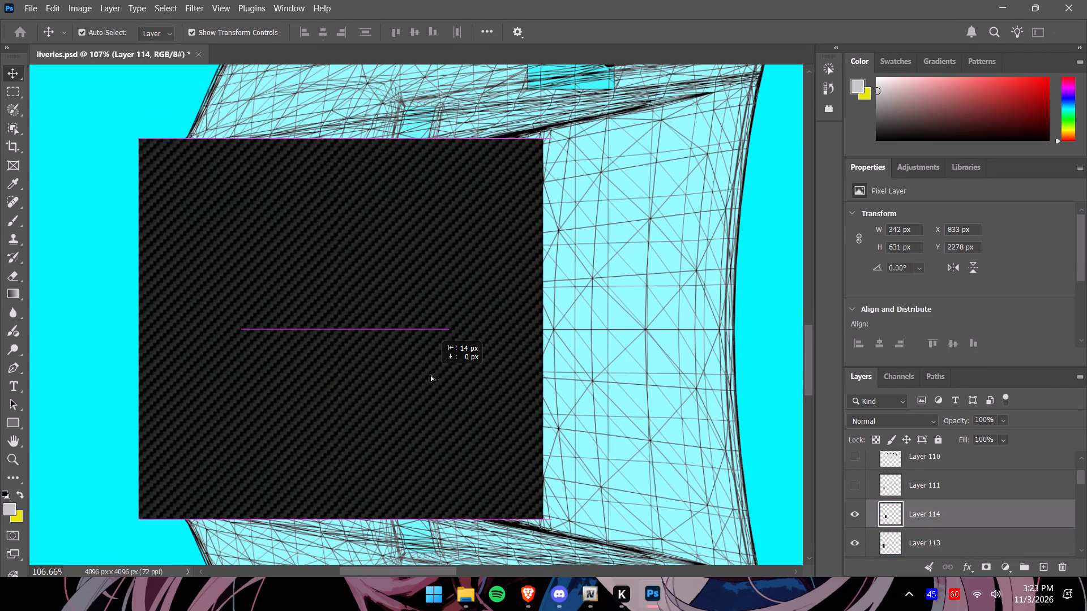
drag(430, 375, 430, 375)
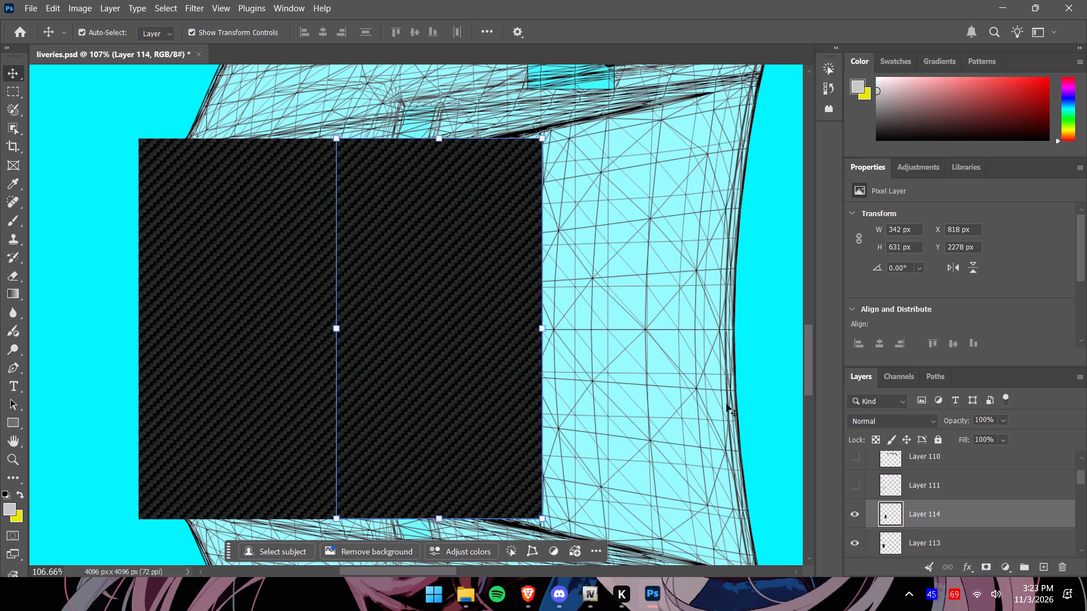
Check the seam between the two carbon fiber tiles and merge Layer 114 down into Layer 113.
alt+scroll(746, 399, down, 5)
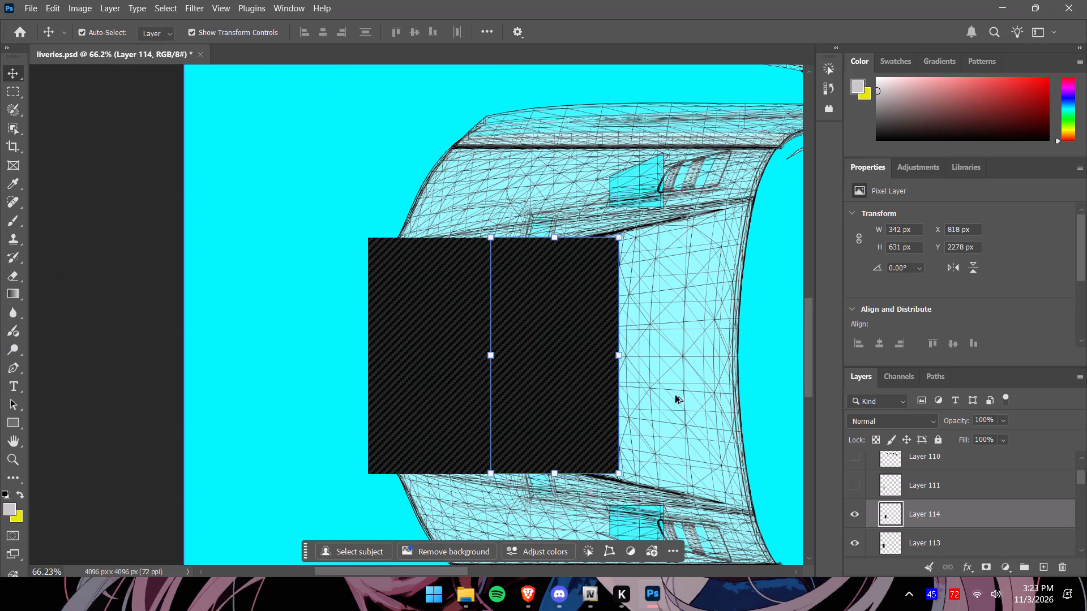
click(251, 358)
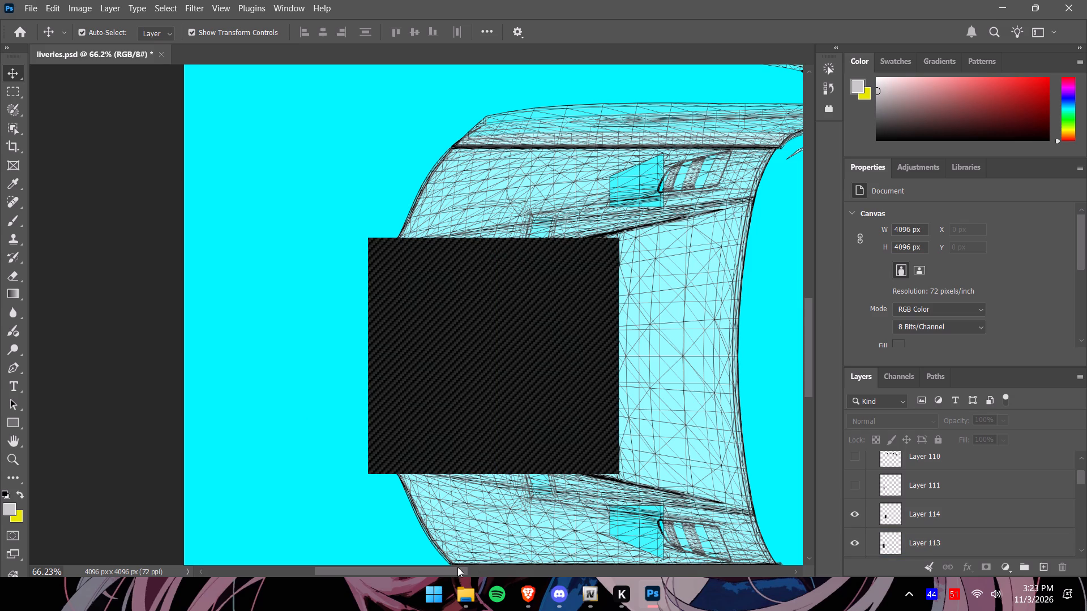
drag(457, 567, 480, 570)
alt+scroll(421, 410, up, 4)
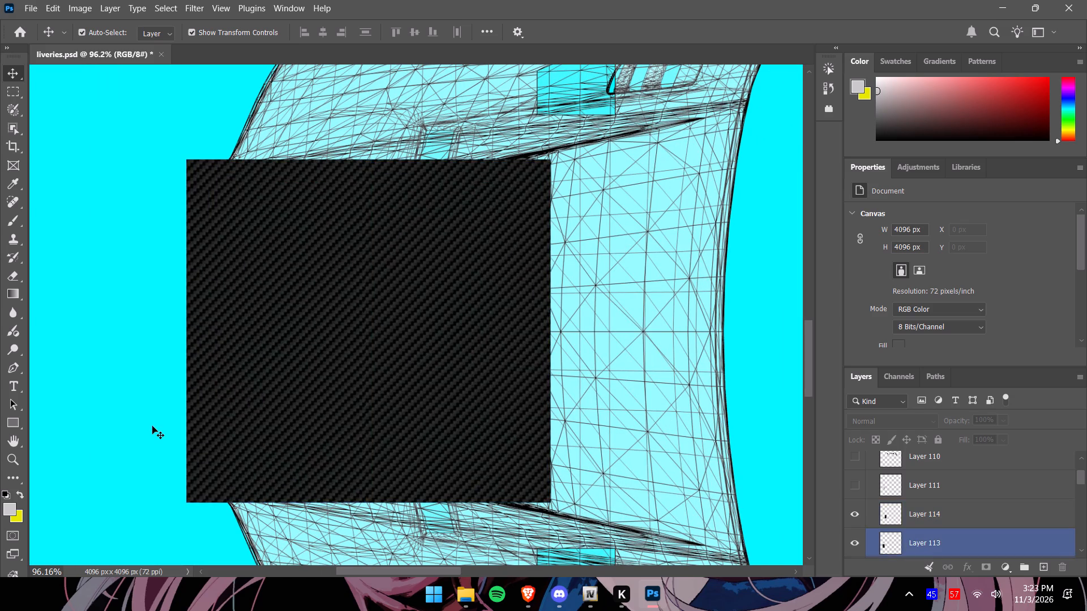
alt+scroll(152, 424, down, 3)
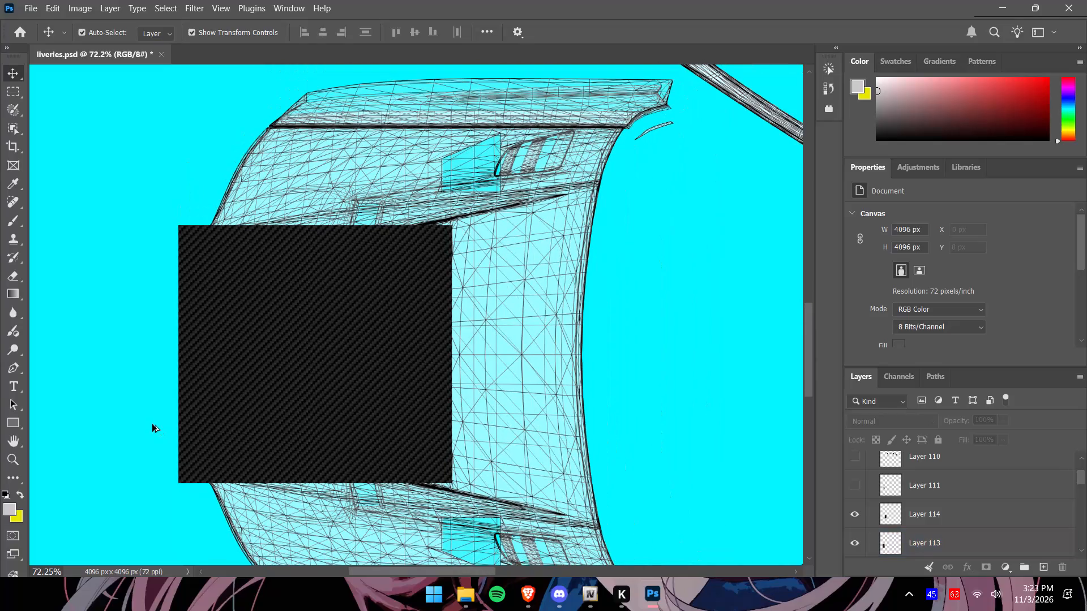
right_click(910, 516)
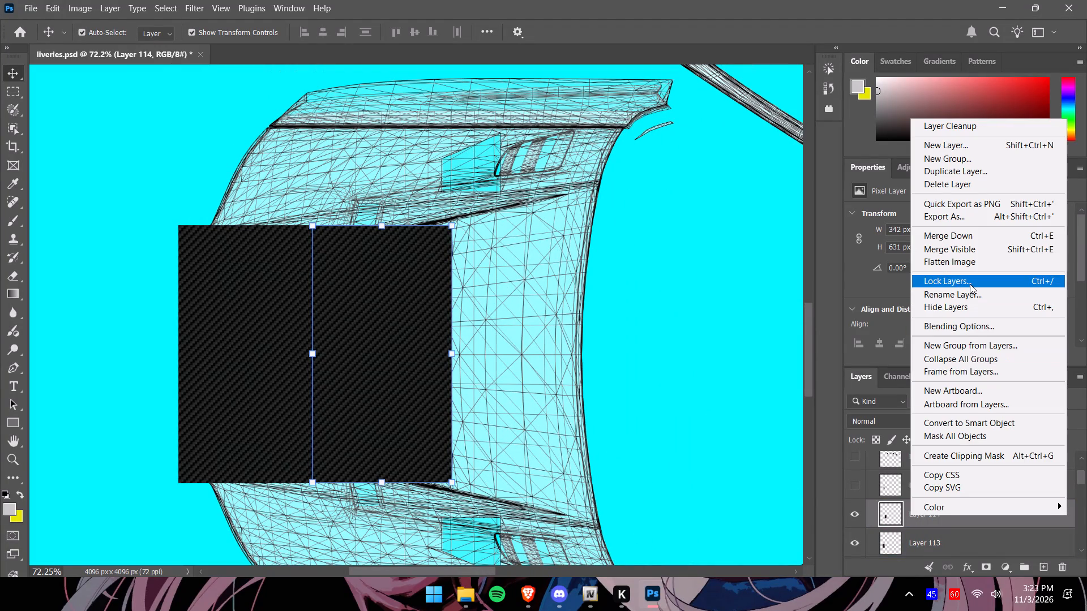
click(966, 236)
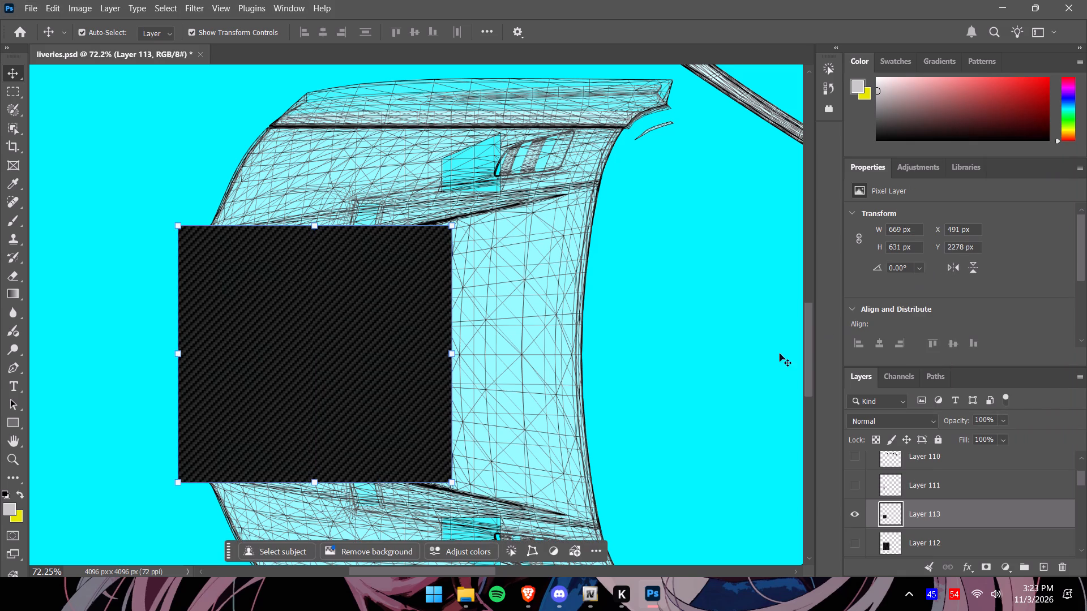
Paste a third carbon fiber copy, rotate it 90° and place it flush against the merged texture's edge toward the windshield.
drag(805, 380, 806, 382)
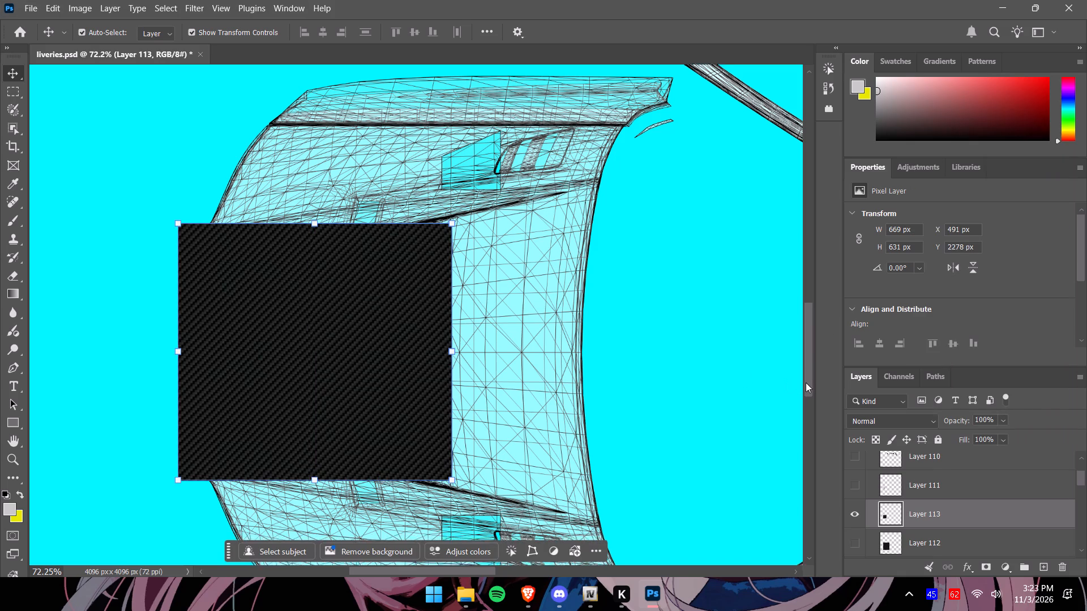
drag(806, 382, 808, 396)
alt+scroll(702, 311, down, 3)
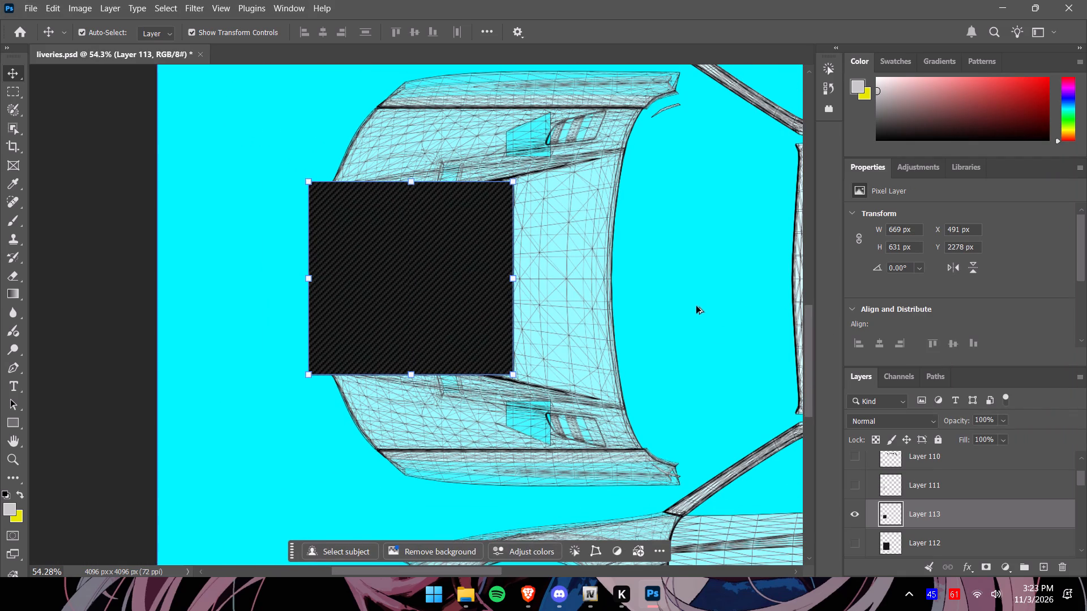
drag(493, 569, 507, 567)
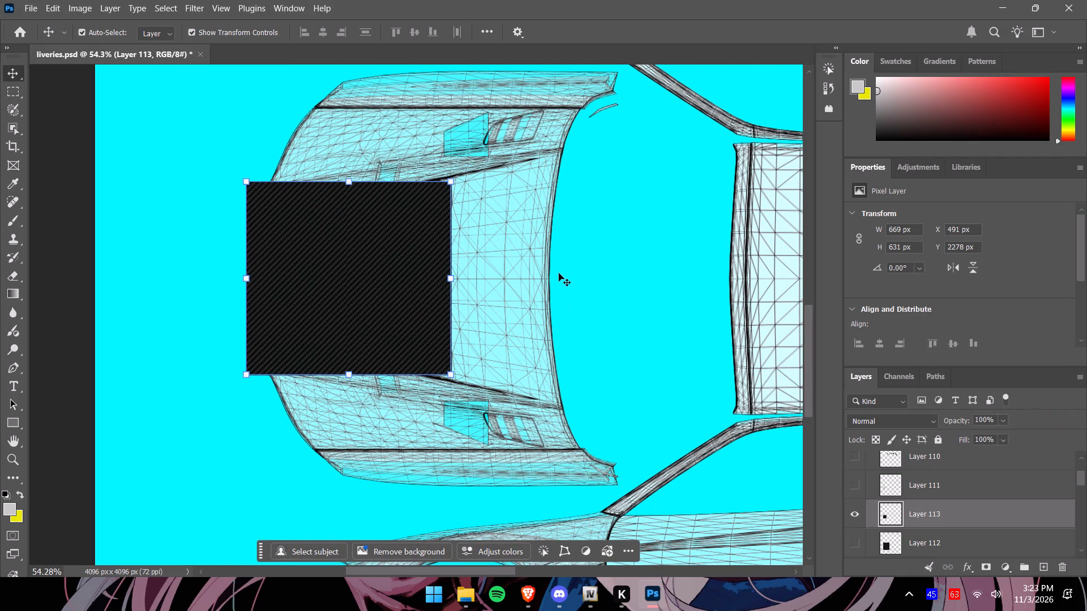
key(ctrl+v)
drag(494, 319, 511, 318)
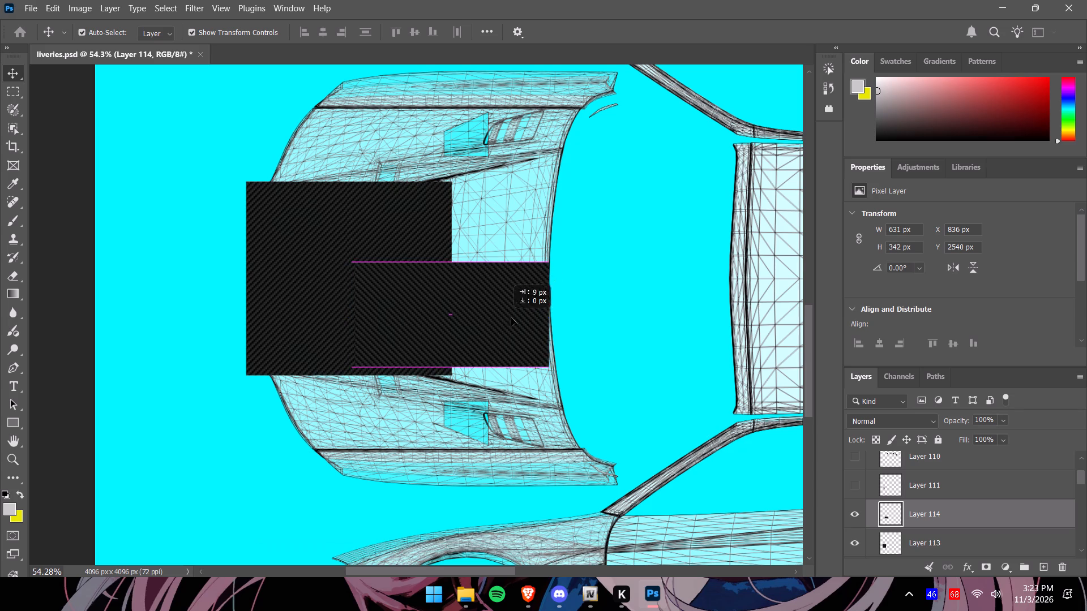
drag(511, 318, 613, 314)
click(567, 553)
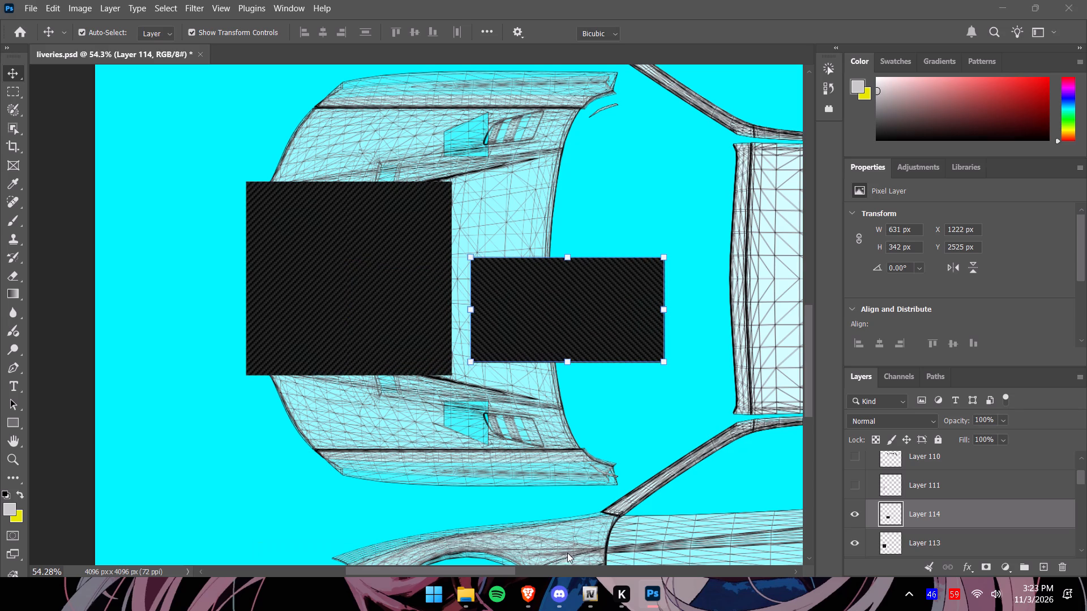
click(558, 394)
drag(555, 325, 534, 311)
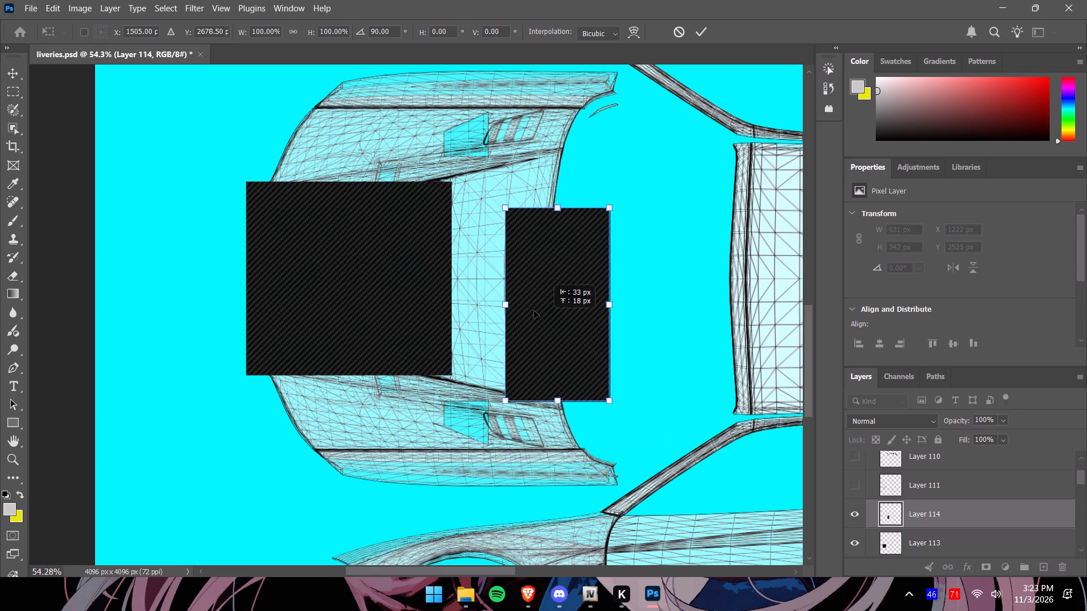
drag(534, 311, 489, 294)
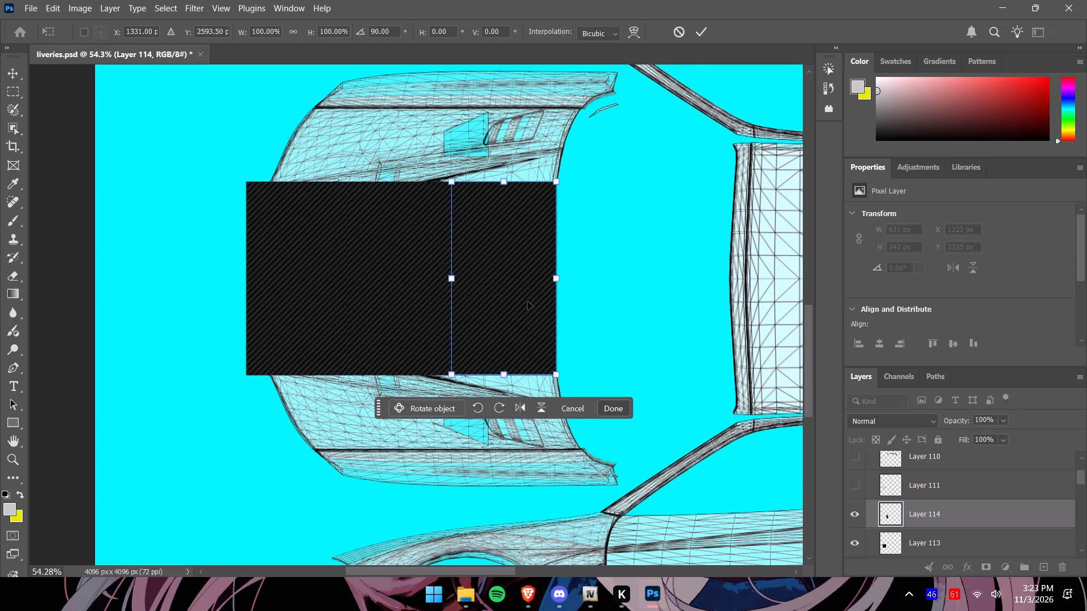
Shift the third tile over the merged texture to X 1146 px, an overlap of about 14 px, so the weave lines up.
alt+scroll(524, 301, up, 8)
drag(510, 320, 509, 320)
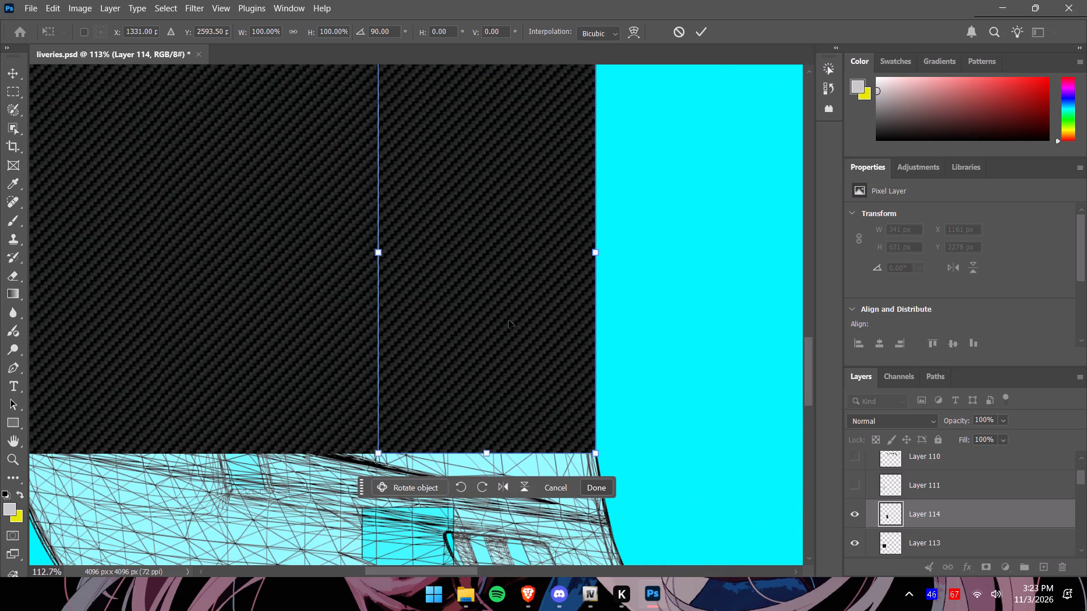
drag(509, 320, 487, 323)
drag(487, 322, 482, 322)
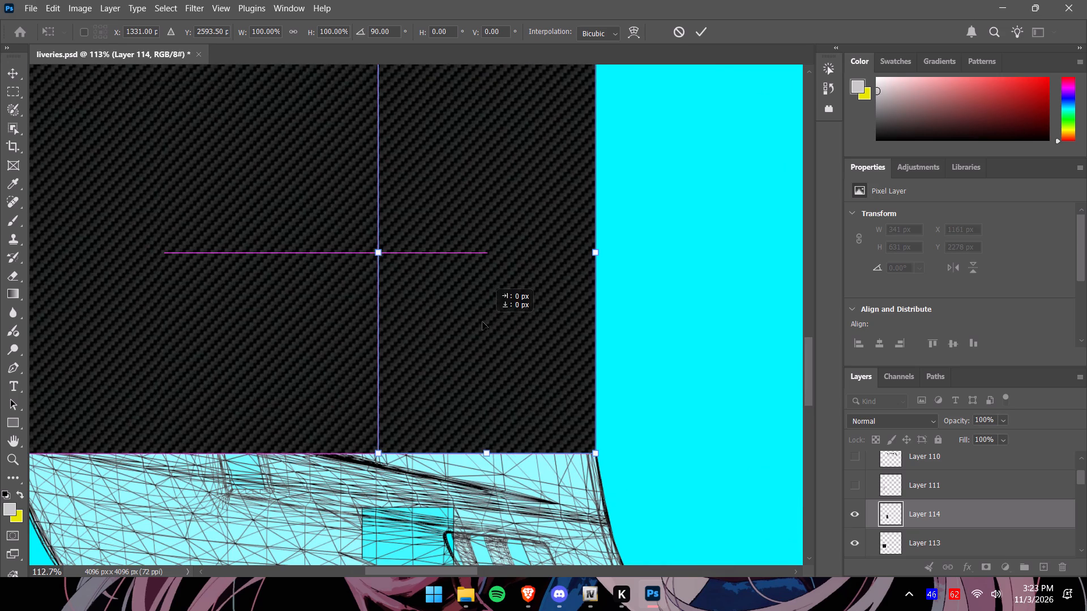
drag(482, 322, 481, 322)
click(717, 313)
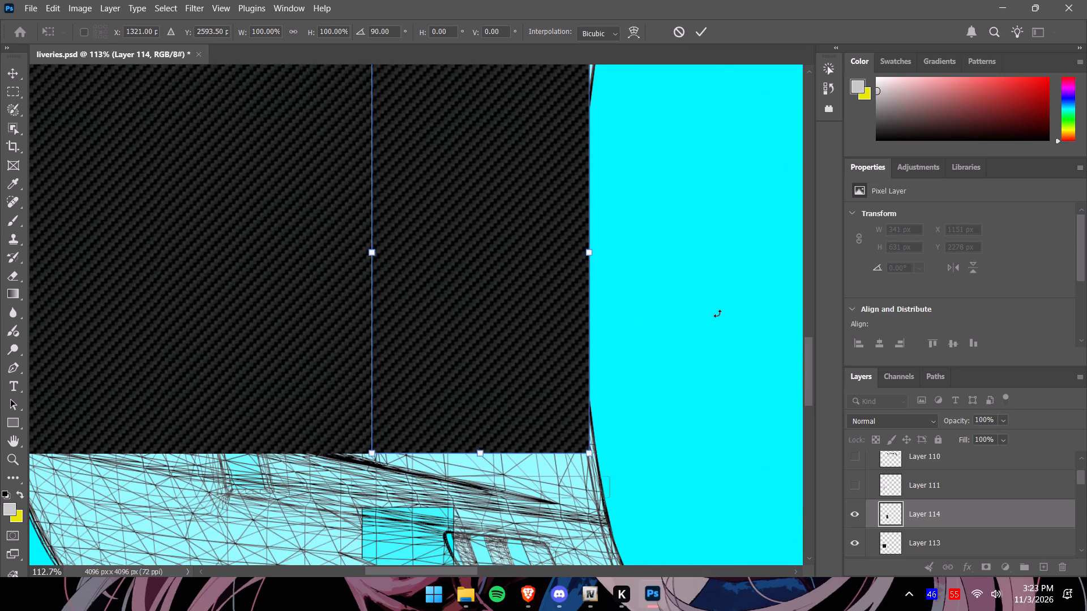
click(766, 434)
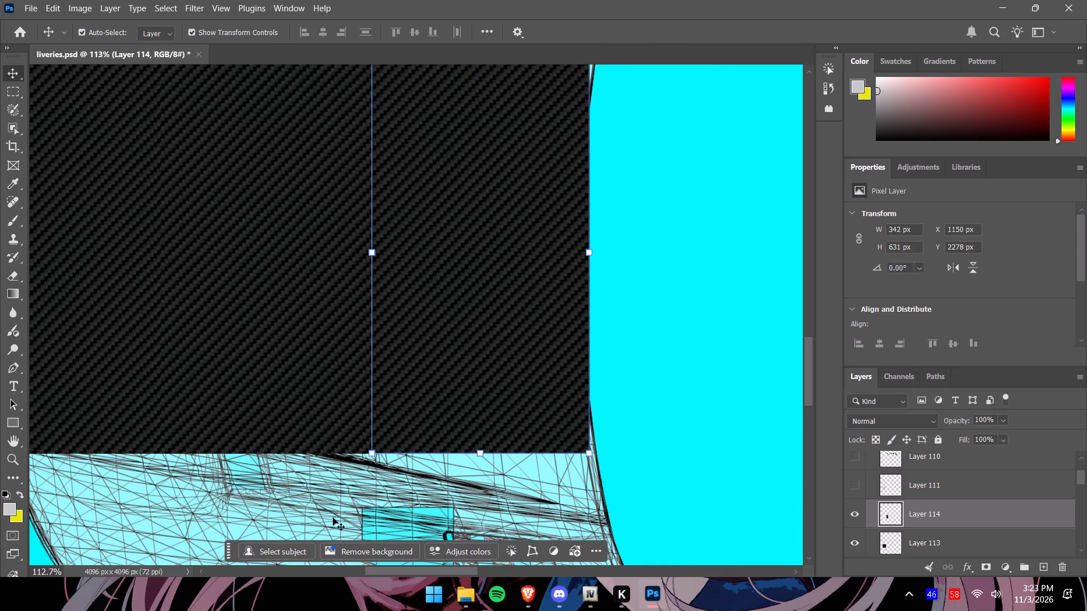
click(8, 89)
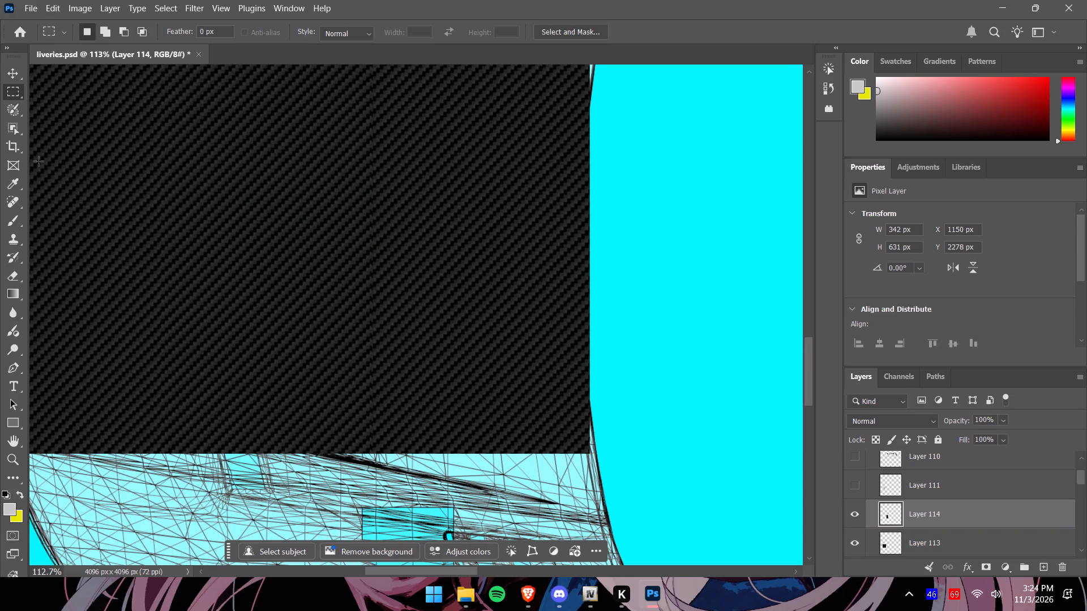
click(12, 72)
click(469, 248)
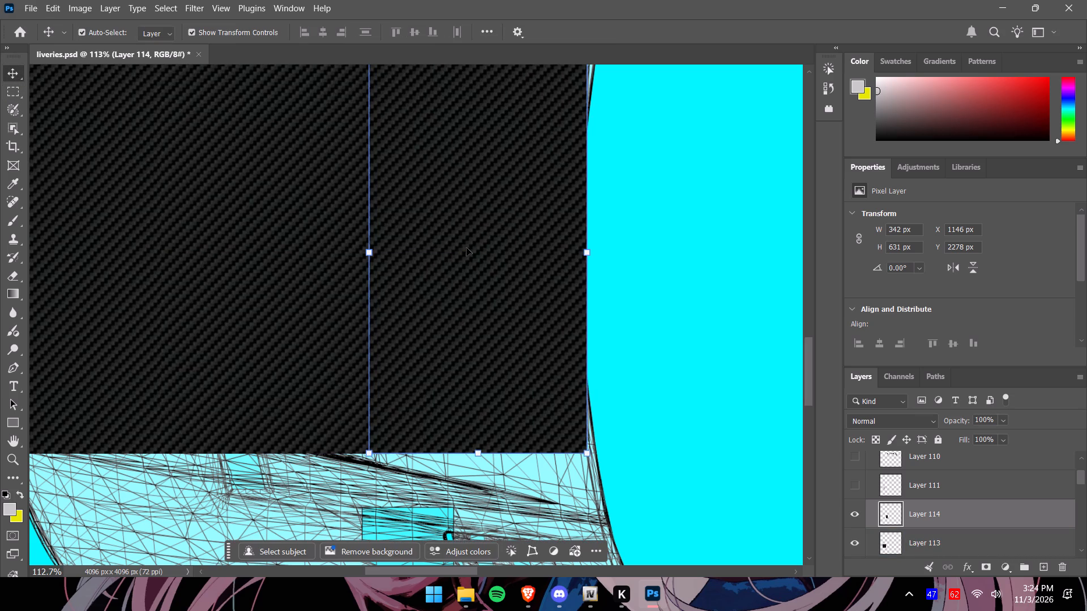
Merge the third carbon fiber tile, Layer 114, down into Layer 113.
right_click(926, 511)
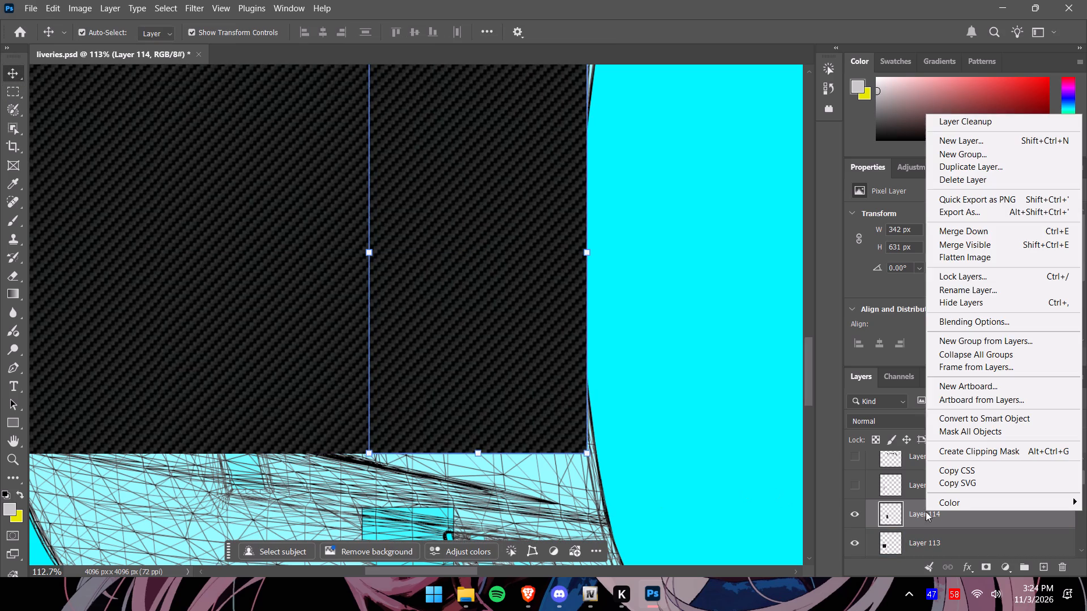
click(997, 232)
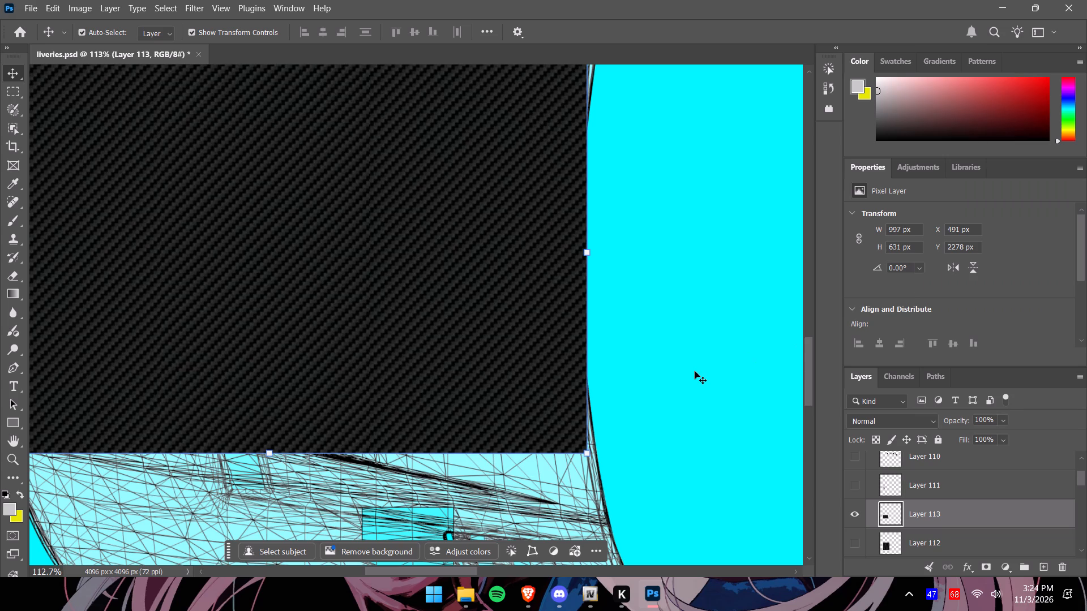
Paste a fourth carbon fiber copy above the merged texture and rotate it -90°.
alt+scroll(695, 371, down, 5)
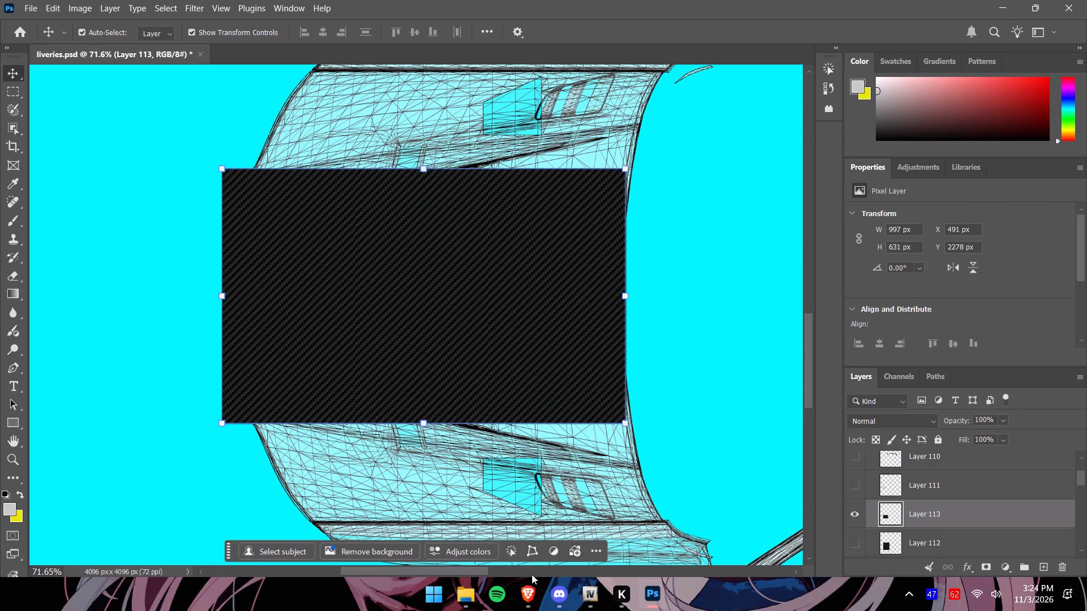
drag(483, 571, 504, 571)
drag(811, 324, 808, 305)
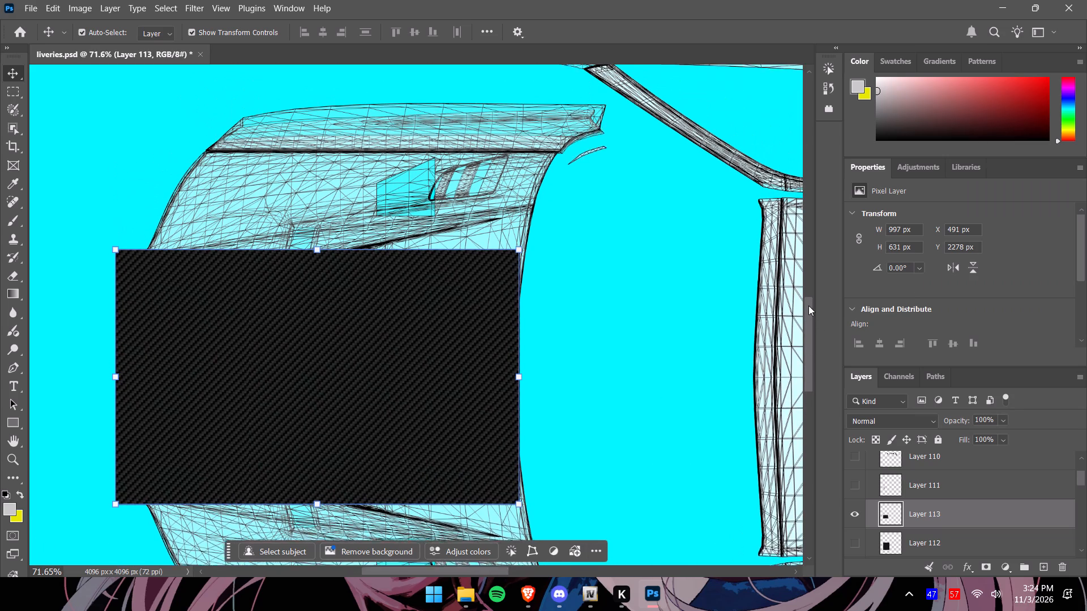
drag(808, 305, 808, 305)
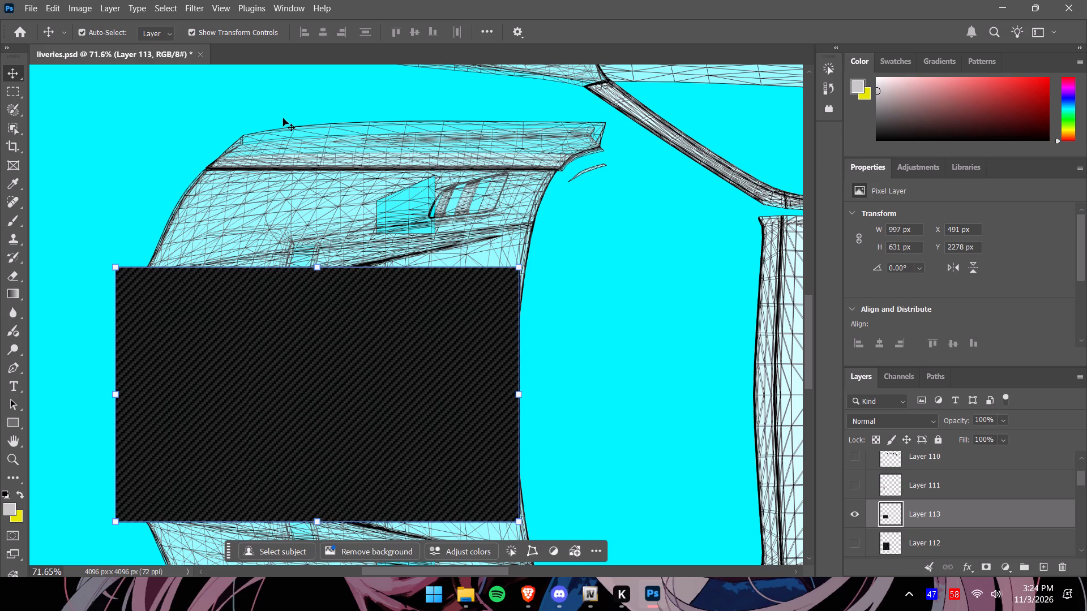
key(ctrl+v)
drag(393, 315, 386, 302)
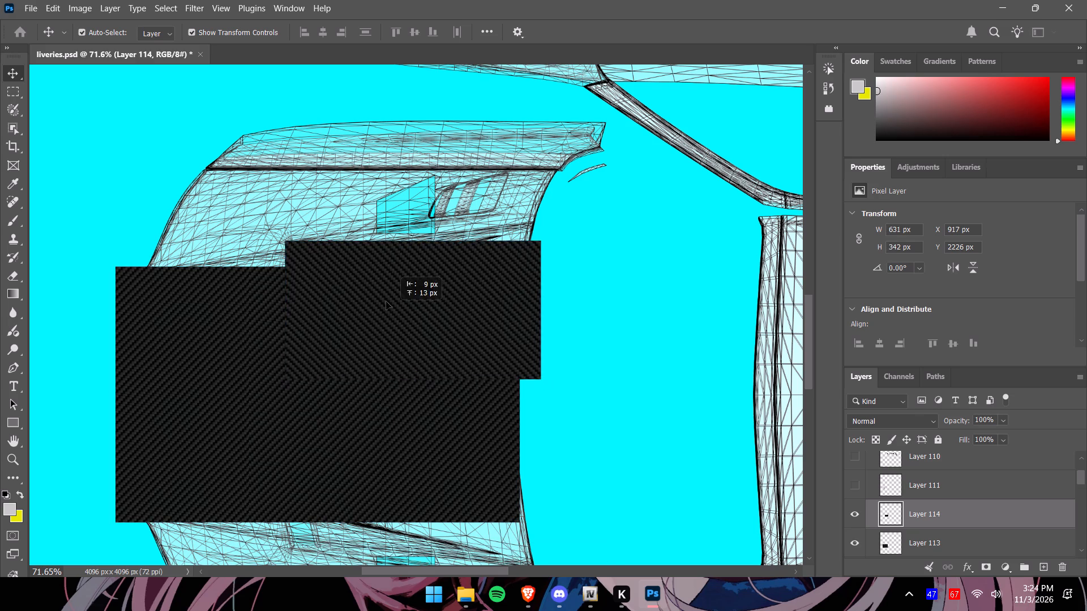
drag(386, 302, 265, 172)
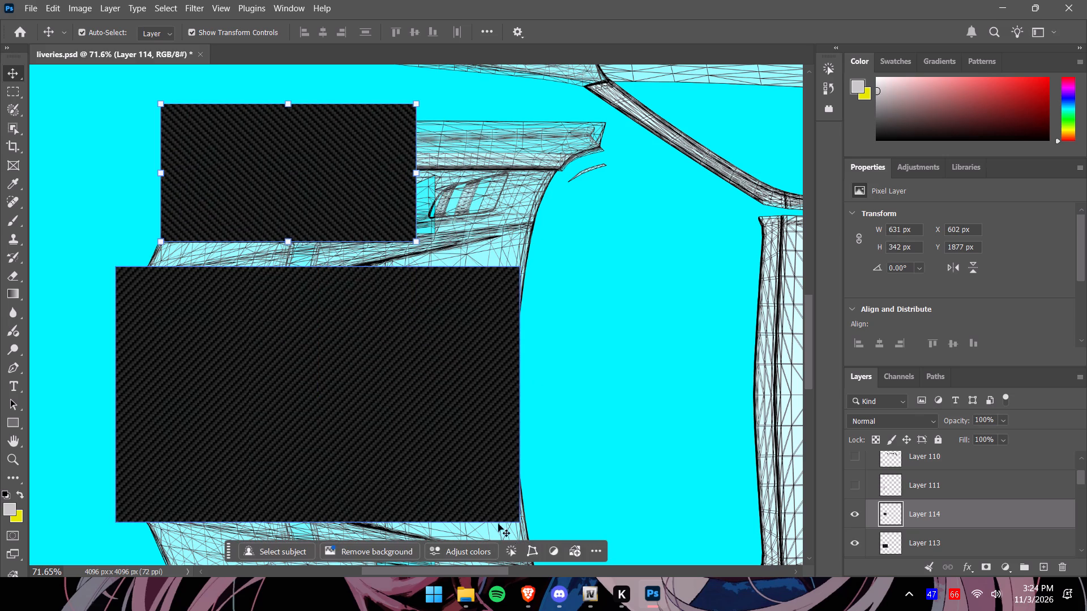
click(527, 550)
click(264, 274)
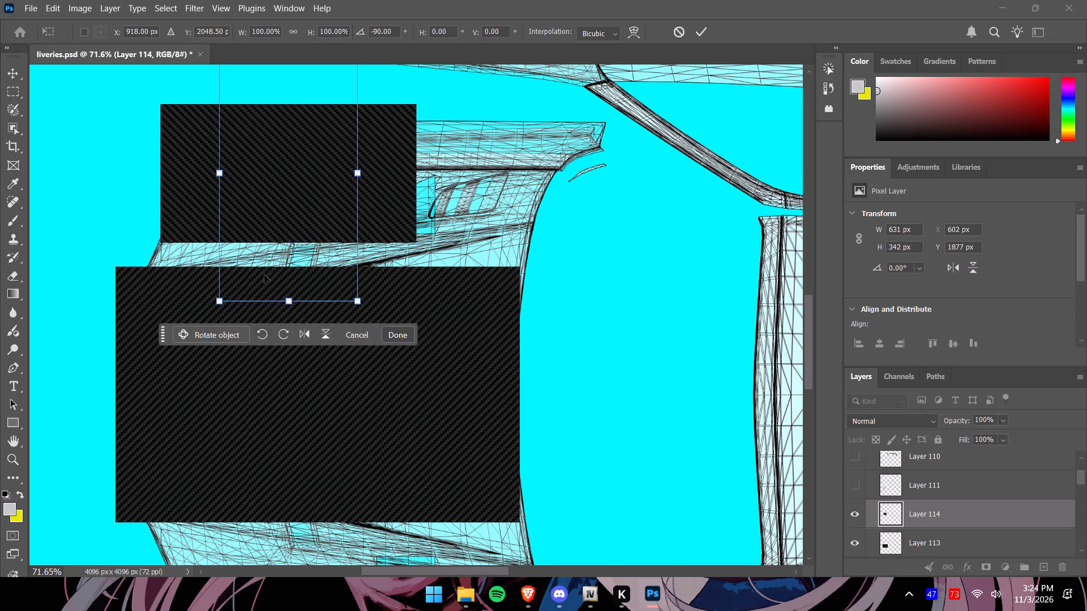
Place the rotated tile at X 491 px, Y 1654 px, flush with the merged texture's front edge and slightly overlapping its top.
alt+scroll(280, 200, up, 4)
alt+scroll(280, 200, down, 8)
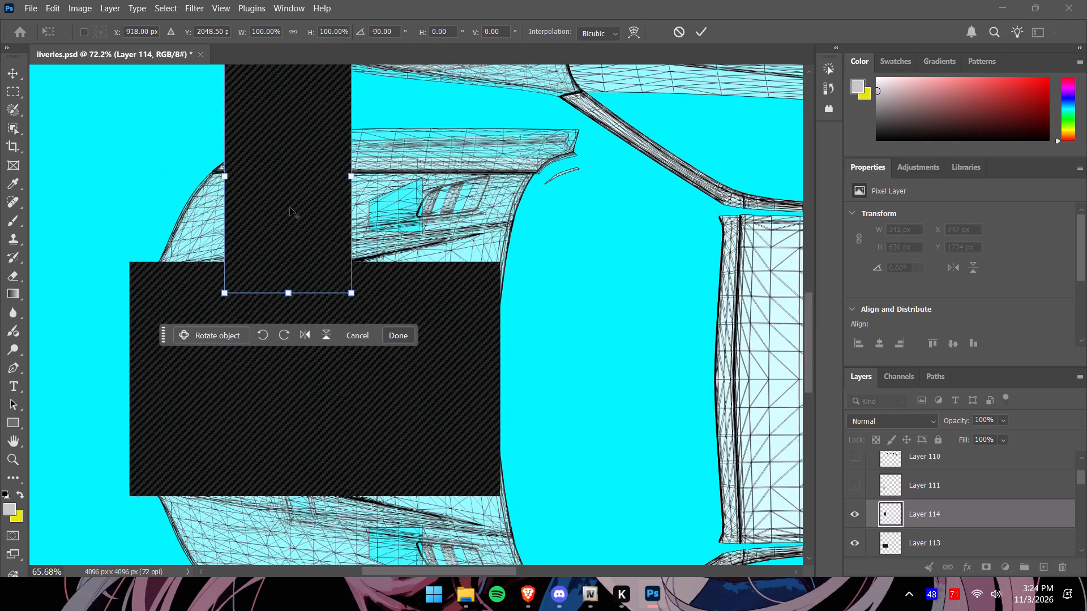
drag(810, 375, 808, 356)
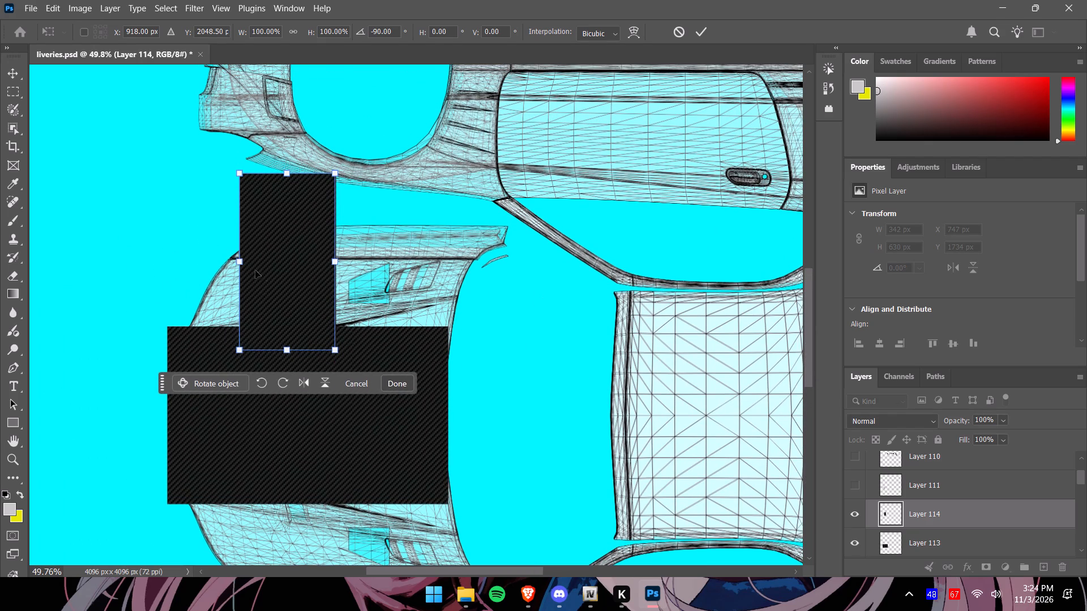
drag(277, 274, 204, 253)
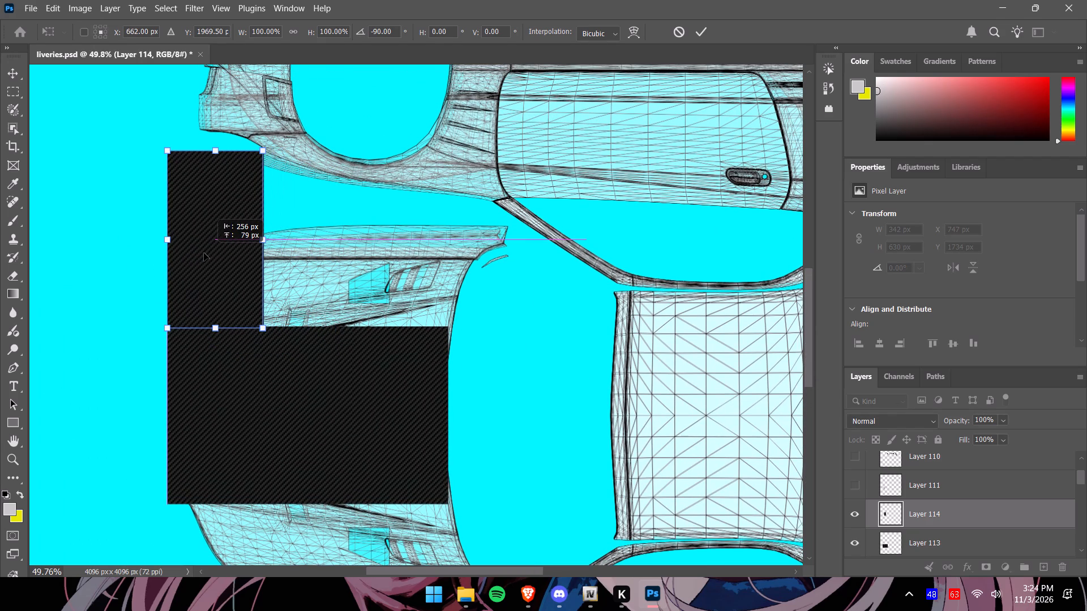
drag(204, 253, 210, 253)
alt+scroll(198, 264, up, 11)
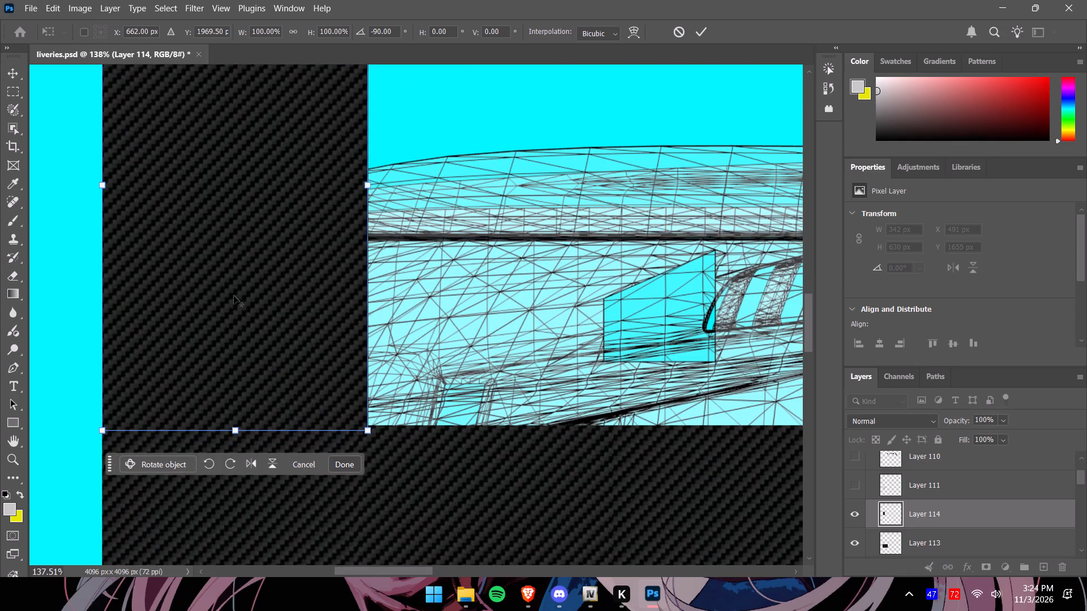
click(564, 217)
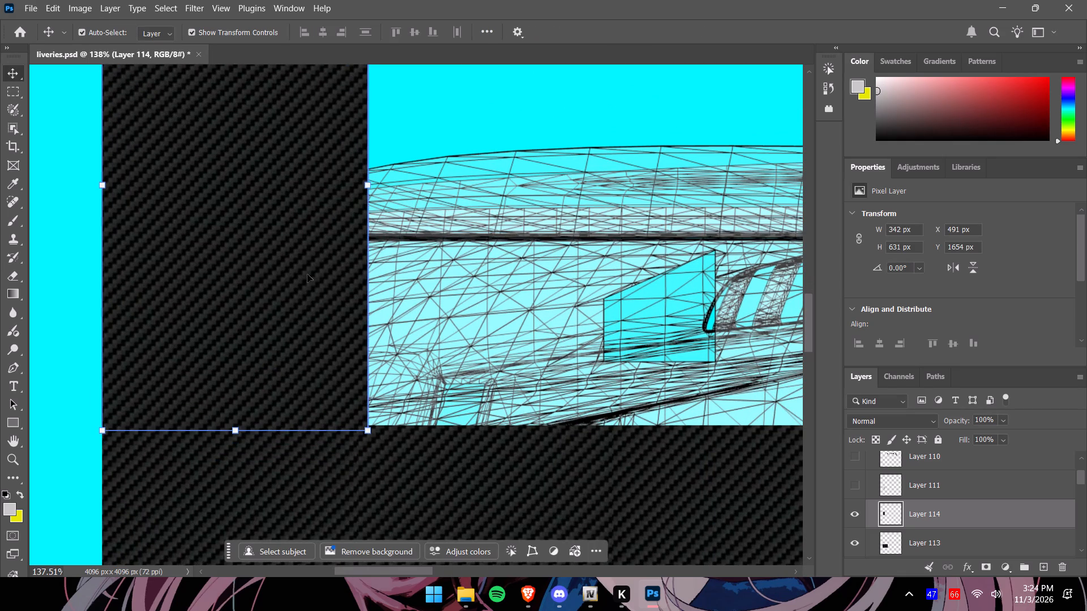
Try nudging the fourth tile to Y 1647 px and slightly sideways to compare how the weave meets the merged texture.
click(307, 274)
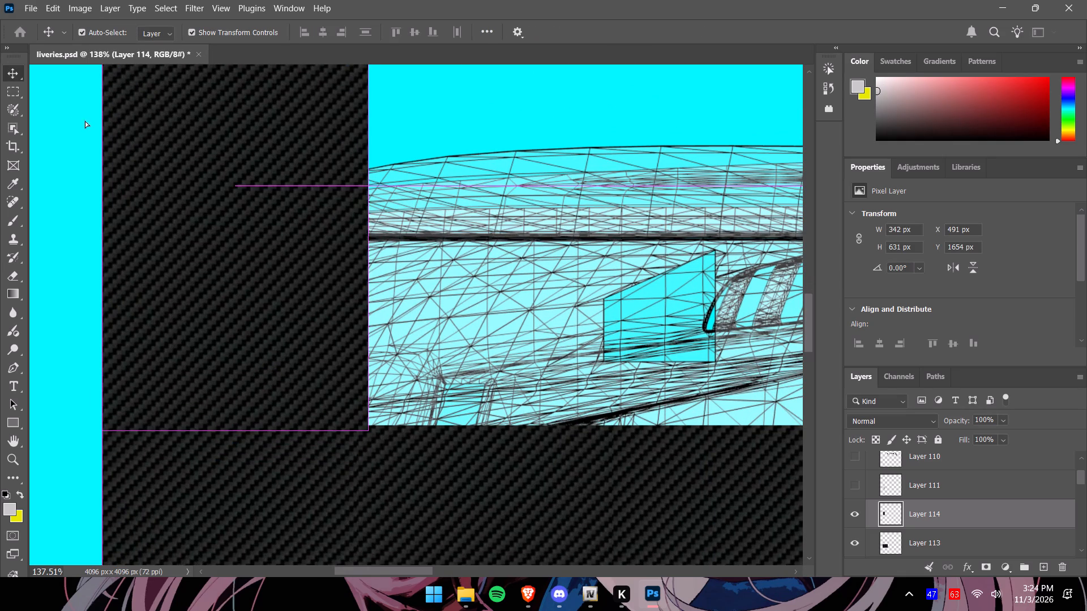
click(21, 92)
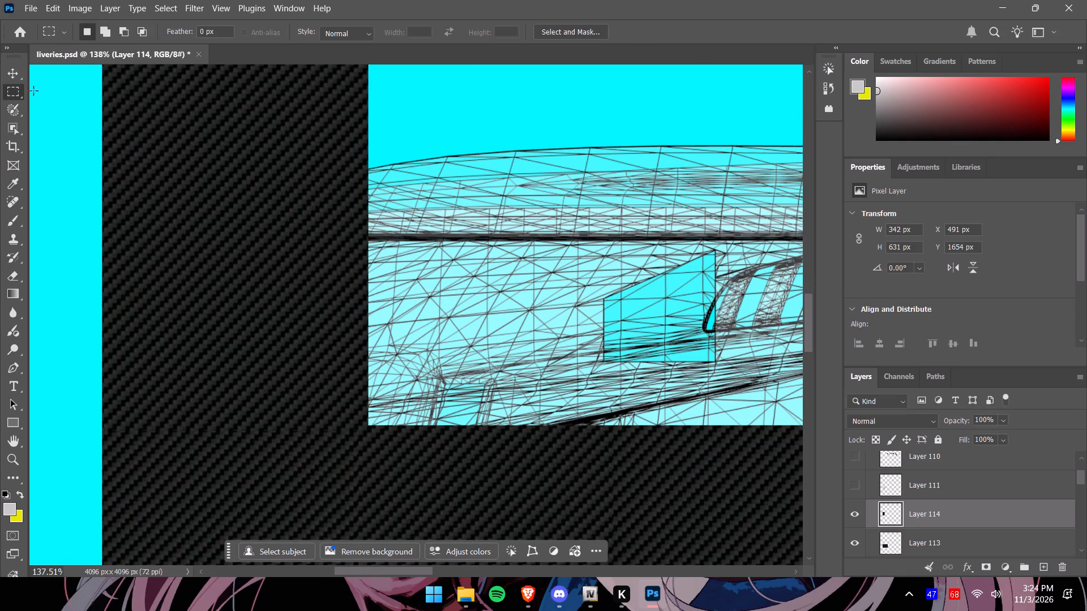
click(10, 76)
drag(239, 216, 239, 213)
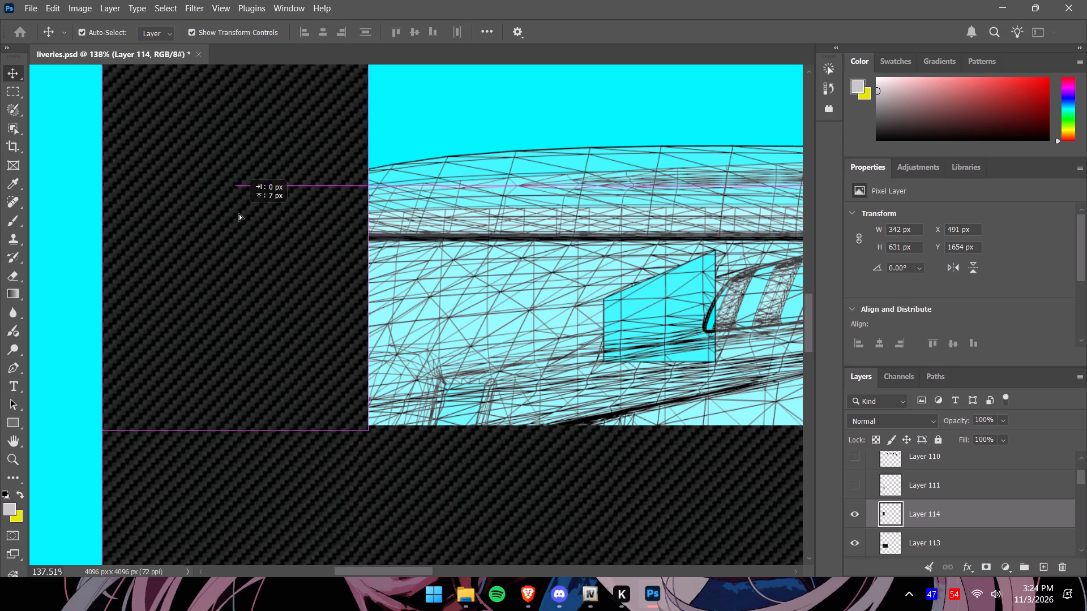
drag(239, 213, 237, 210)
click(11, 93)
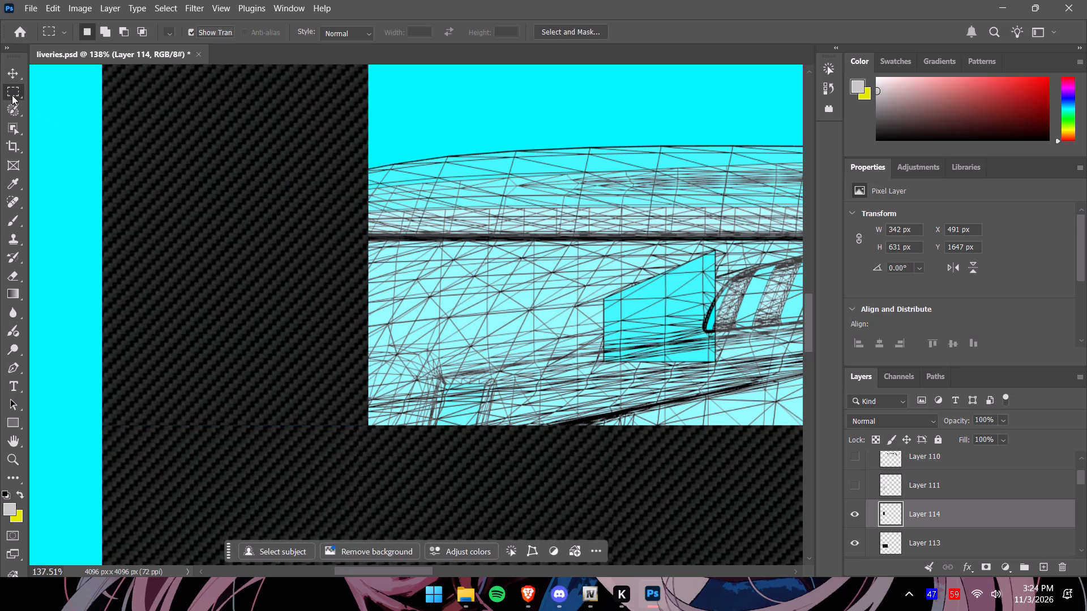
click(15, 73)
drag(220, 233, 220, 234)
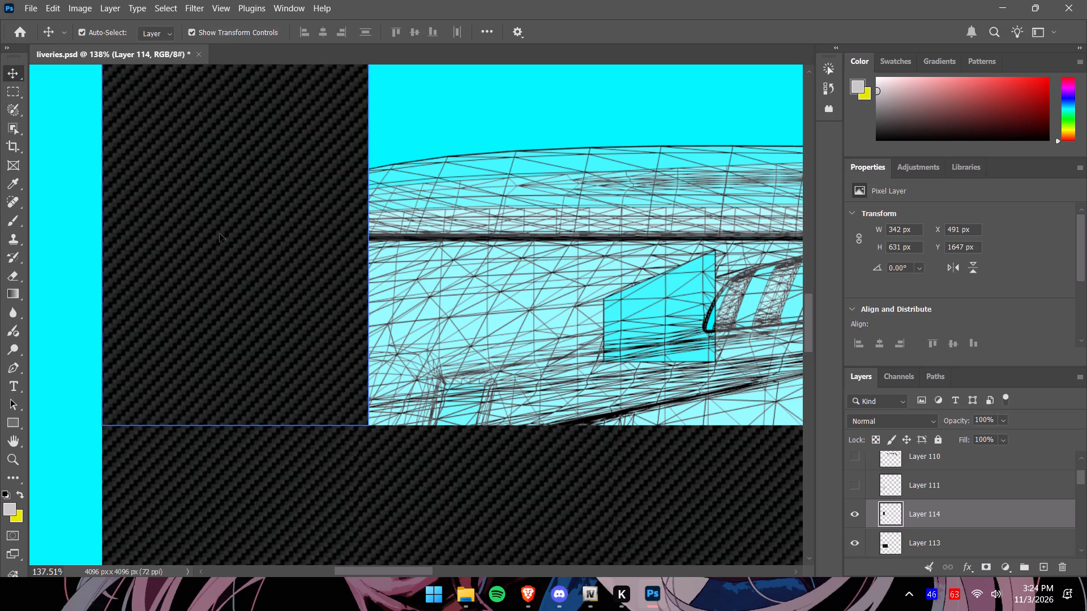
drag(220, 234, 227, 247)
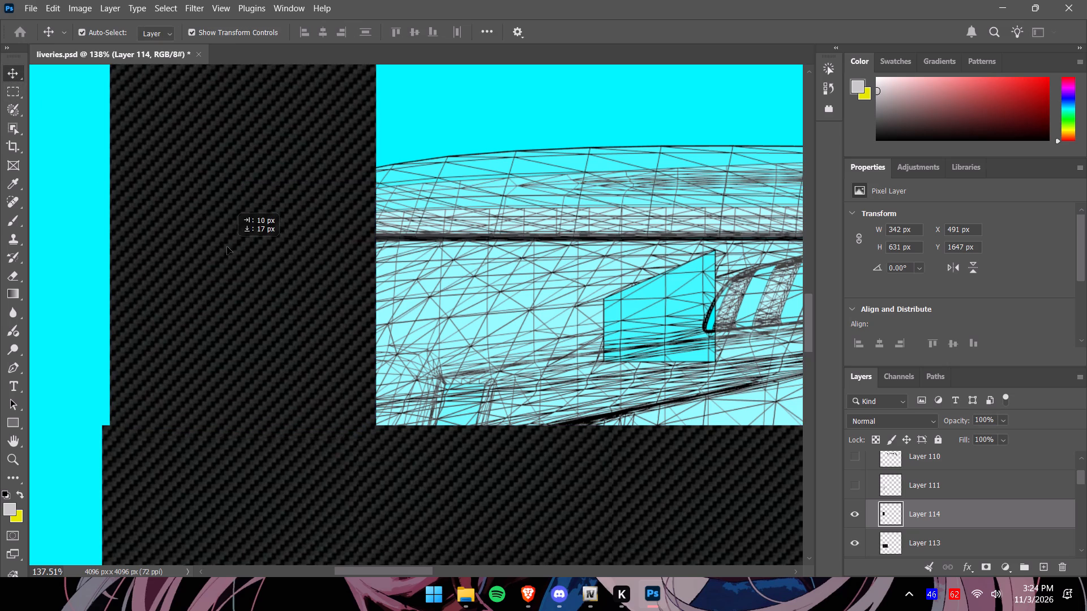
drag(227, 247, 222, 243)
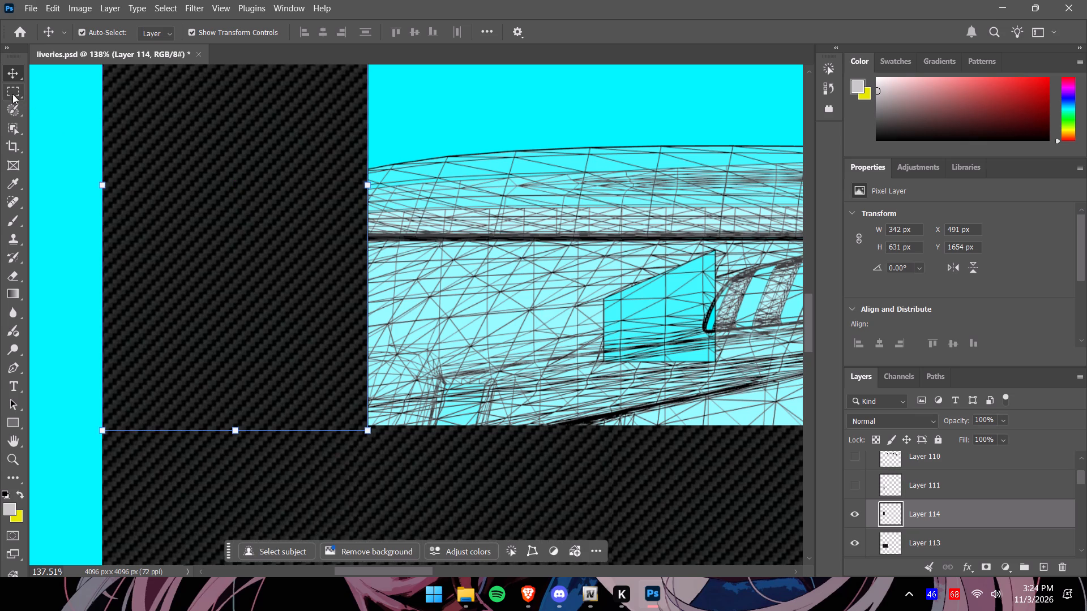
Paste a fifth carbon fiber copy and move it up beside the vertical tile, to X 798 px, Y 1748 px.
alt+scroll(253, 214, down, 6)
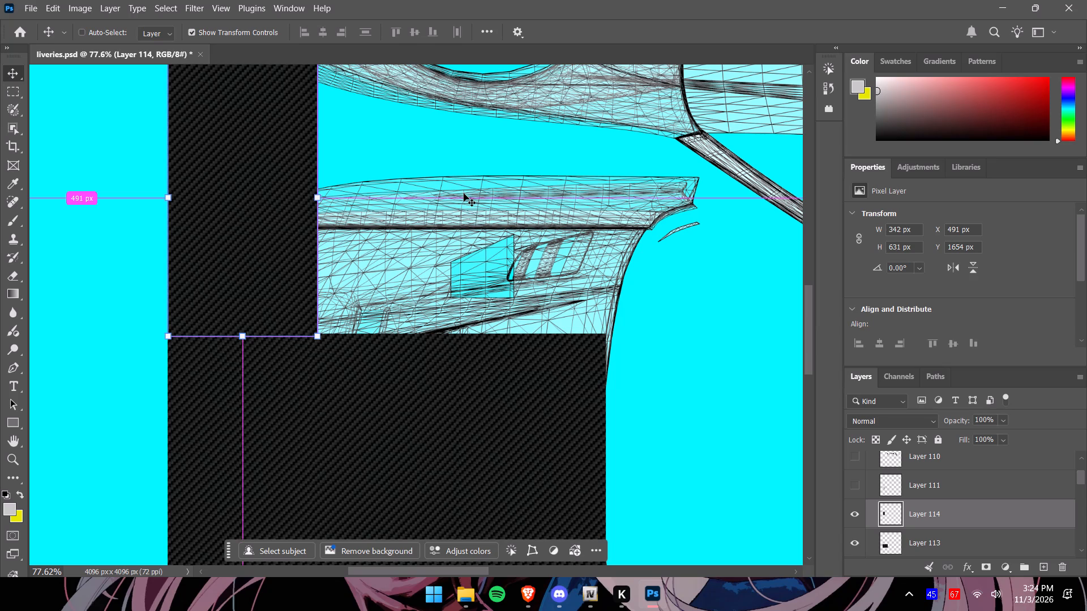
key(ctrl+v)
drag(440, 304, 453, 253)
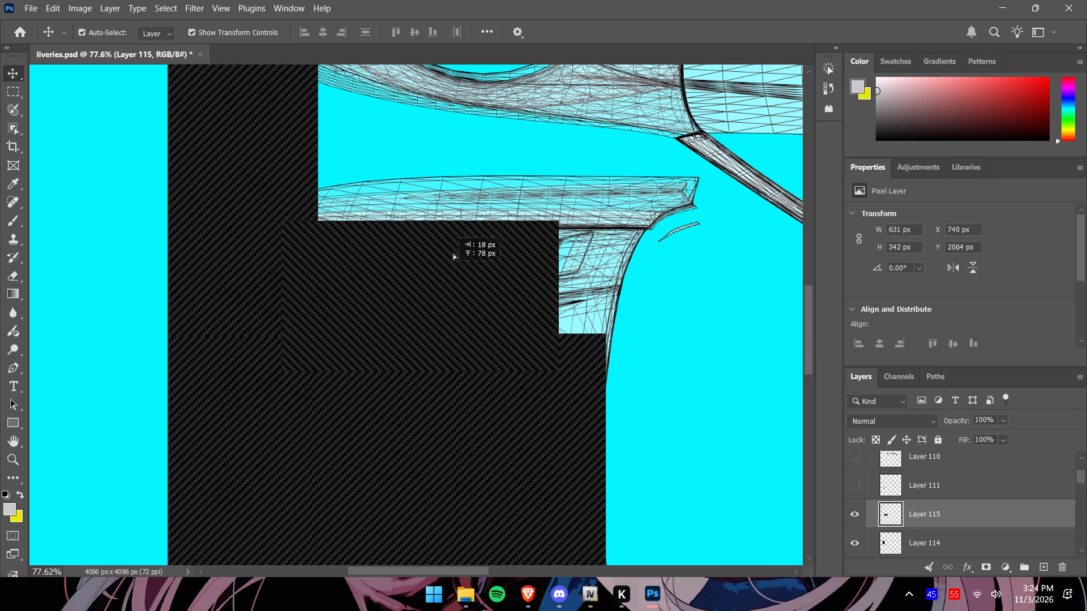
drag(453, 253, 465, 165)
alt+scroll(553, 180, up, 1)
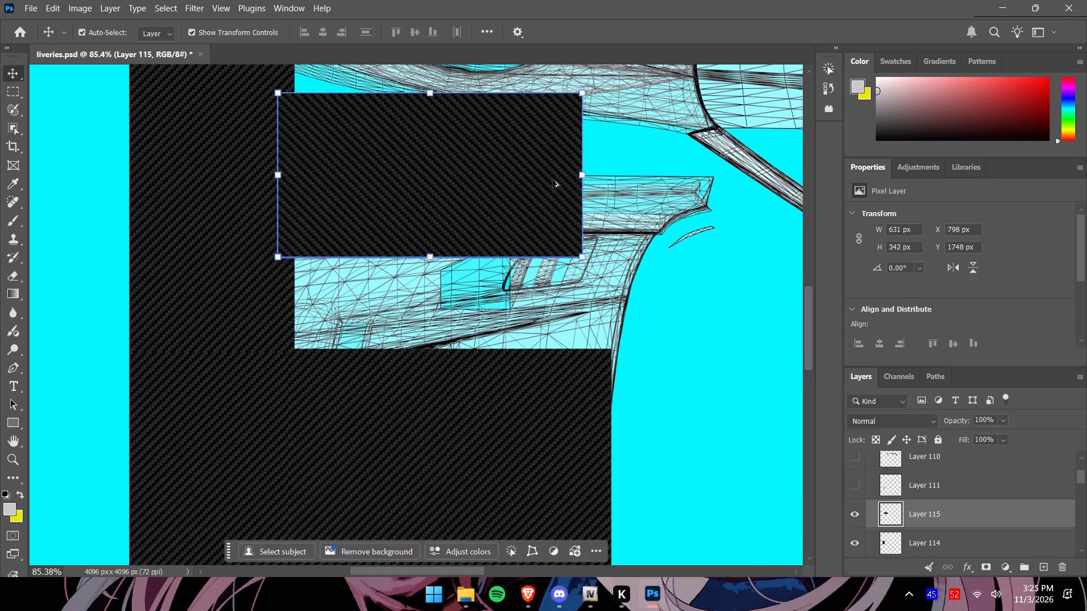
alt+scroll(553, 180, down, 2)
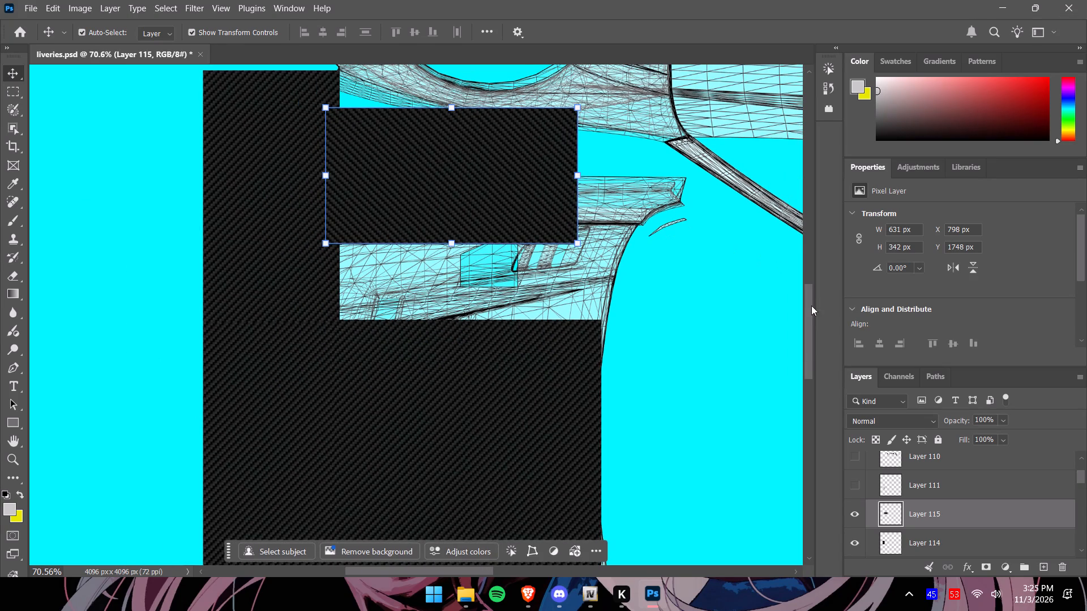
drag(811, 305, 808, 287)
Shift Layer 114's vertical tile down to about Y 1675 px, further over the merged texture, so the weave lines up.
click(280, 286)
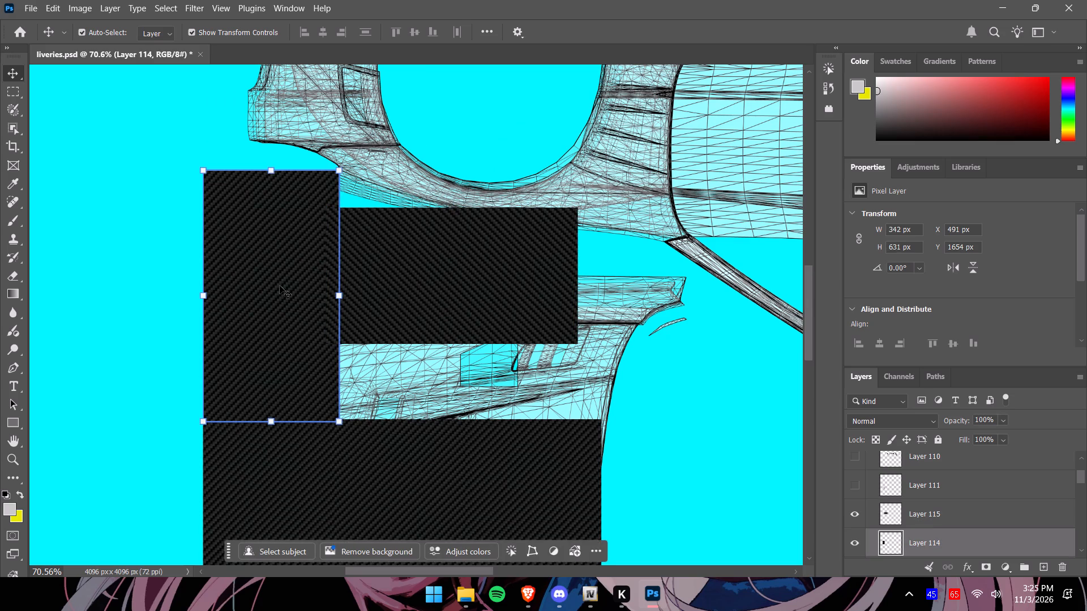
drag(280, 286, 281, 294)
click(126, 307)
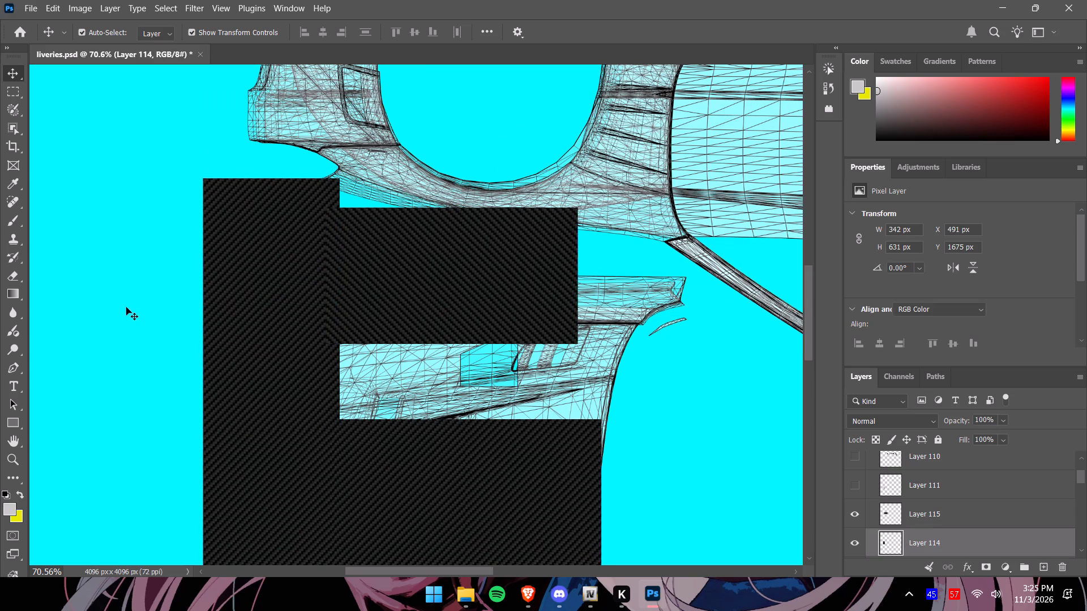
Rotate Layer 115's tile 90° and overlap it onto Layer 114's windshield-side edge at X 819 px, Y 1675 px.
click(446, 271)
click(533, 553)
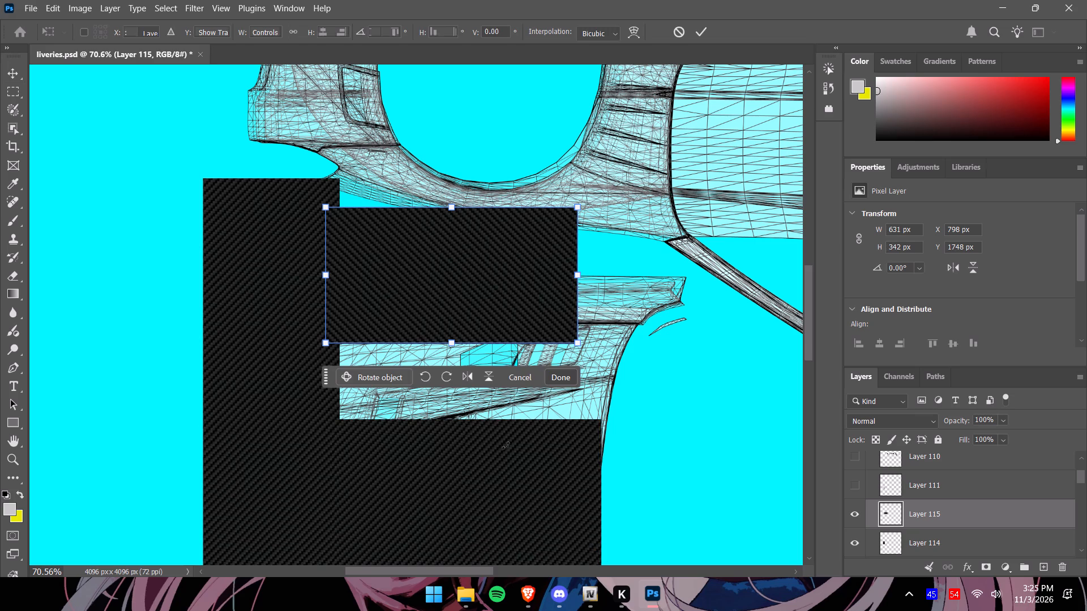
click(442, 376)
drag(450, 291, 404, 319)
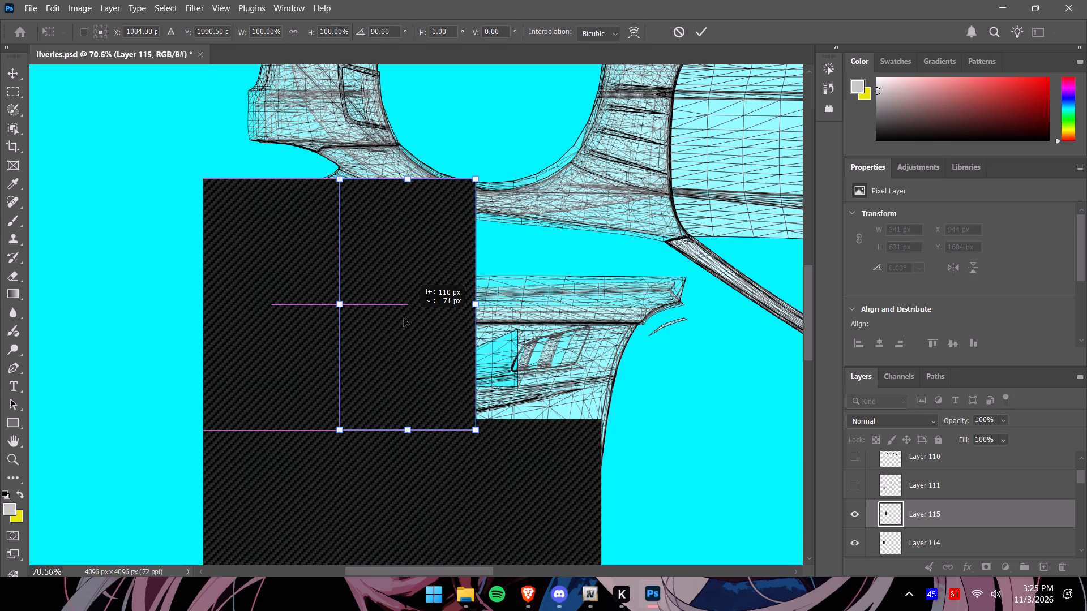
drag(404, 319, 401, 319)
click(152, 307)
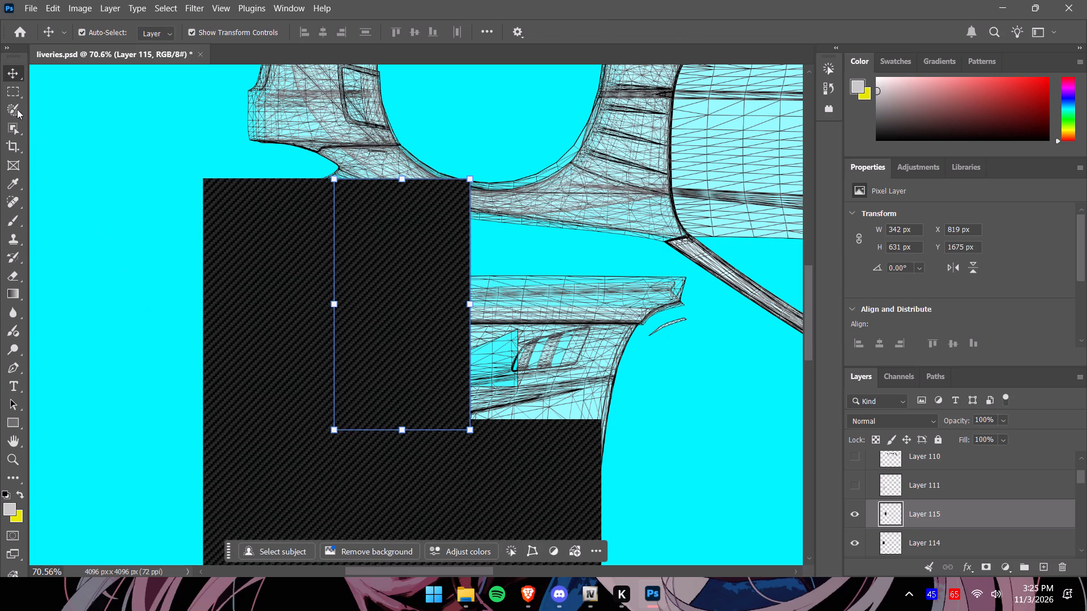
click(13, 89)
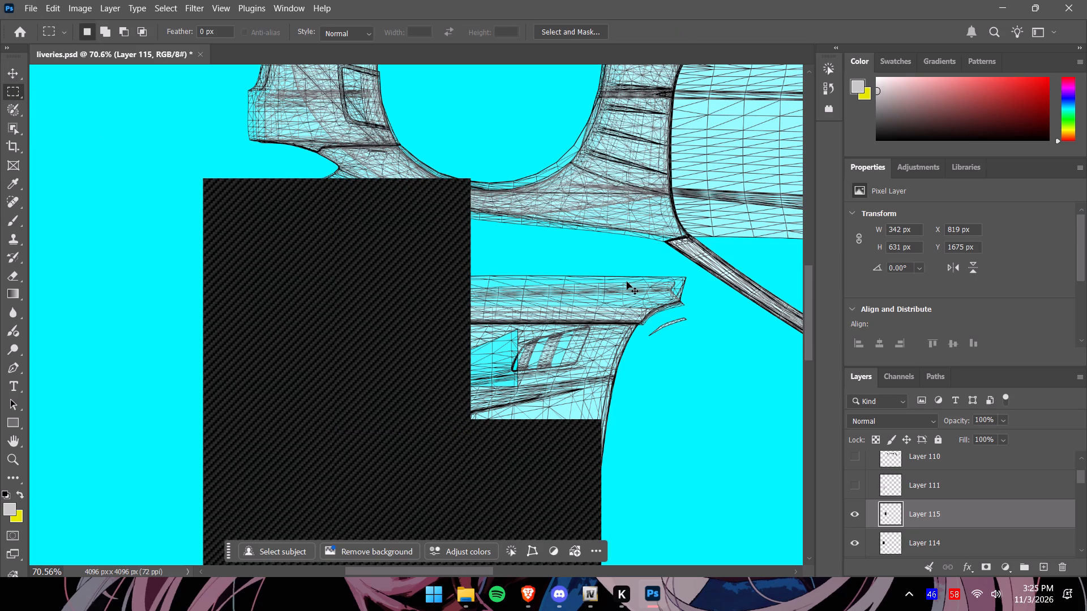
Paste a sixth carbon fiber copy, rotate it 90° and overlap it onto Layer 115's windshield-side edge at X 1110 px, Y 1675 px.
key(ctrl+v)
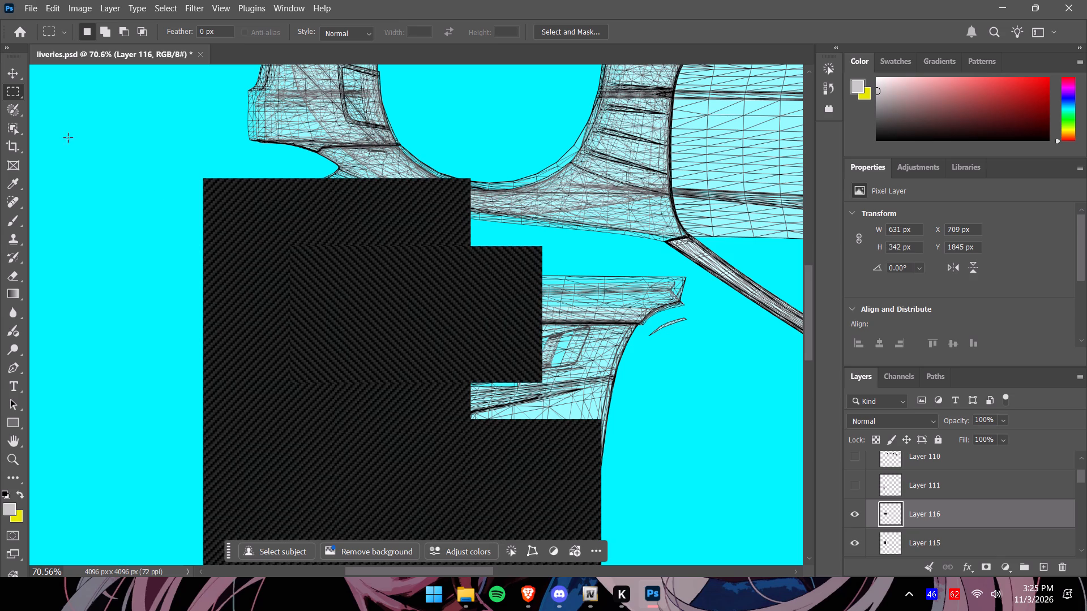
click(14, 75)
drag(451, 317, 627, 311)
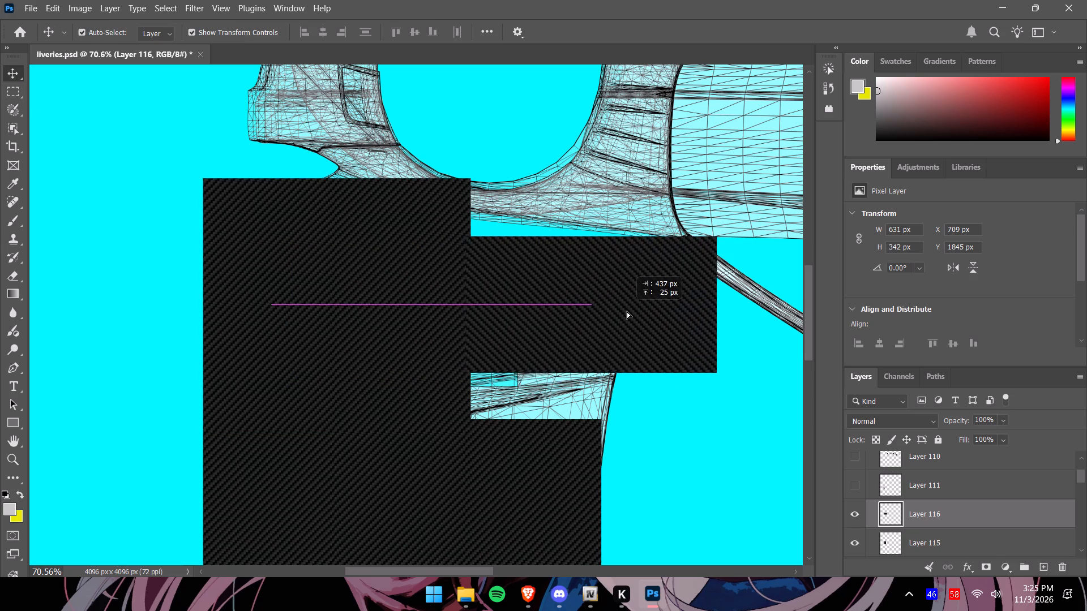
drag(627, 311, 641, 317)
click(535, 556)
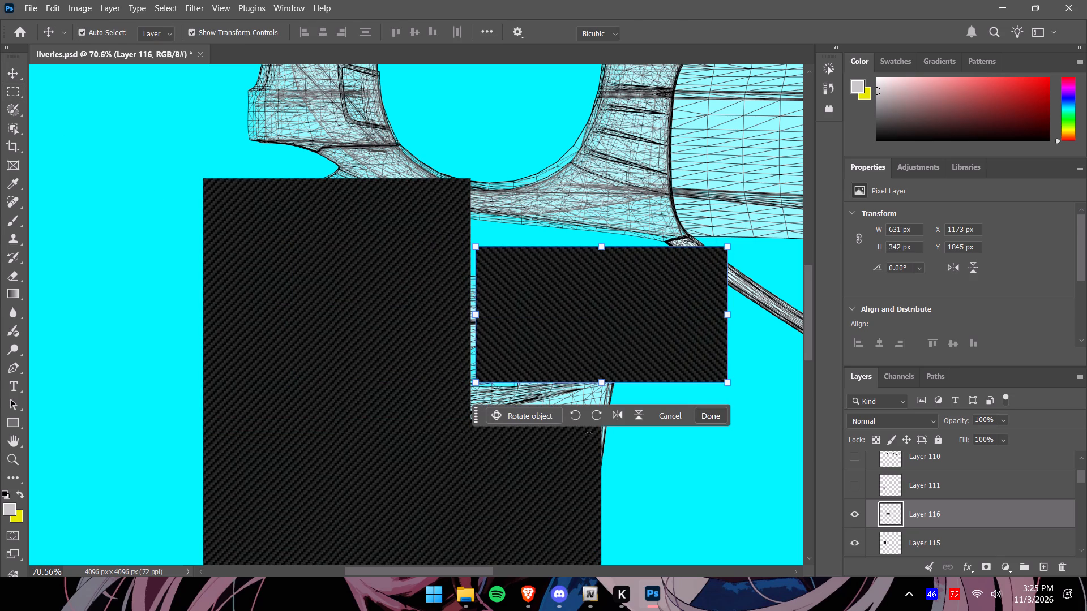
click(596, 421)
drag(620, 335, 536, 319)
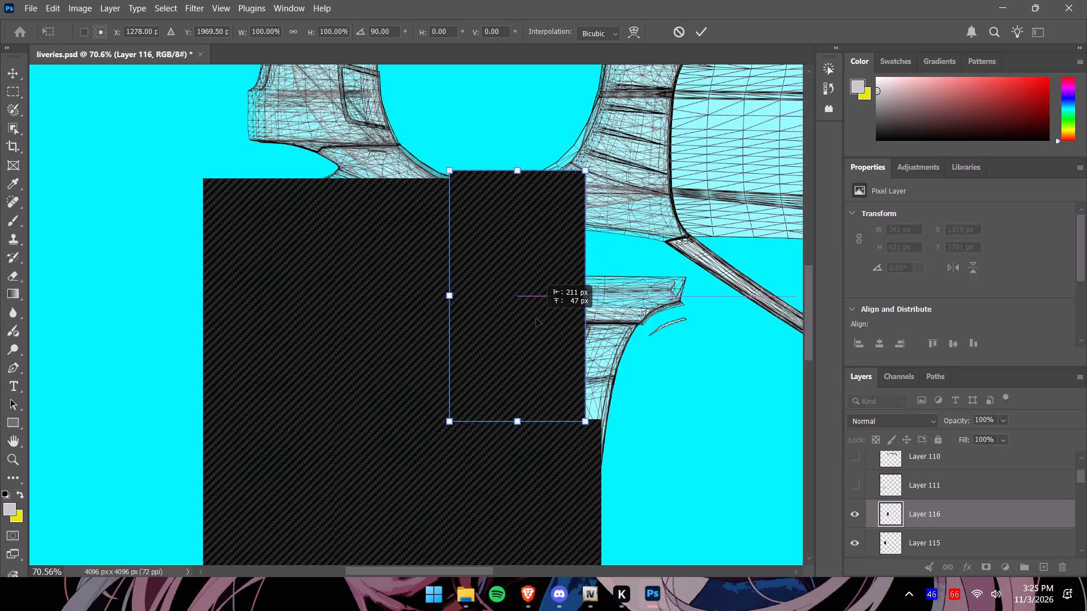
drag(536, 319, 537, 324)
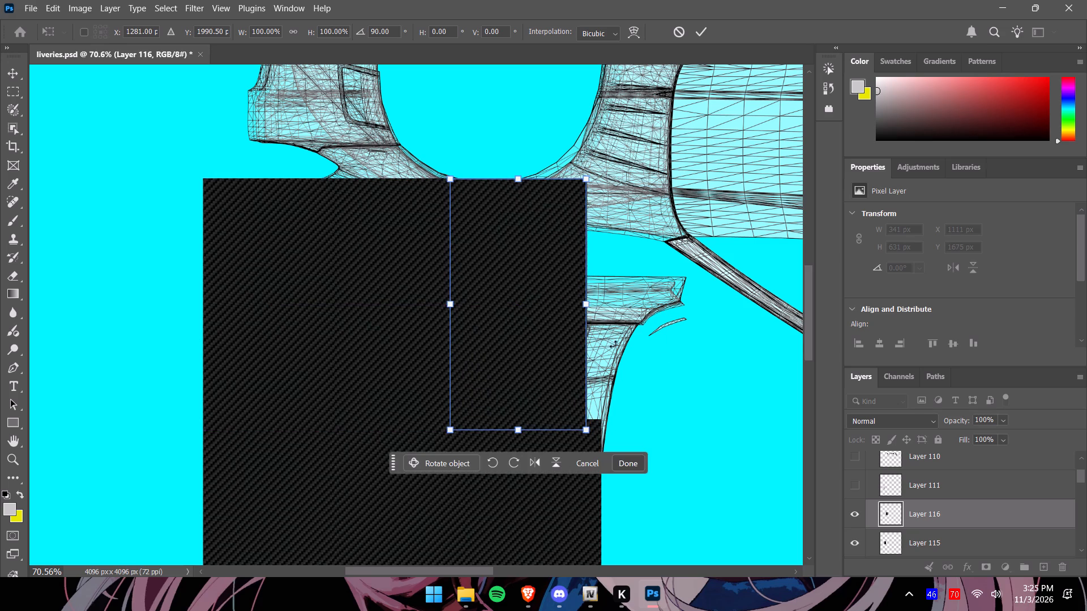
click(746, 371)
click(14, 93)
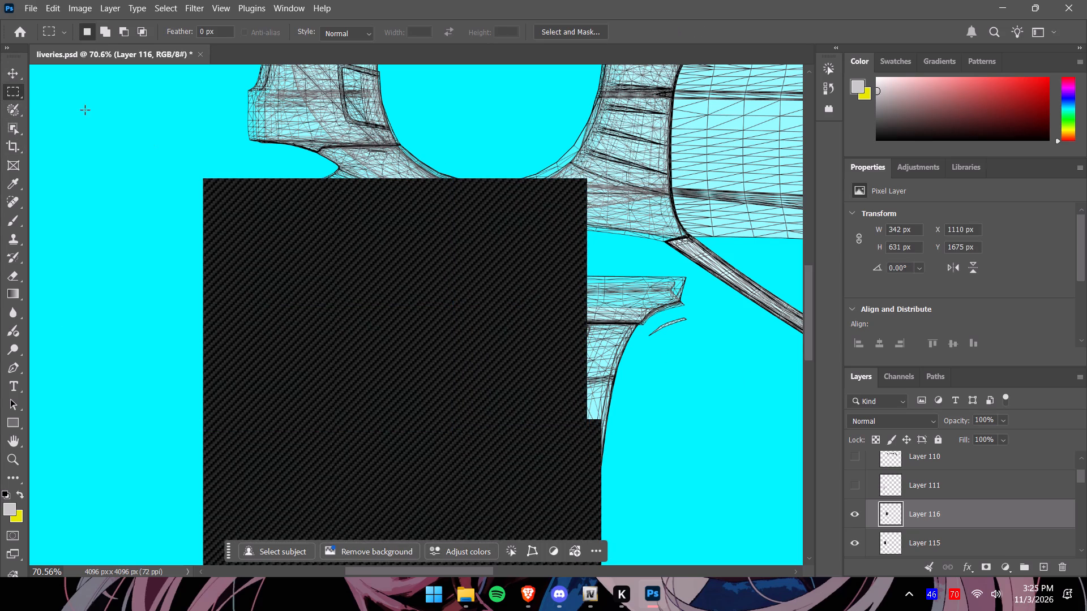
Paste a seventh carbon fiber copy, rotate it 90° and overlap it onto Layer 116's windshield-side edge at X 1425 px, Y 1675 px.
key(ctrl+v)
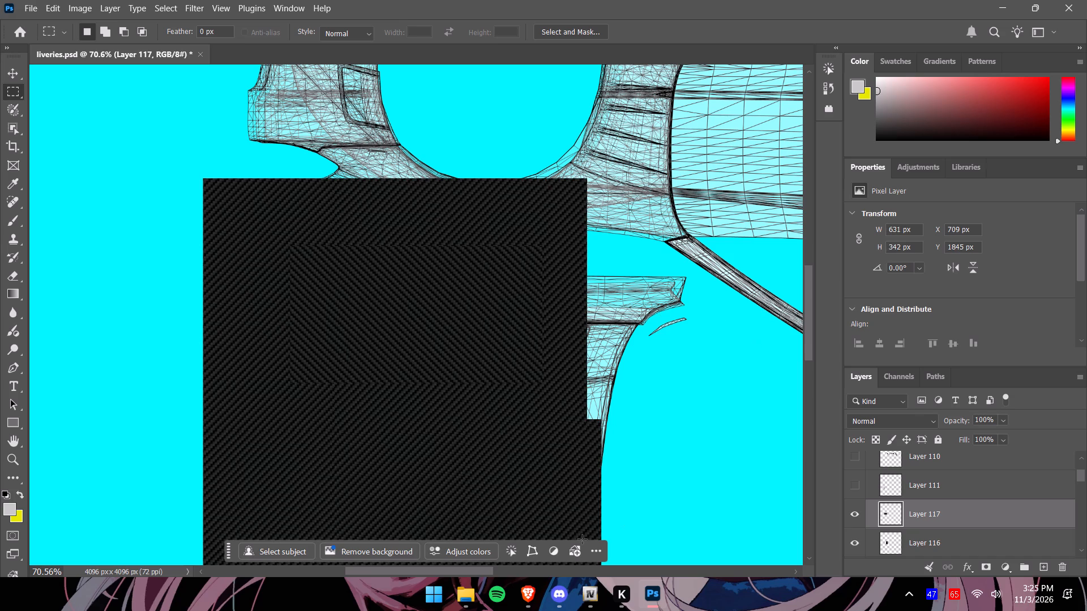
drag(468, 573, 494, 578)
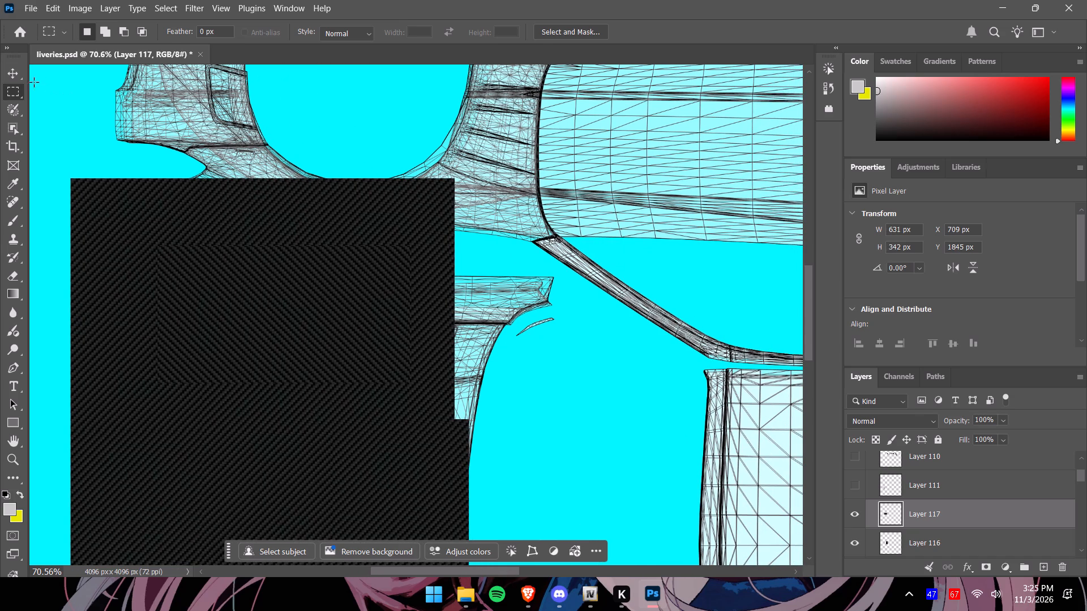
click(13, 74)
drag(283, 298, 560, 302)
click(534, 548)
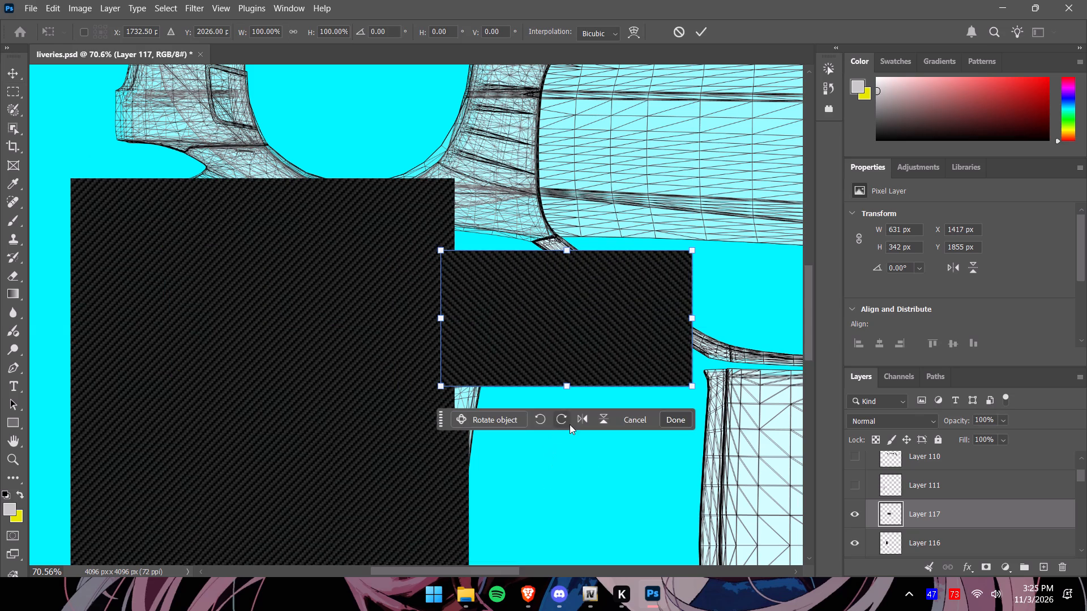
click(563, 423)
drag(551, 325, 502, 301)
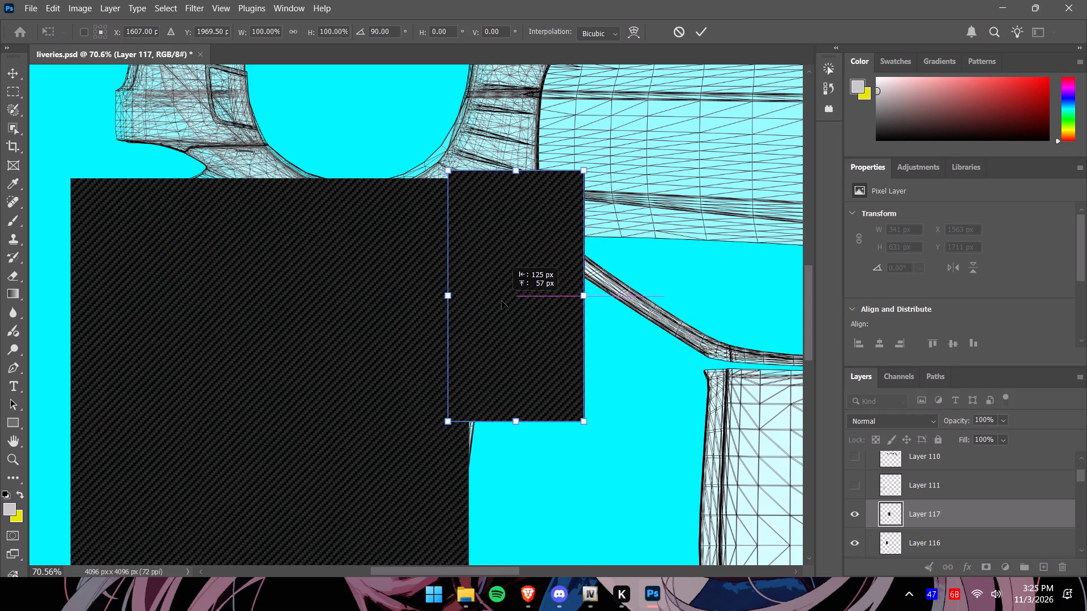
drag(502, 301, 504, 310)
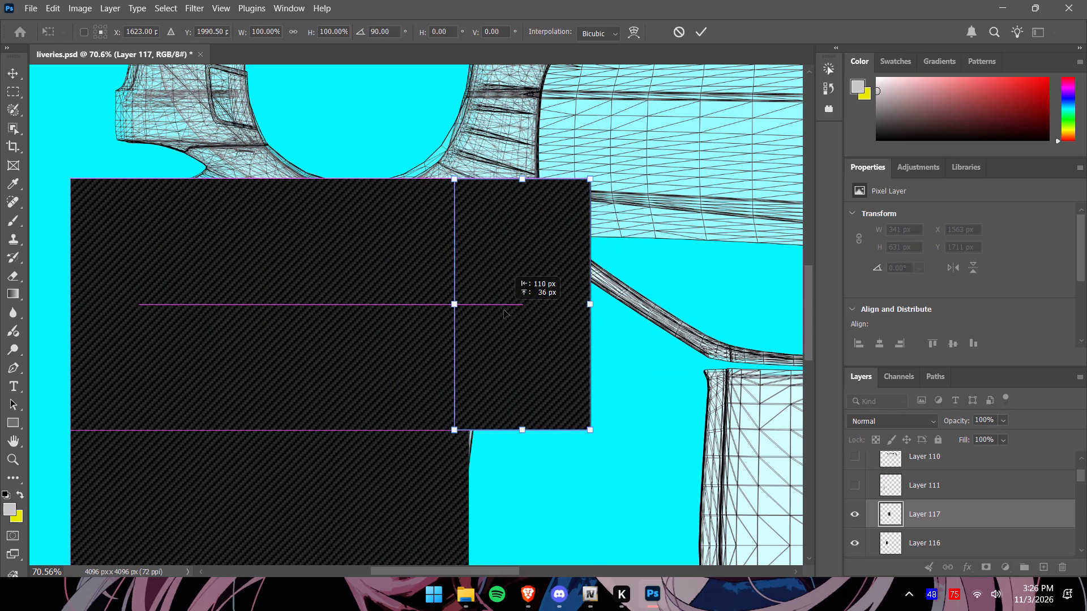
drag(504, 310, 488, 315)
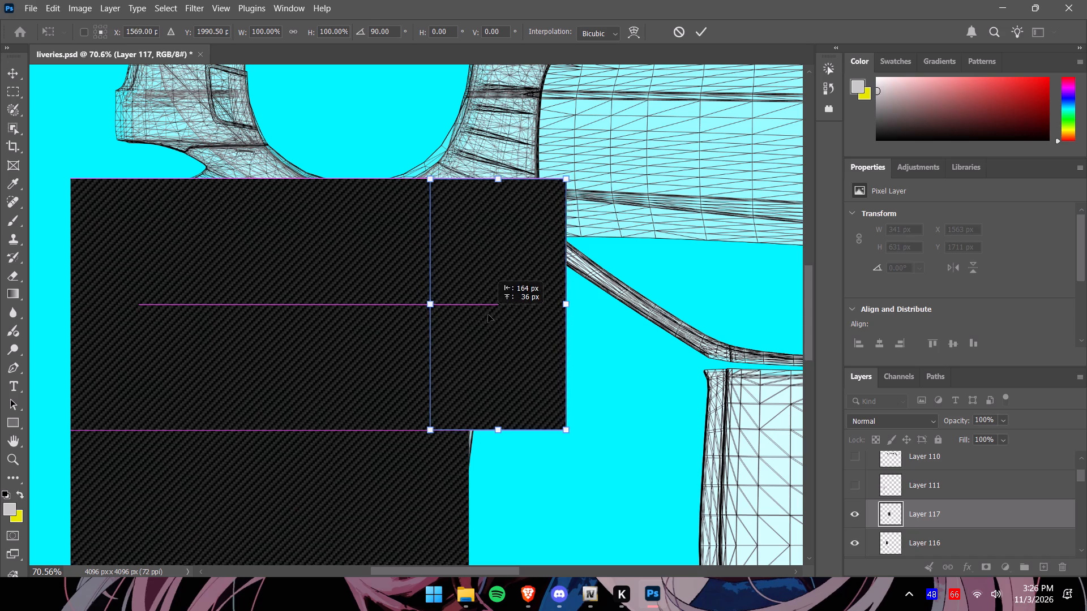
drag(488, 315, 499, 313)
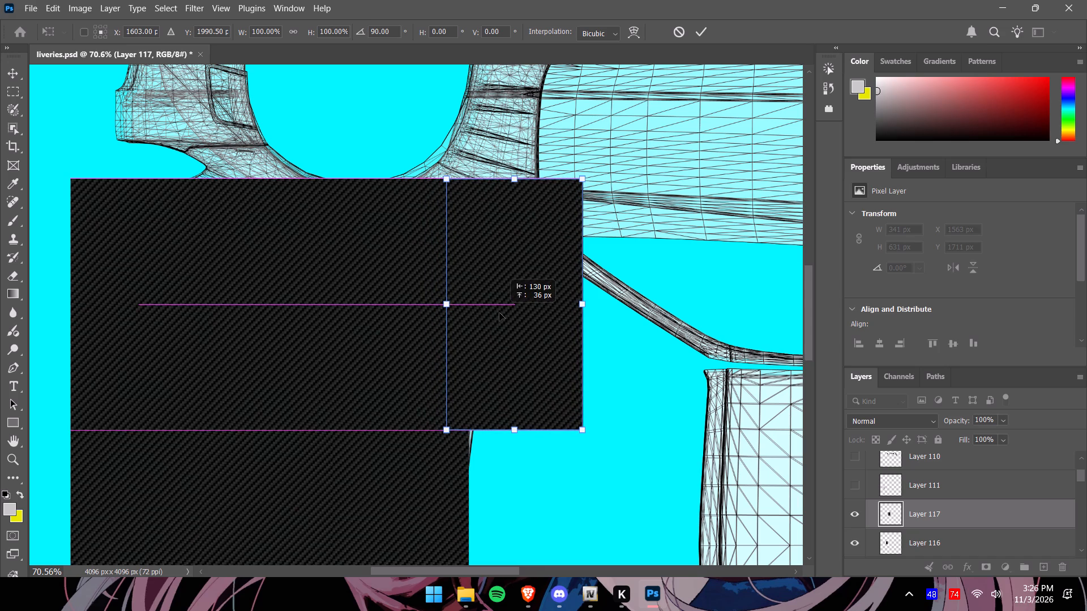
drag(499, 313, 497, 313)
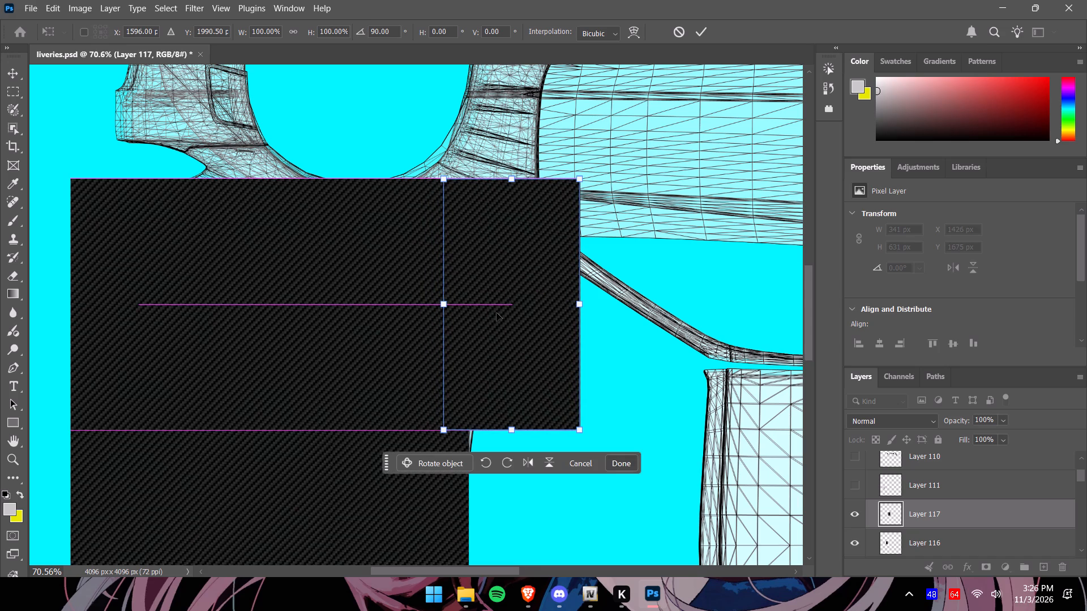
click(619, 464)
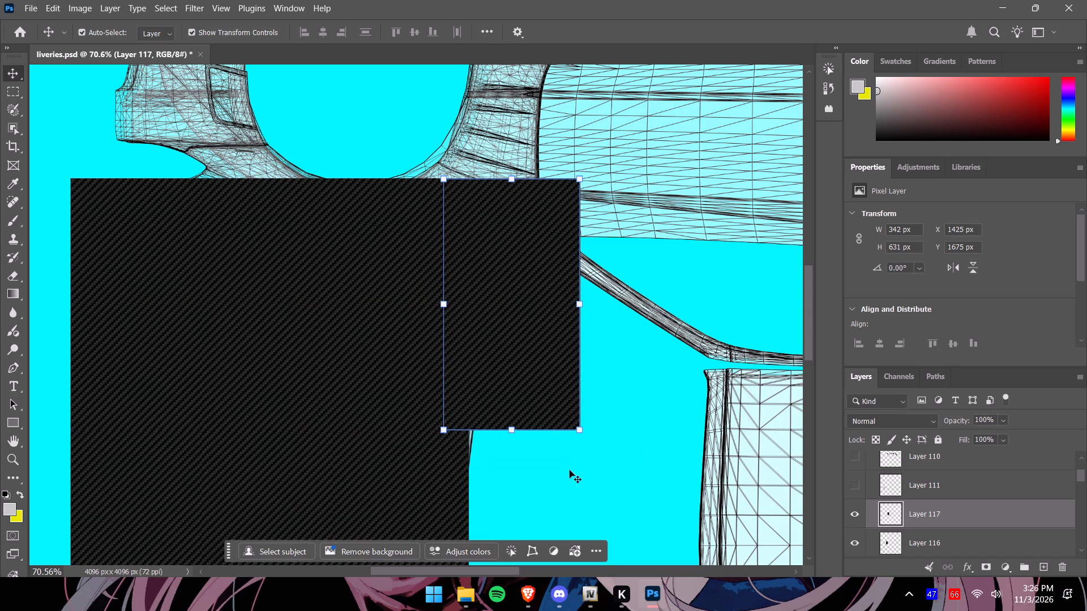
Shift Layer 117's tile further over Layer 116, to about X 1401 px at Y 1675 px, so the weave lines up.
click(12, 96)
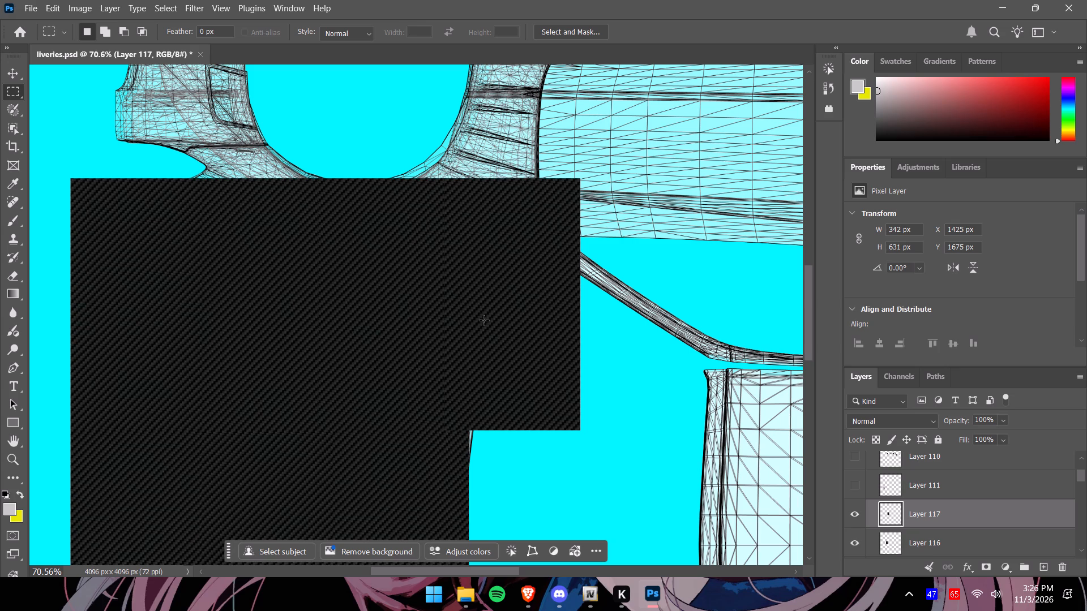
click(16, 70)
drag(497, 317, 497, 316)
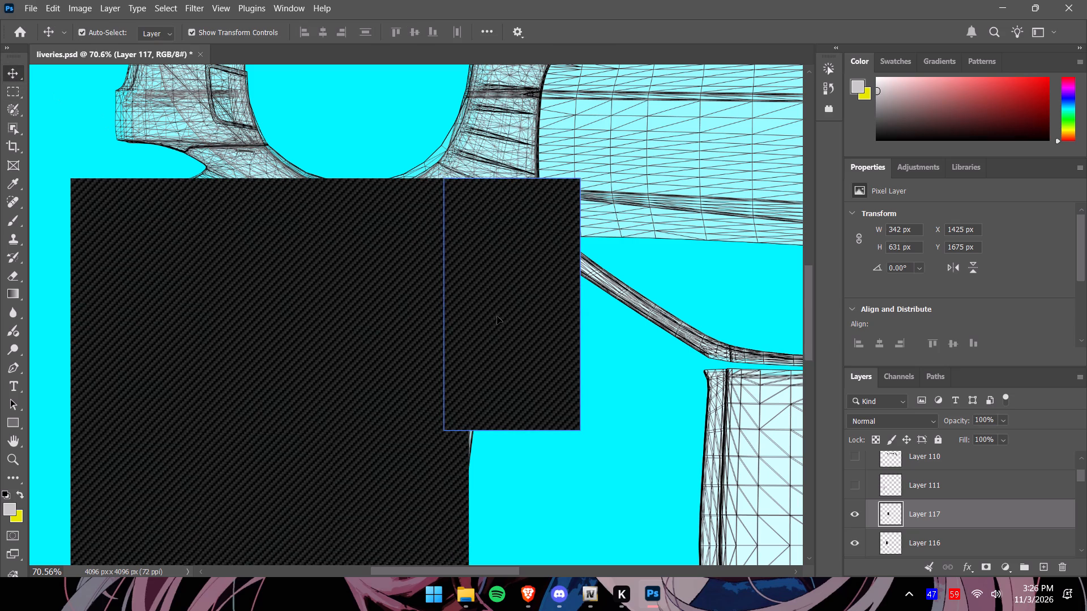
drag(497, 316, 491, 316)
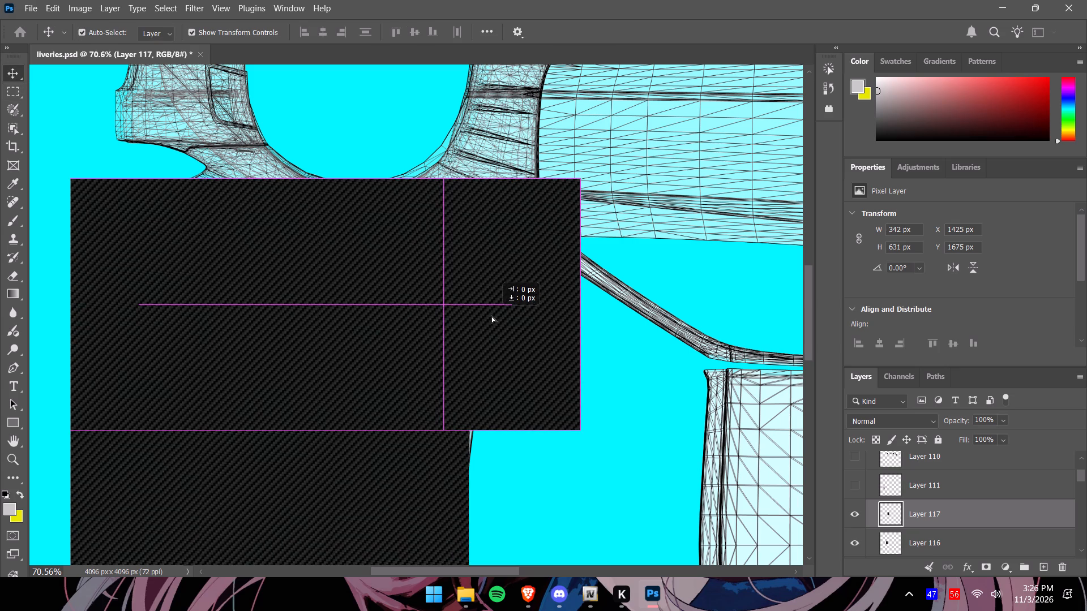
drag(491, 316, 490, 316)
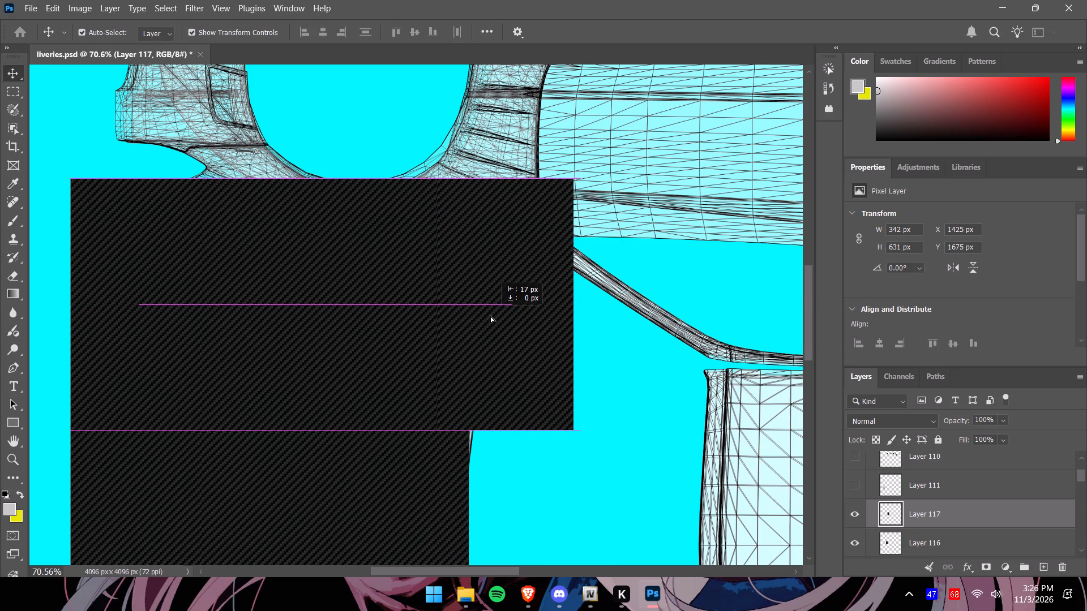
drag(490, 316, 489, 316)
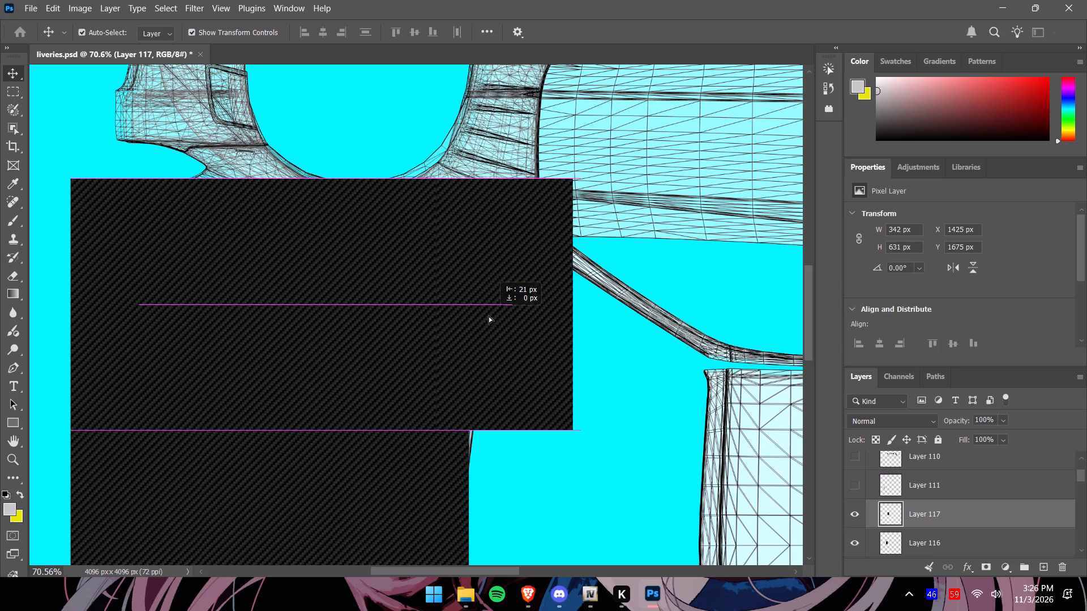
drag(489, 316, 486, 315)
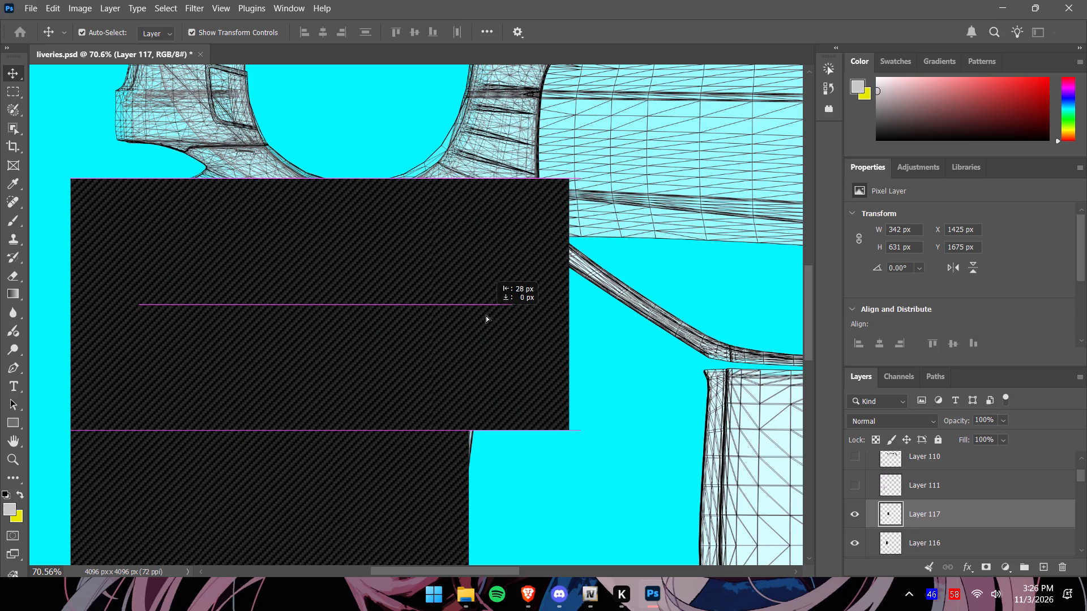
drag(486, 315, 487, 315)
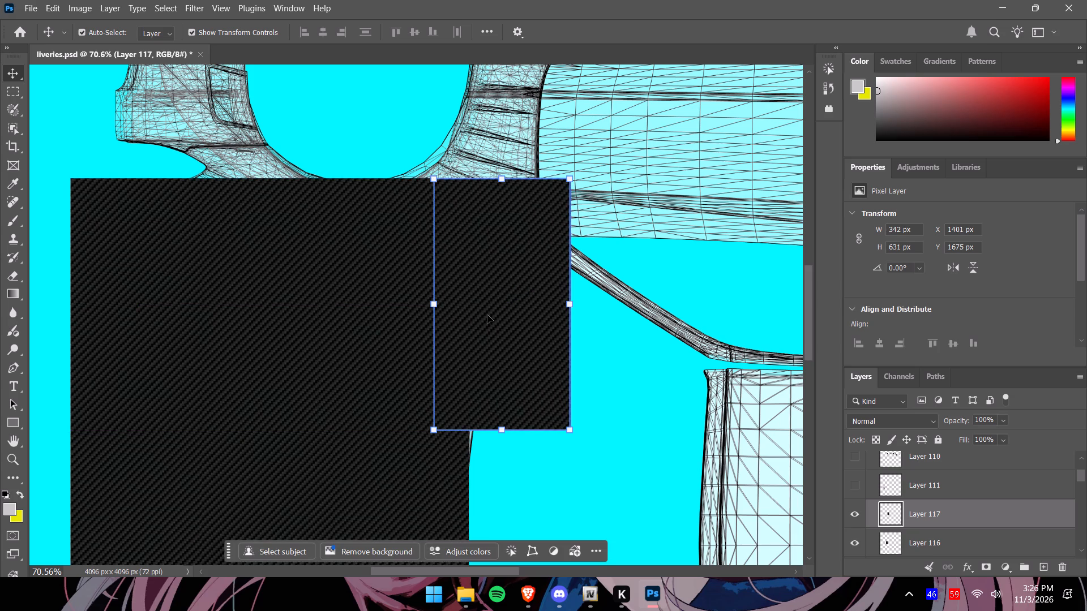
click(624, 477)
Merge the carbon fiber tiles from Layer 117 down through Layers 116, 115 and 114 into Layer 113.
alt+scroll(624, 476, down, 2)
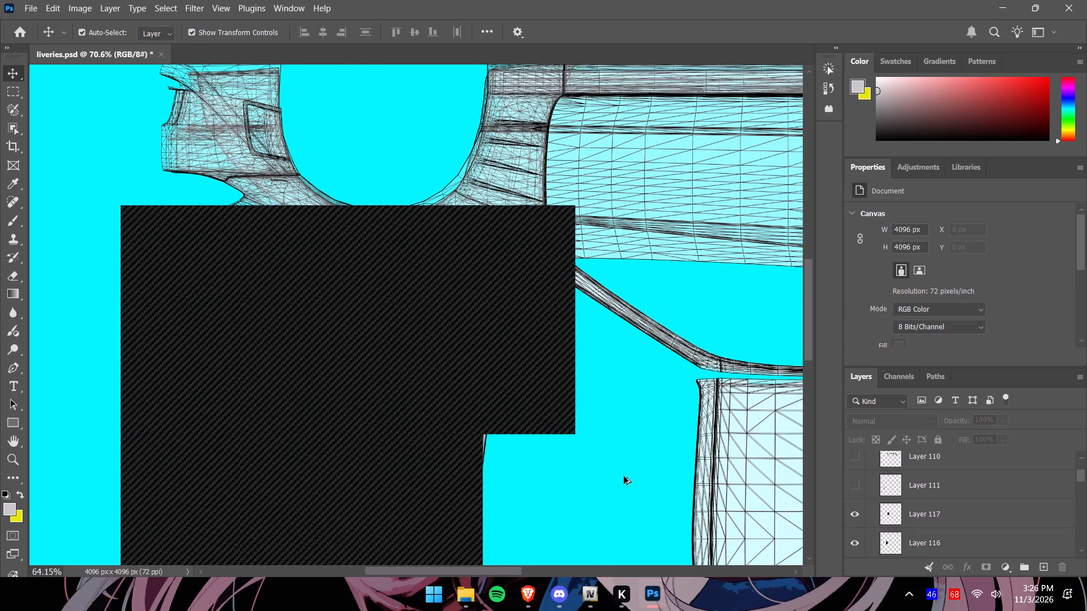
alt+scroll(624, 476, down, 3)
scroll(998, 478, down, 2)
click(932, 489)
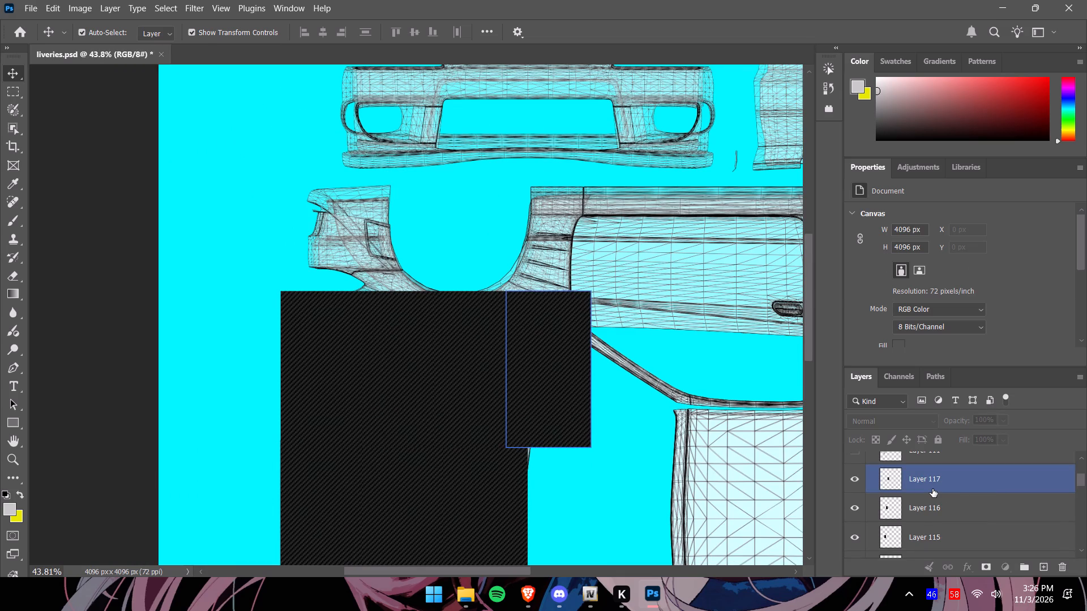
right_click(932, 488)
click(974, 208)
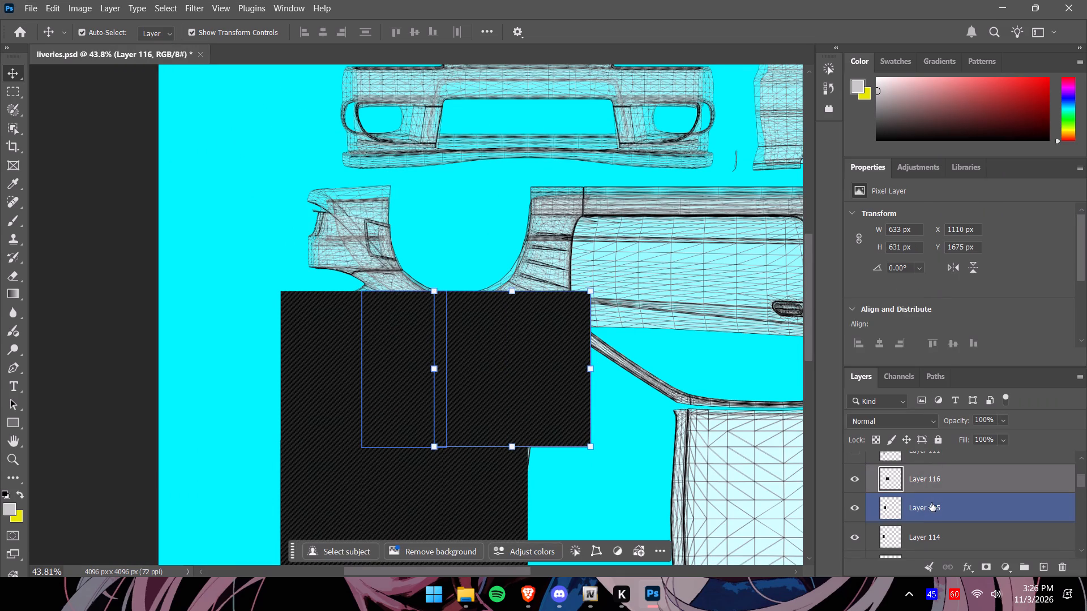
right_click(930, 488)
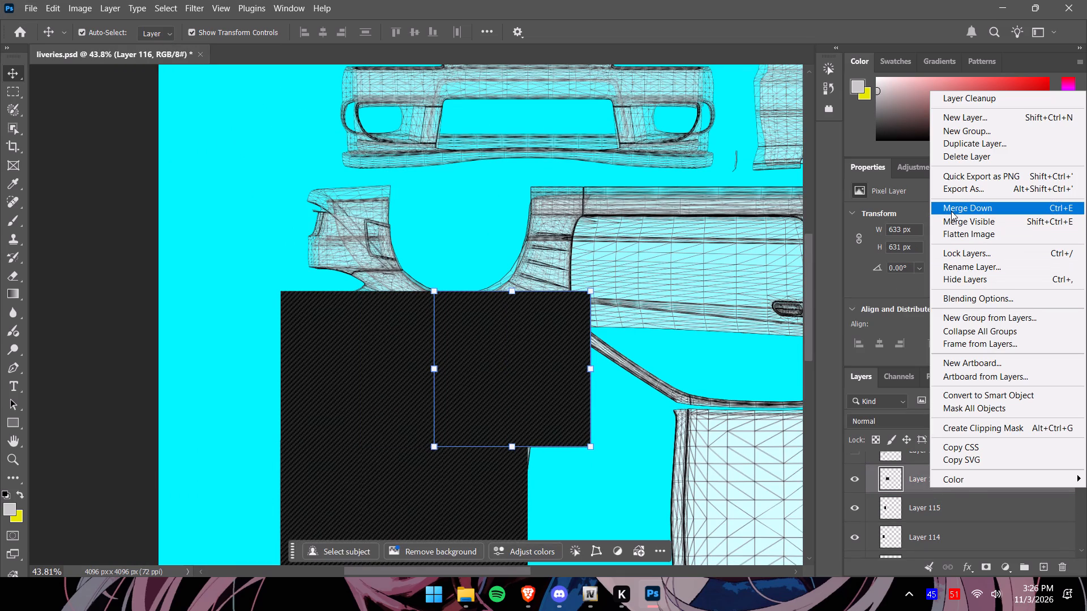
click(951, 211)
right_click(952, 486)
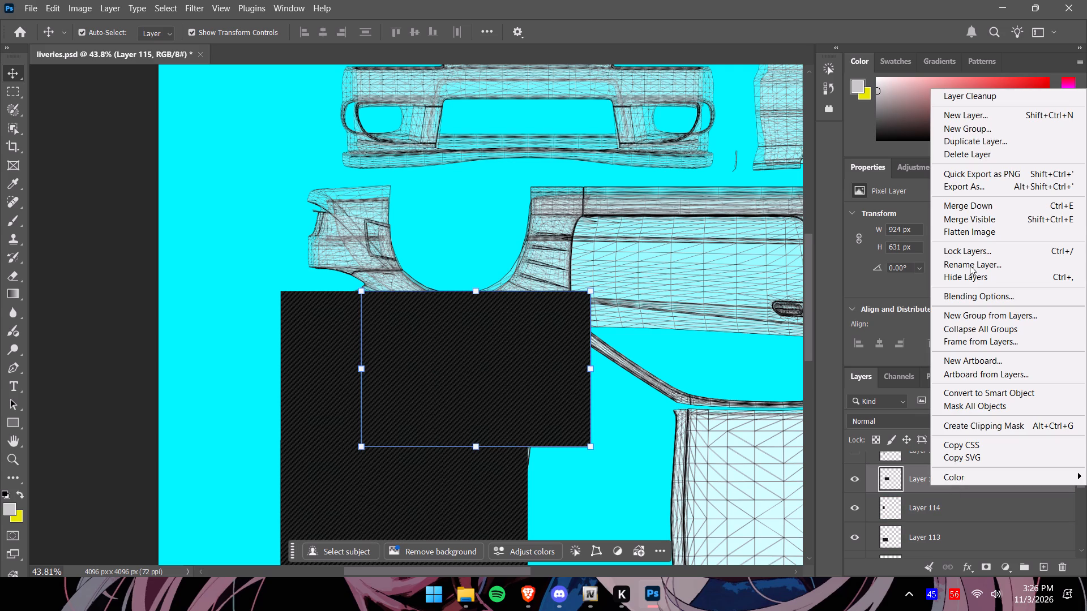
click(981, 203)
right_click(942, 480)
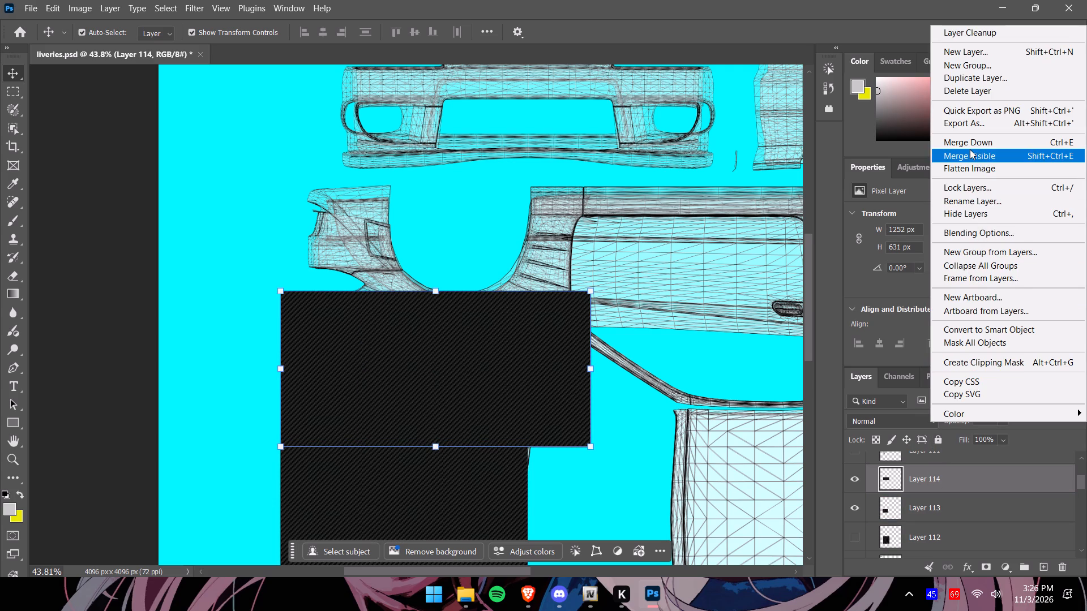
click(970, 143)
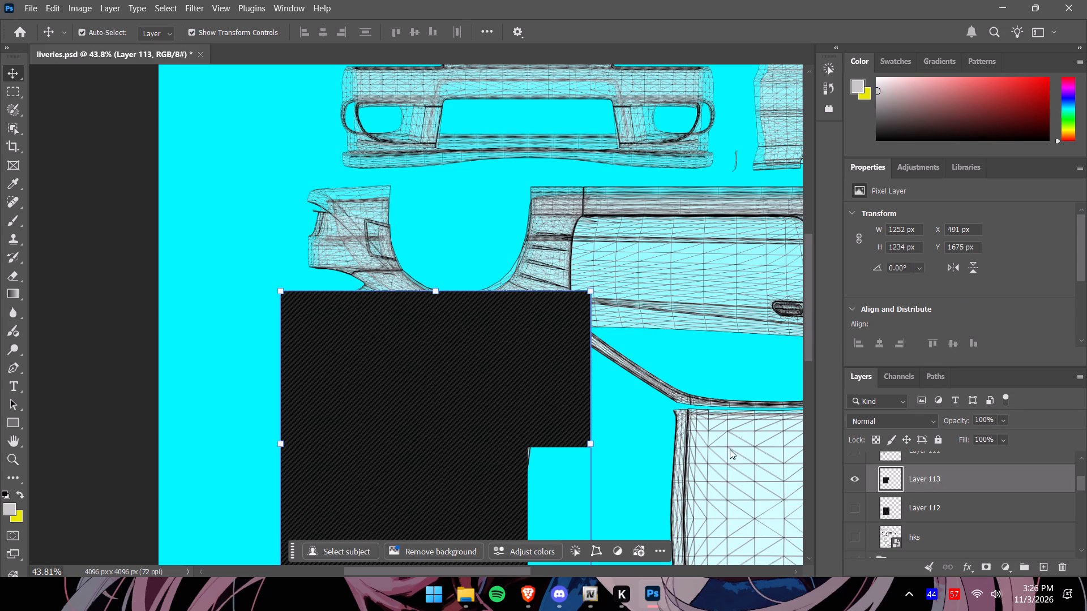
Lower the merged carbon fiber Layer 113's opacity to 79% so the hood wireframe shows through.
drag(808, 335, 813, 394)
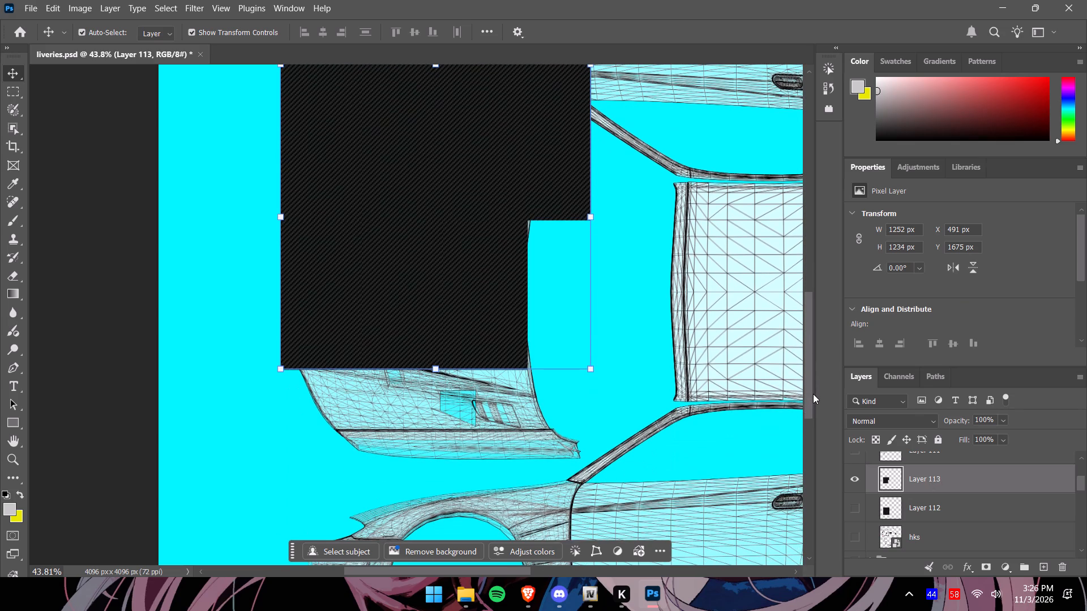
drag(813, 394, 812, 389)
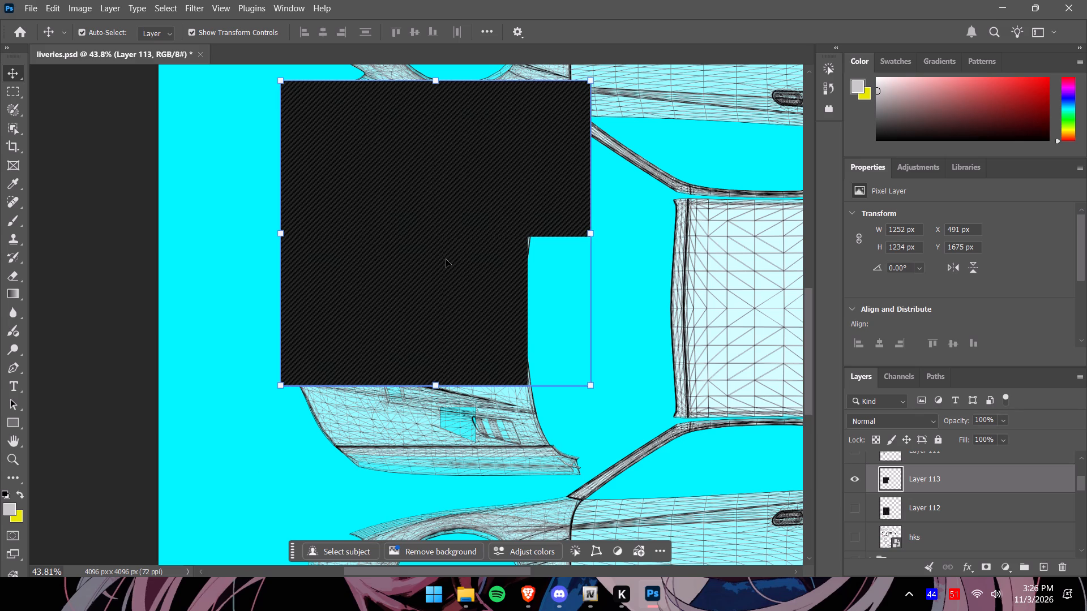
alt+scroll(476, 272, up, 4)
alt+scroll(494, 275, down, 1)
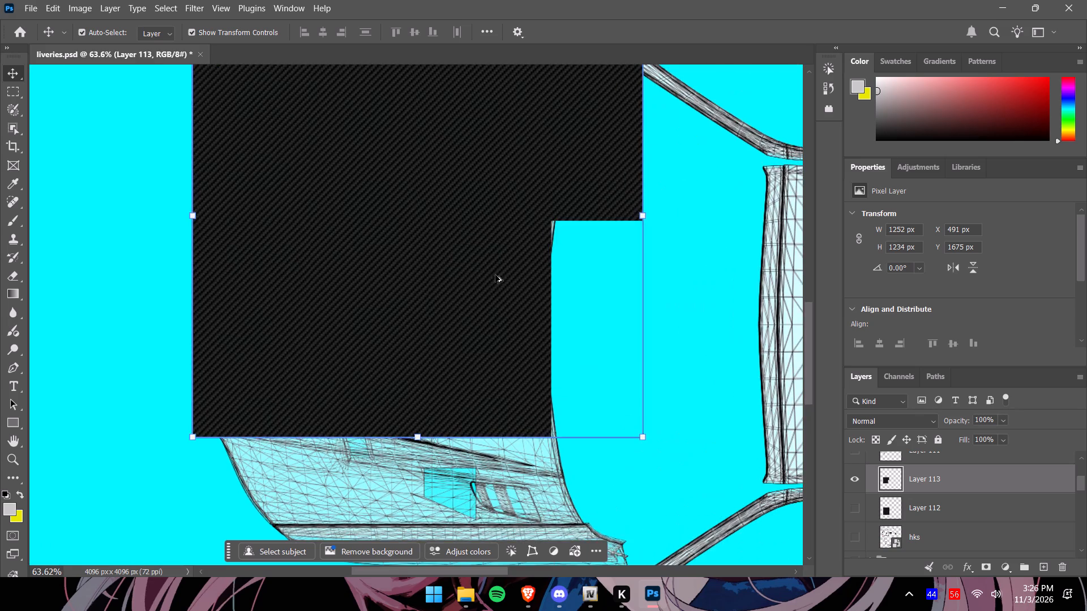
alt+scroll(495, 275, down, 5)
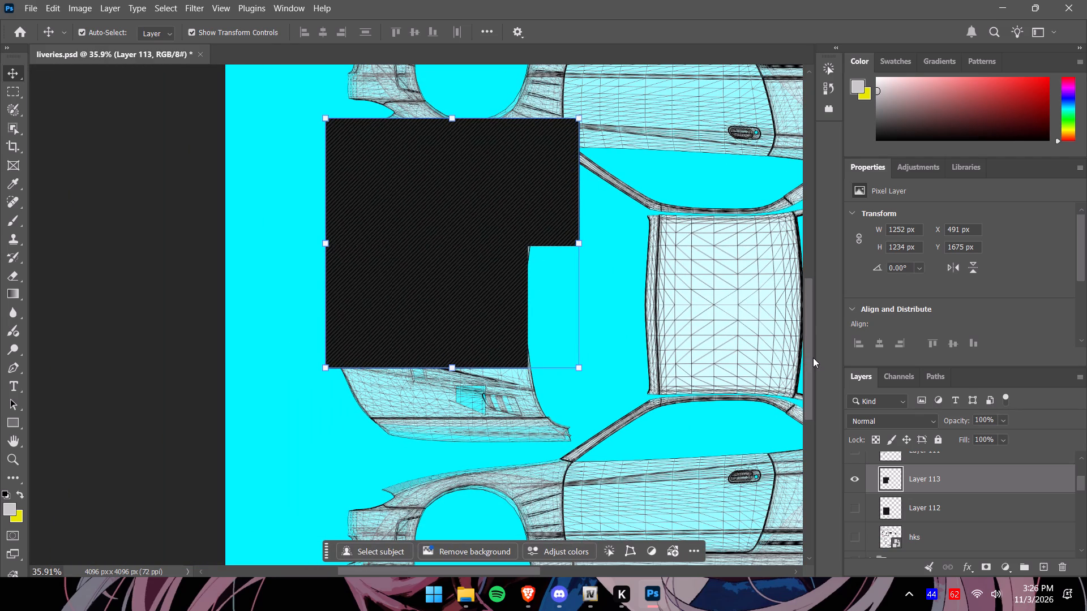
drag(813, 358, 814, 335)
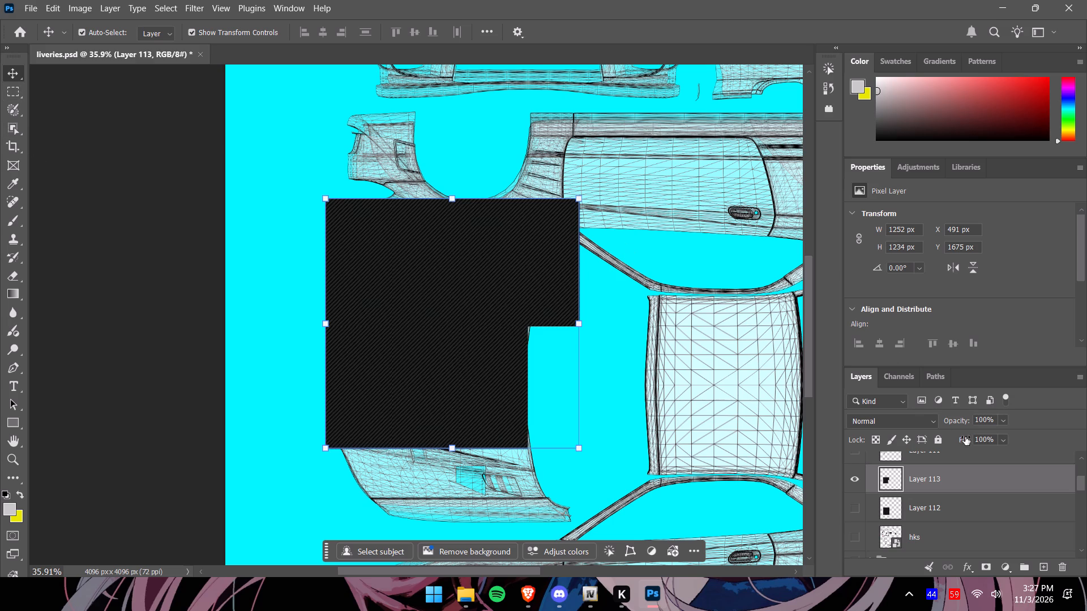
click(1002, 421)
drag(1015, 438, 1005, 438)
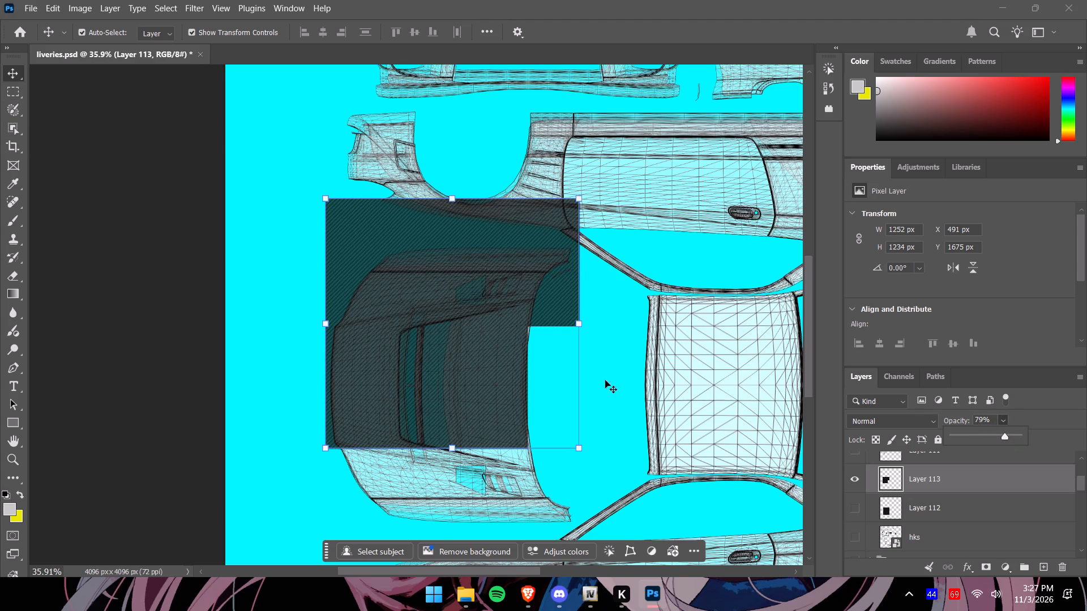
Move the merged carbon fiber Layer 113 onto the hood and stretch it to 110.86% in both width and height.
drag(468, 314, 477, 375)
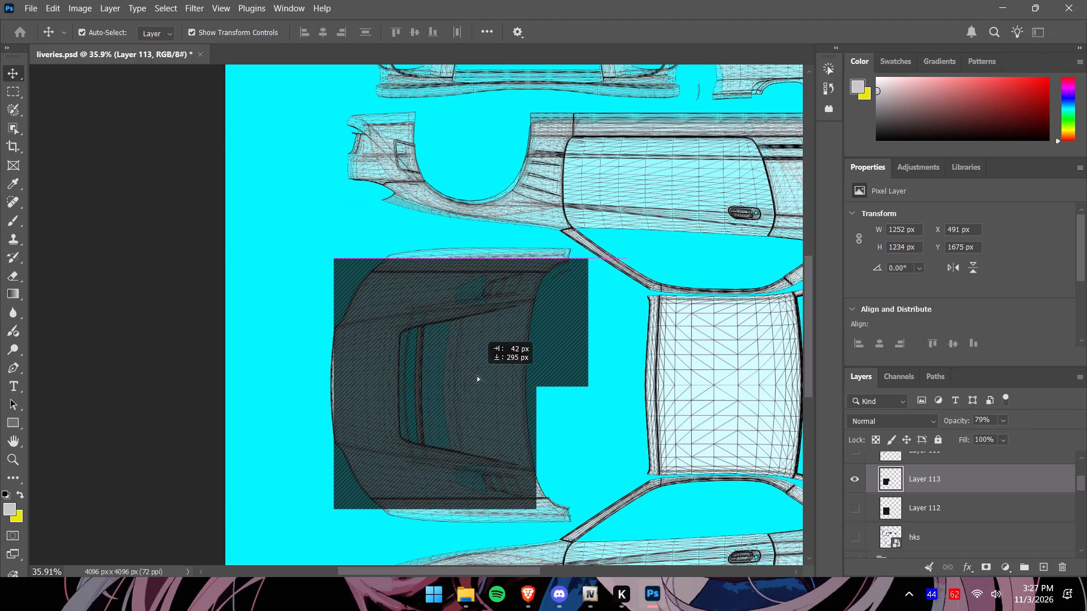
drag(477, 375, 485, 375)
drag(340, 382, 326, 382)
drag(460, 508, 470, 525)
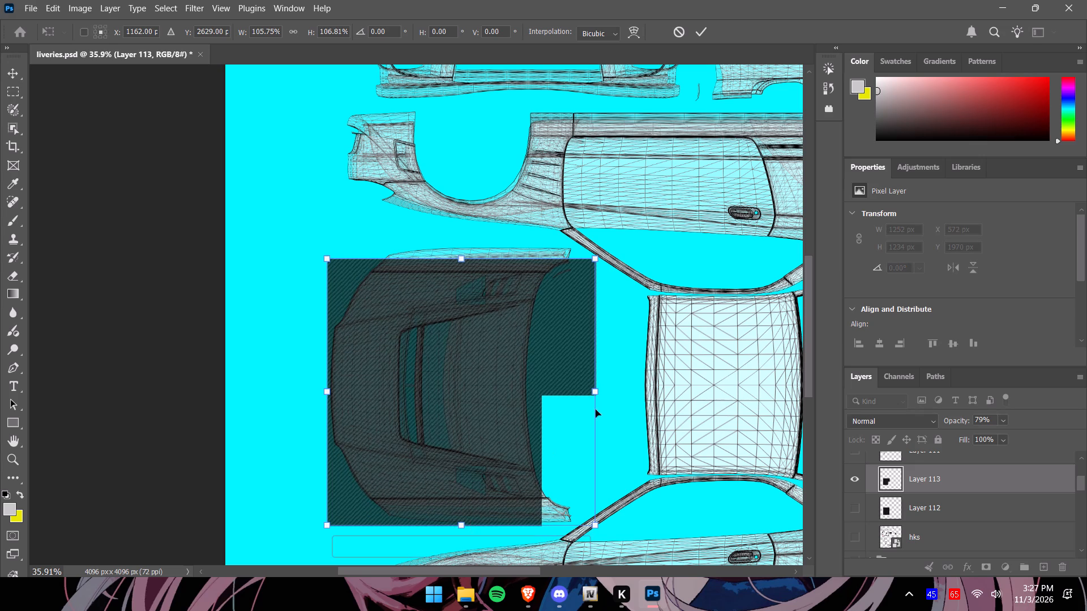
drag(596, 393, 609, 393)
drag(517, 351, 521, 338)
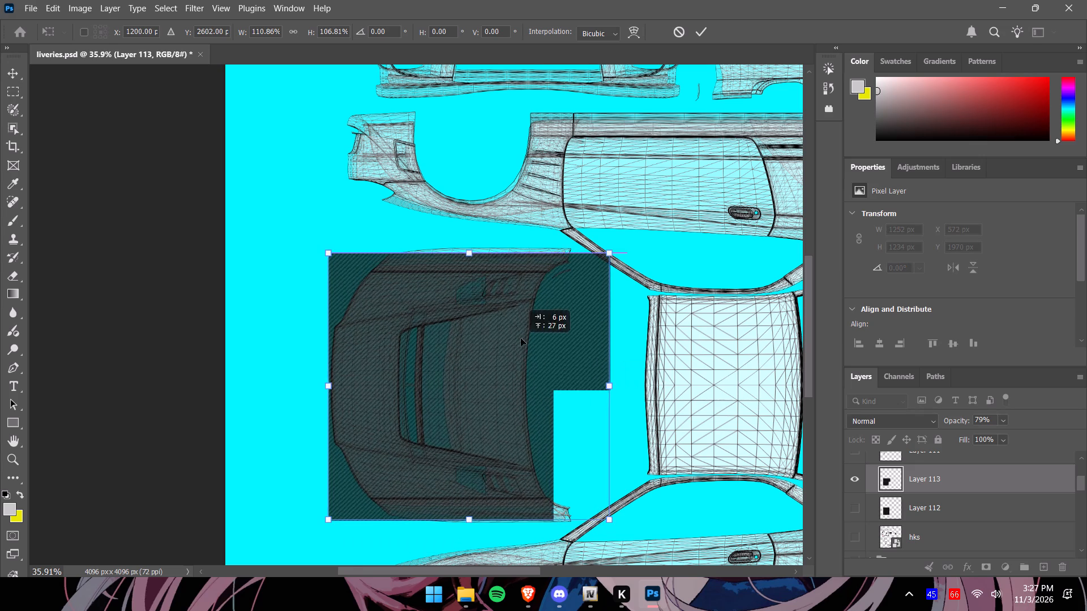
drag(521, 338, 547, 344)
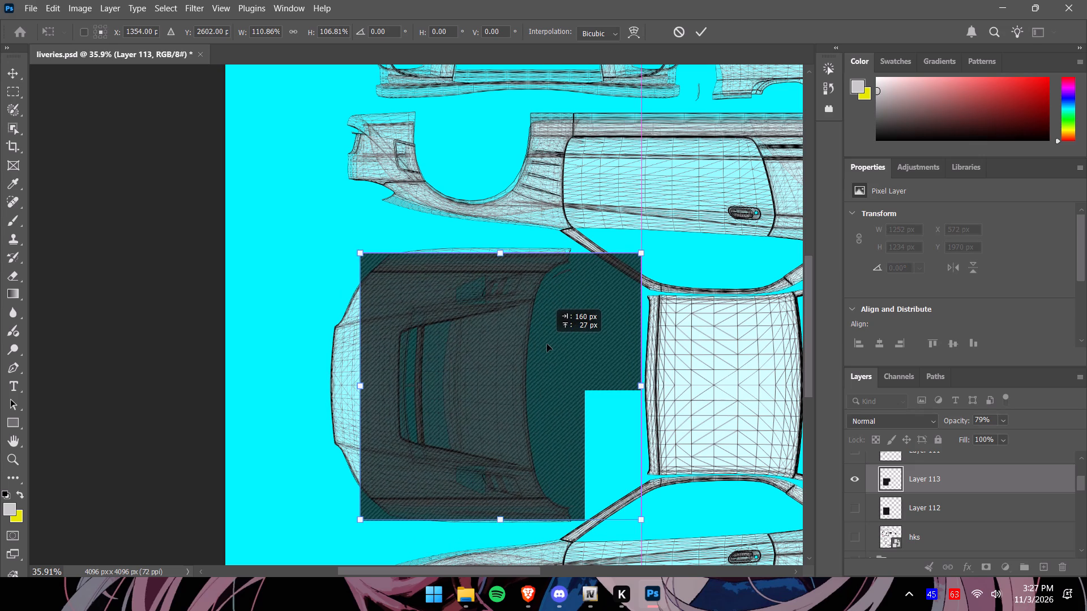
drag(547, 344, 576, 346)
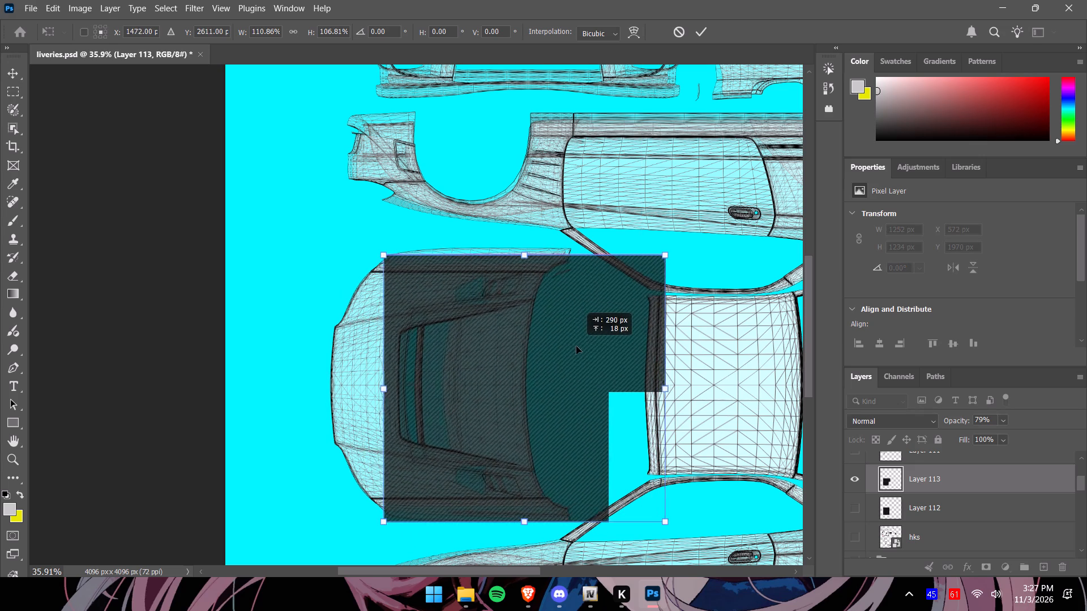
drag(576, 346, 513, 341)
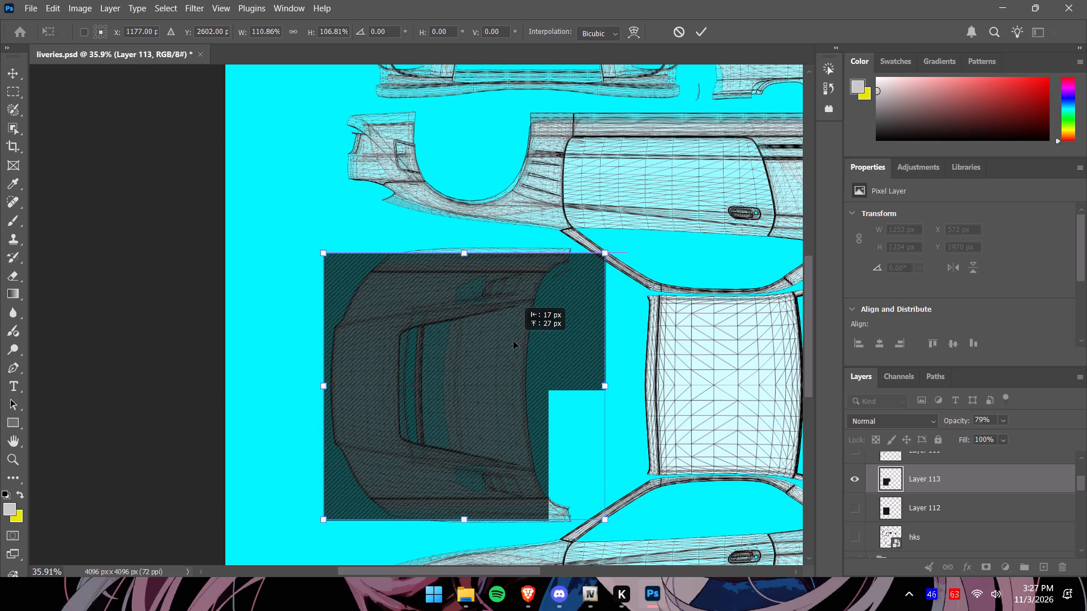
drag(513, 341, 513, 343)
drag(466, 253, 468, 248)
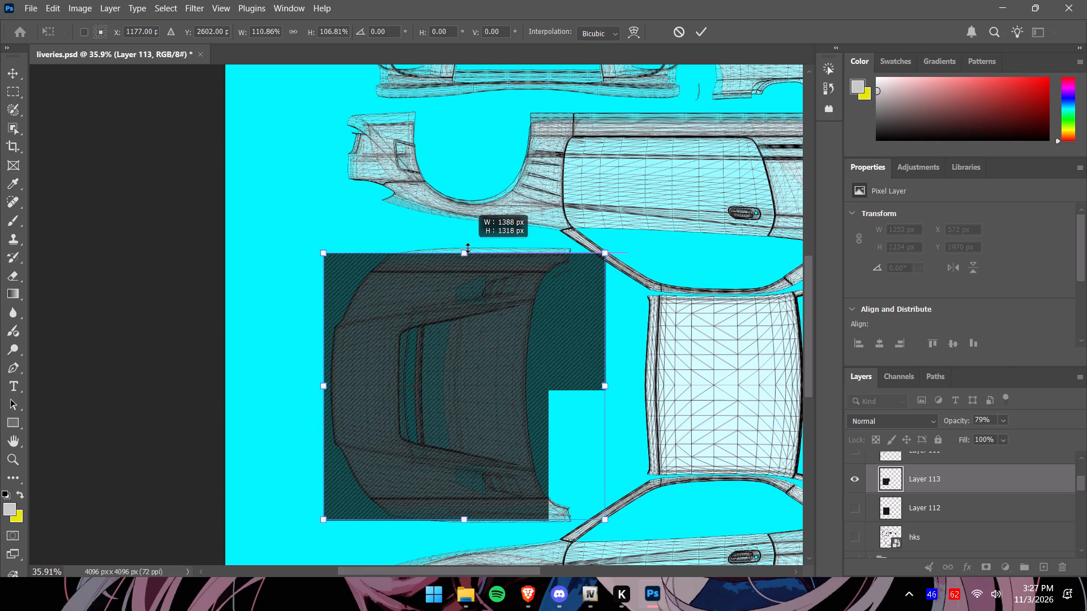
drag(468, 248, 468, 246)
click(464, 520)
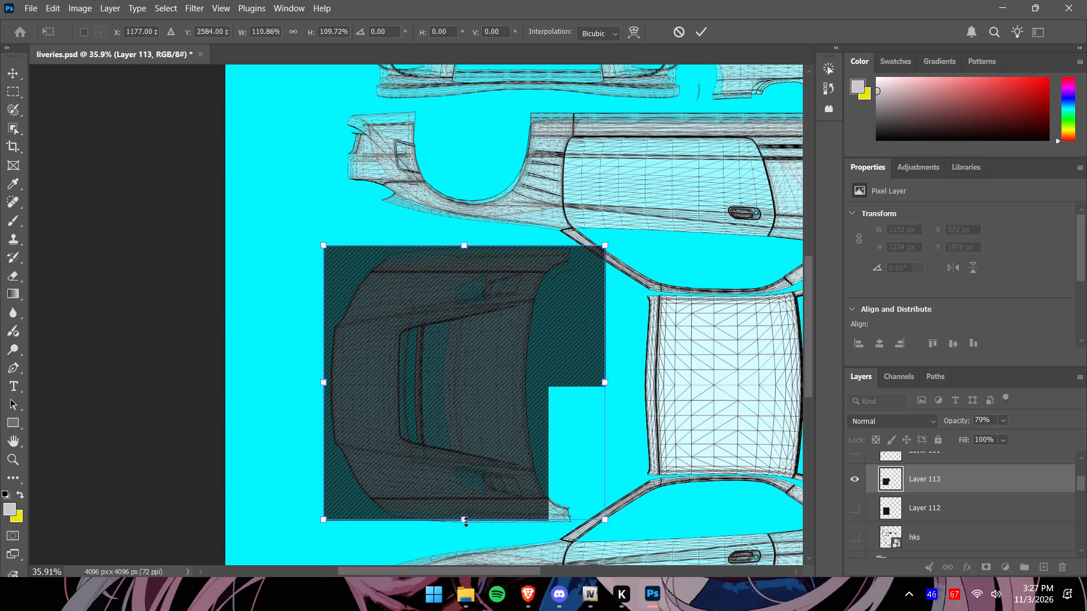
drag(499, 414, 501, 414)
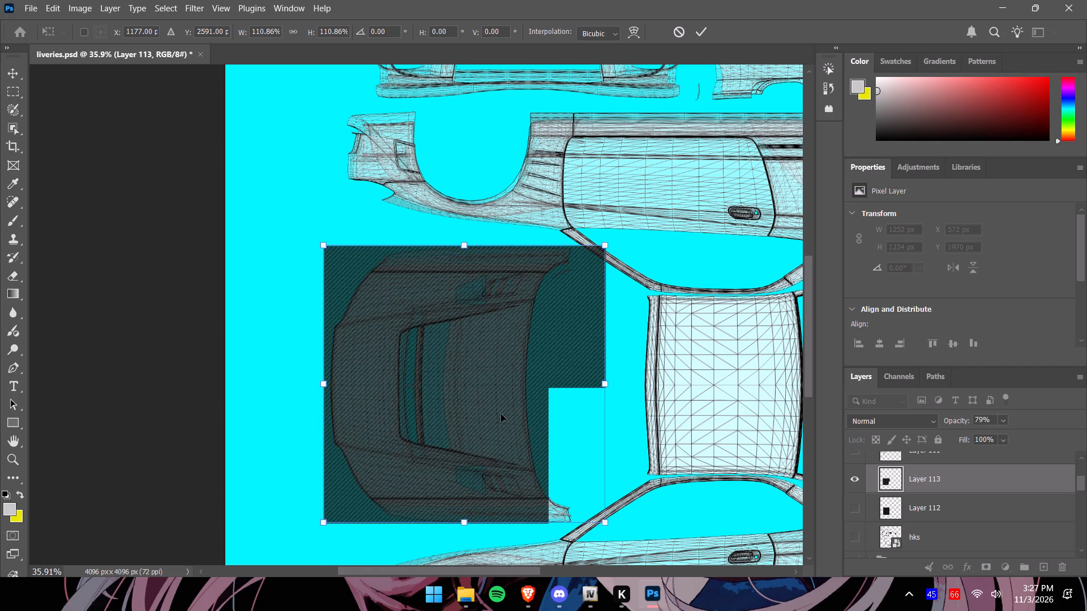
Widen Layer 113 to 129.07% and extend its height to 111.35% so the carbon fiber covers the whole hood wireframe.
drag(501, 414, 536, 414)
drag(360, 383, 313, 383)
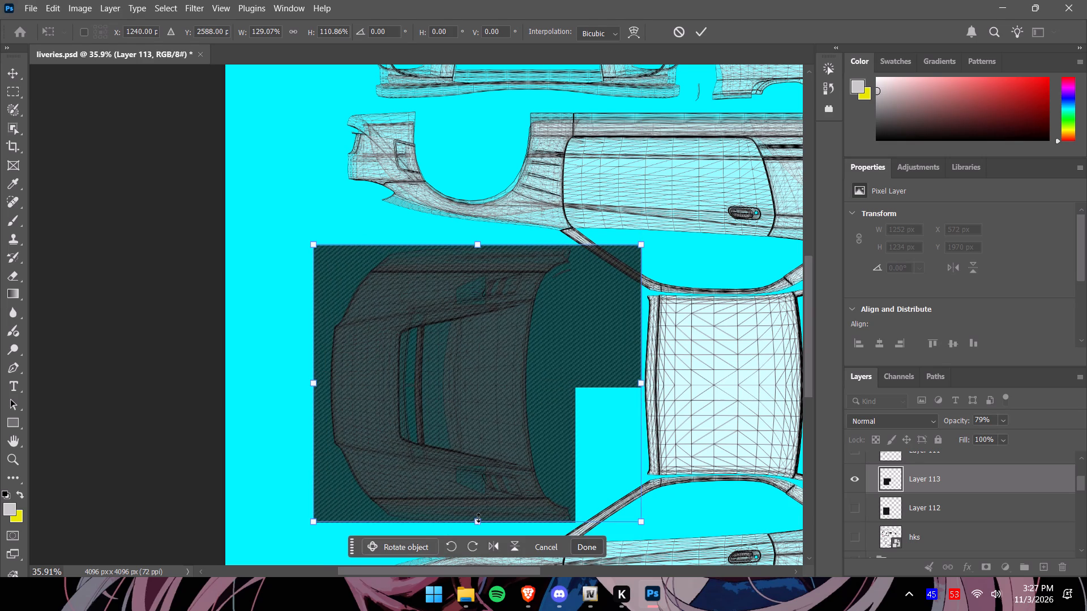
alt+scroll(513, 522, up, 4)
alt+scroll(566, 476, up, 3)
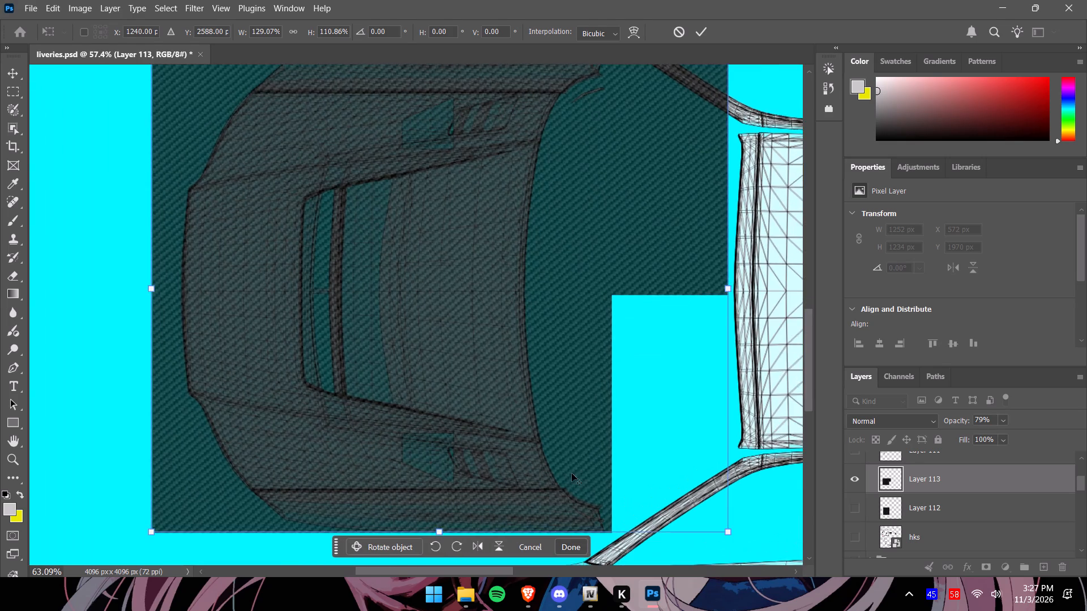
drag(805, 403, 807, 410)
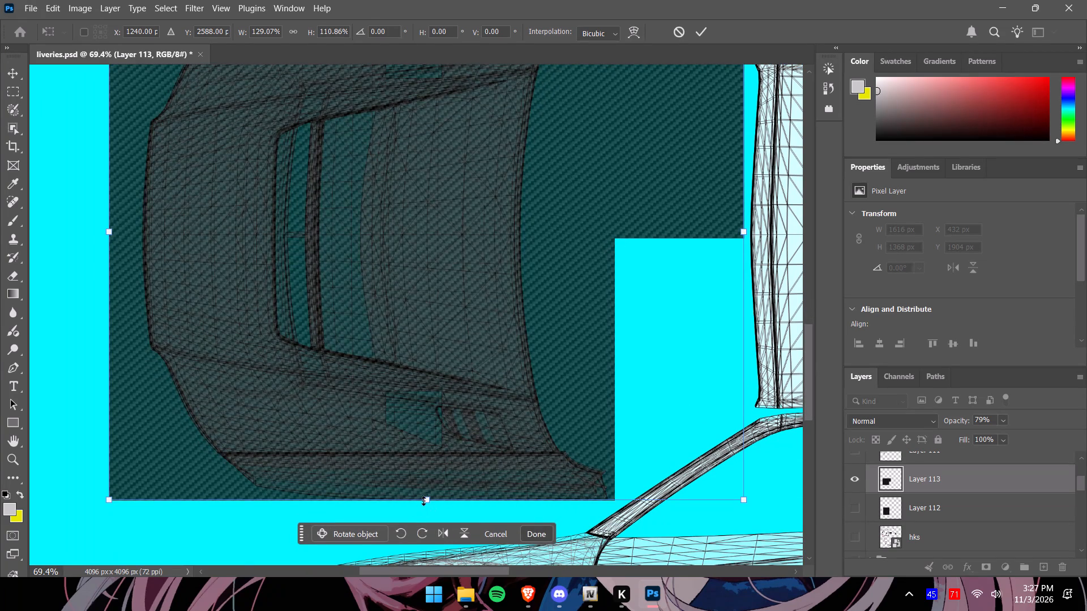
click(426, 501)
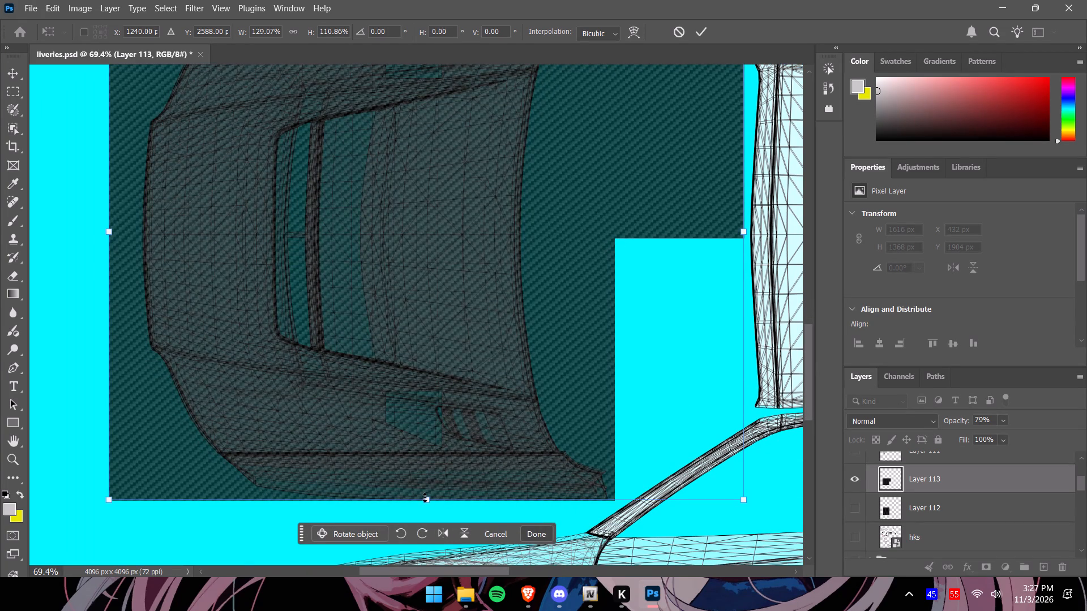
click(425, 497)
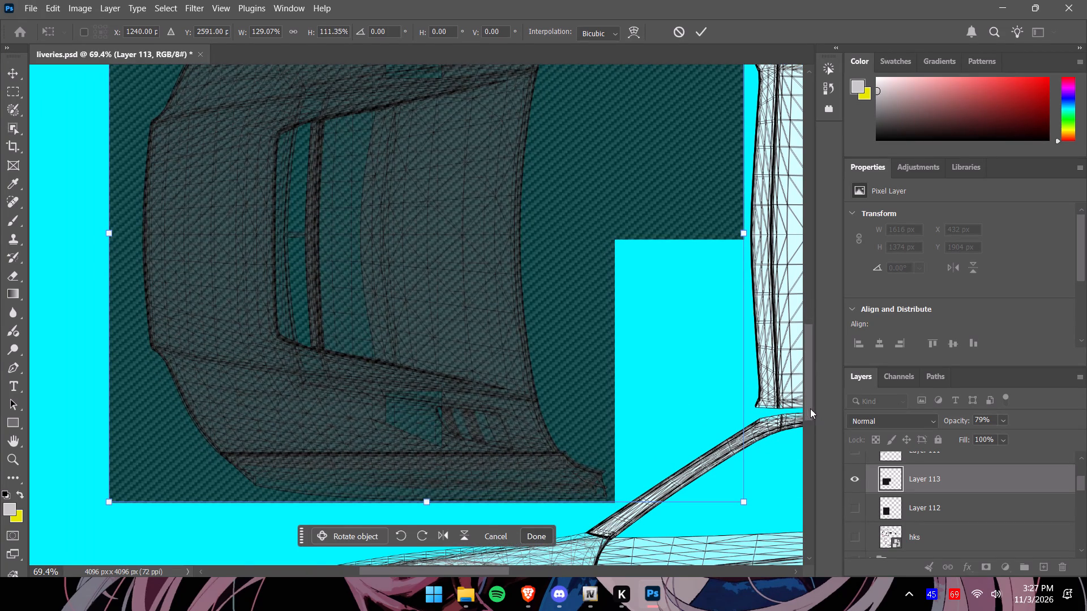
drag(810, 407, 800, 371)
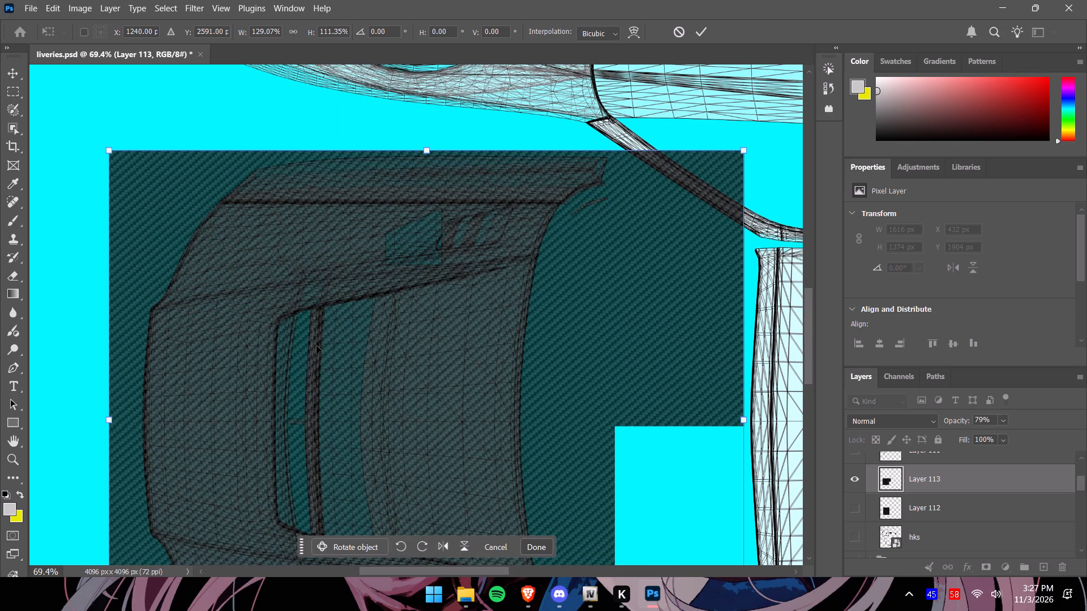
alt+scroll(316, 359, down, 6)
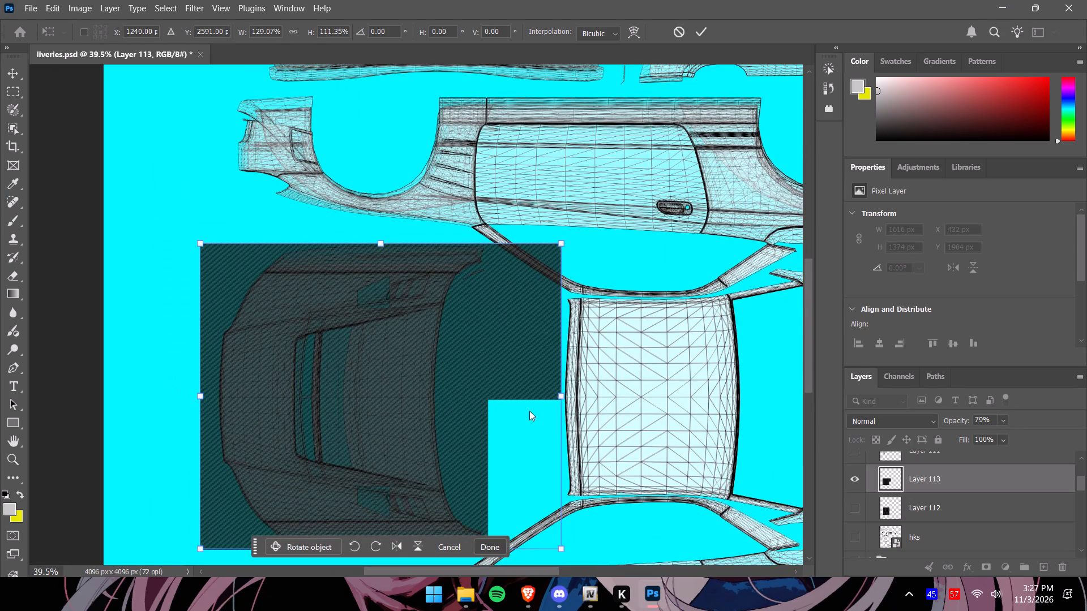
Check the hidden Layer 112, the older carbon fiber sheet, against Layer 113 and delete it.
click(910, 506)
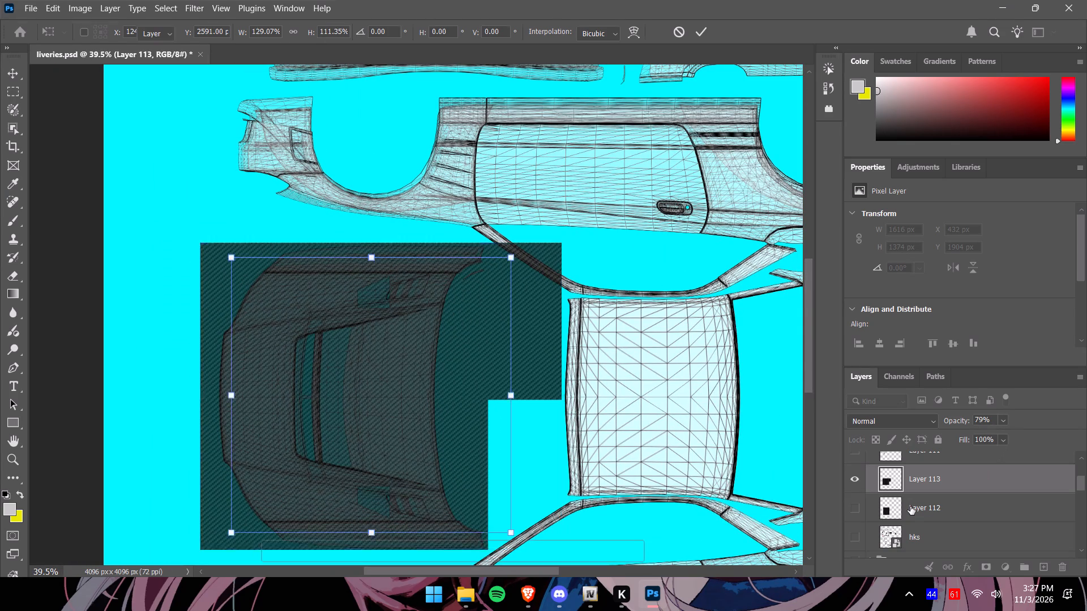
right_click(910, 506)
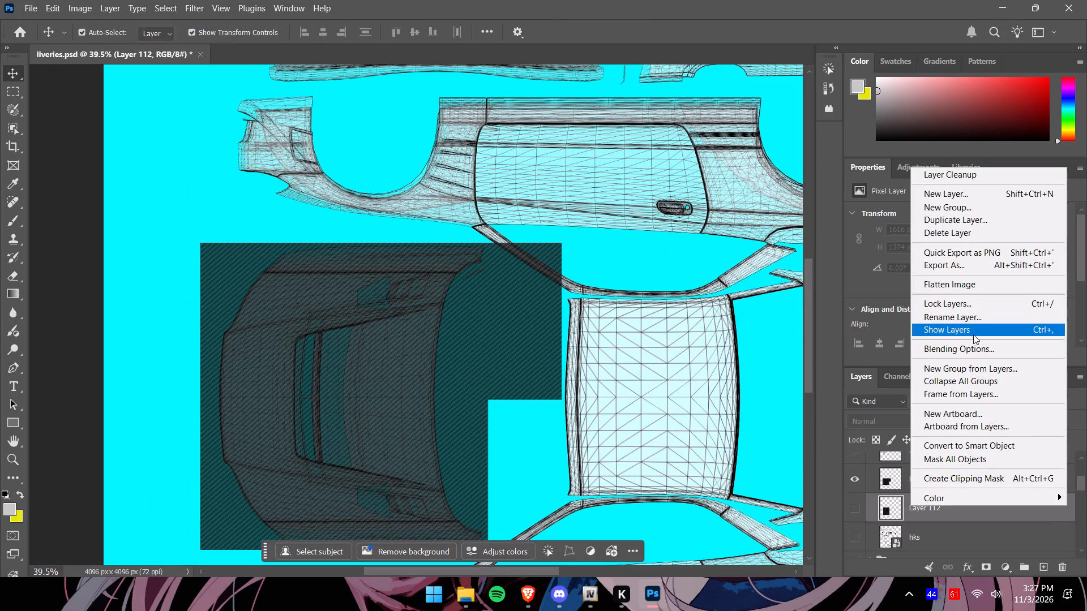
click(851, 509)
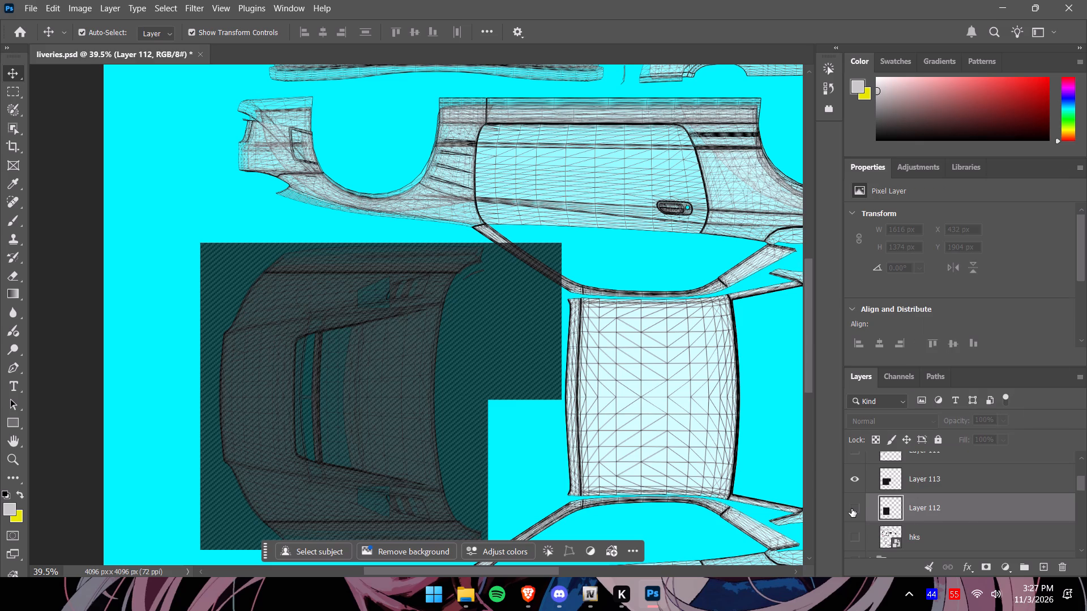
click(855, 509)
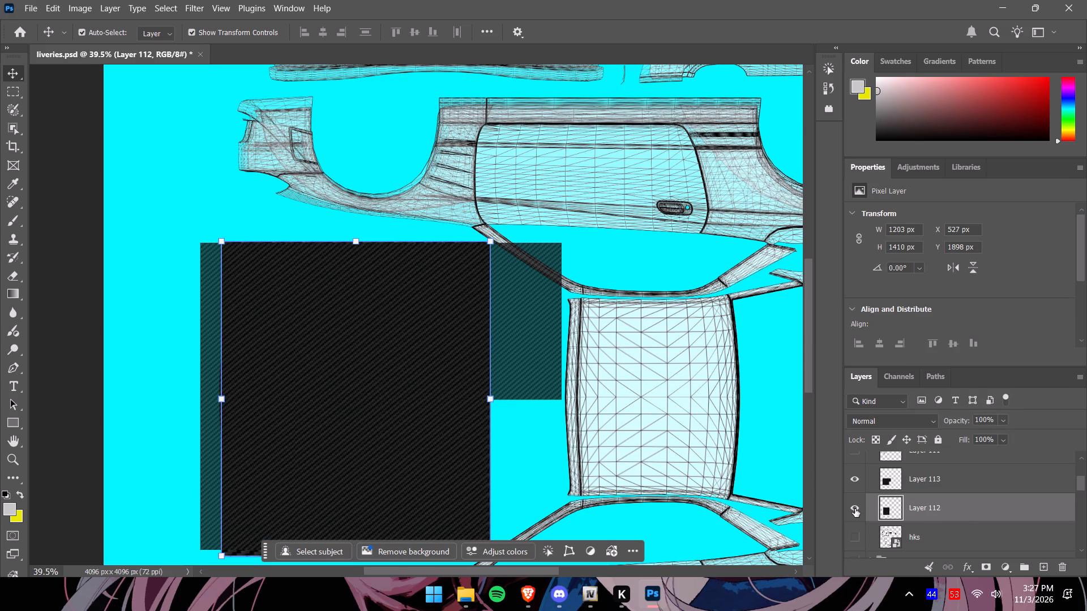
click(855, 509)
click(855, 509)
click(855, 509)
right_click(957, 505)
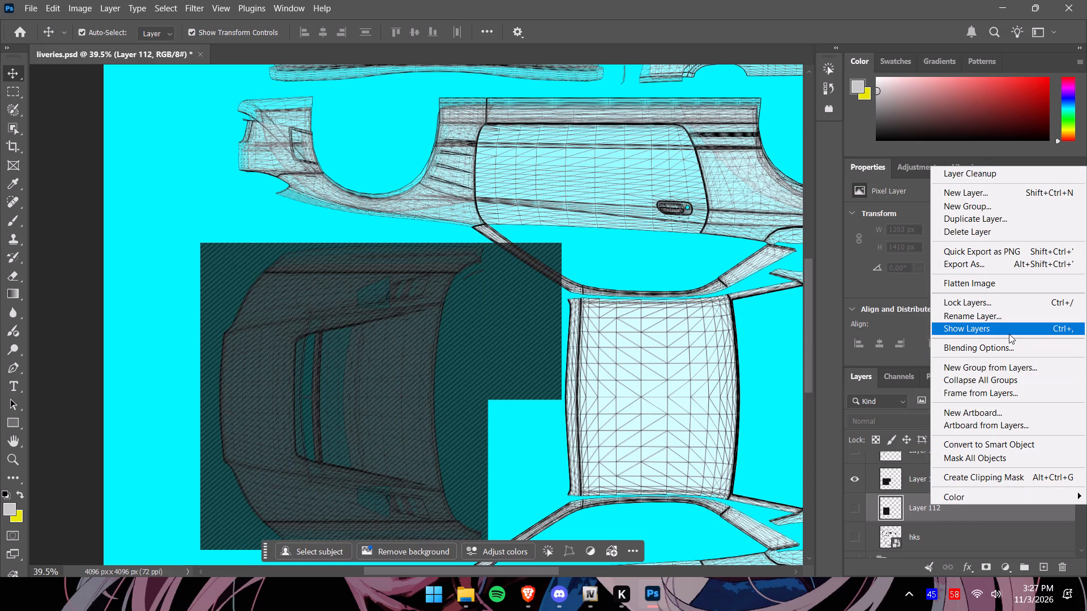
click(979, 231)
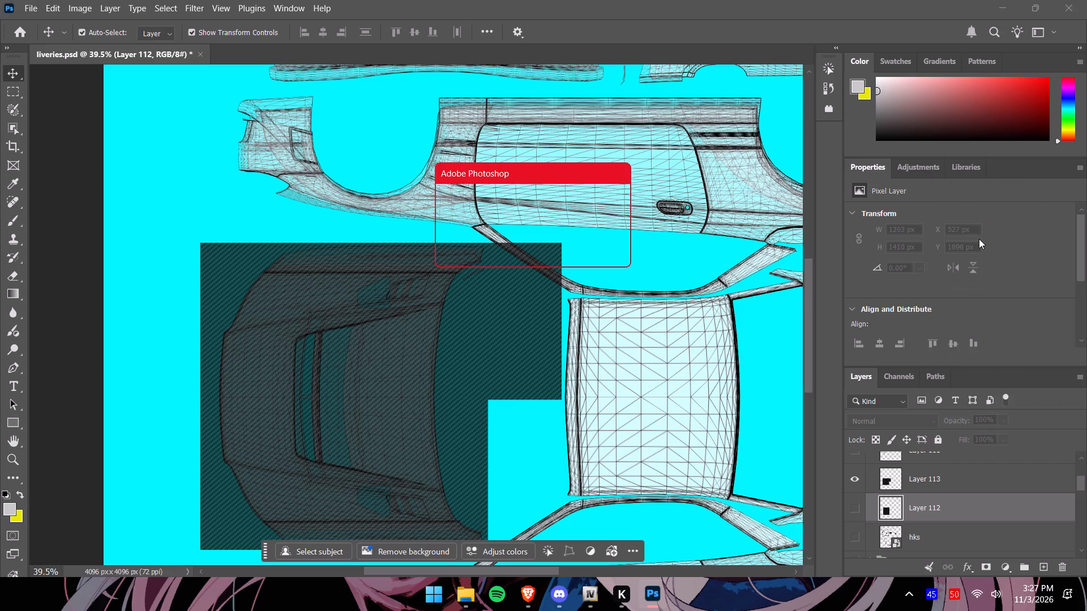
click(510, 231)
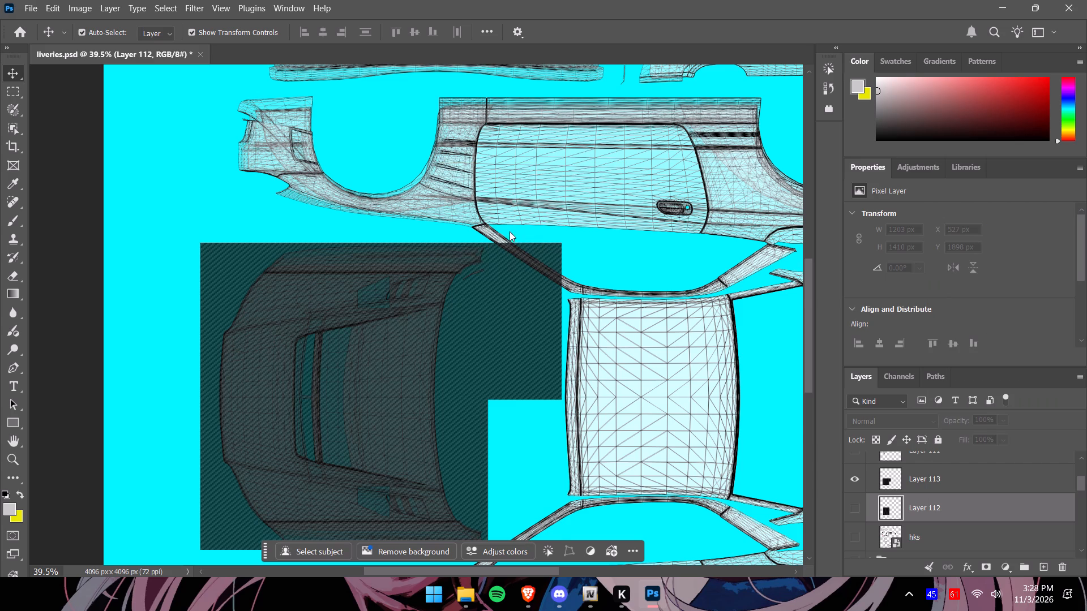
Show Layer 111 so the HIPERMAX and ADVAN decals appear over the carbon fiber hood.
click(940, 486)
scroll(947, 491, up, 1)
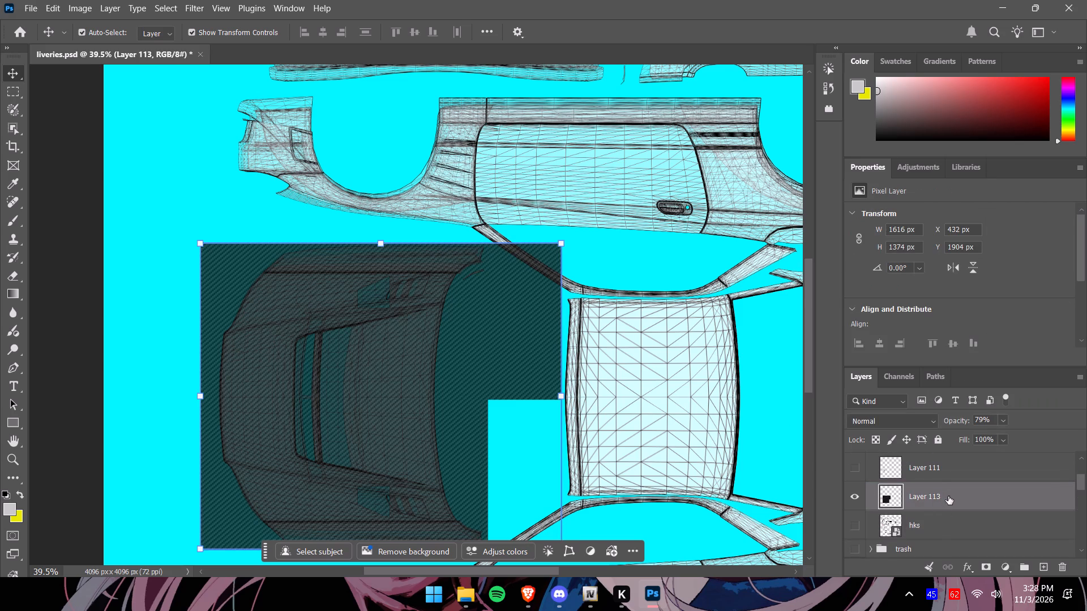
scroll(948, 498, up, 1)
click(857, 488)
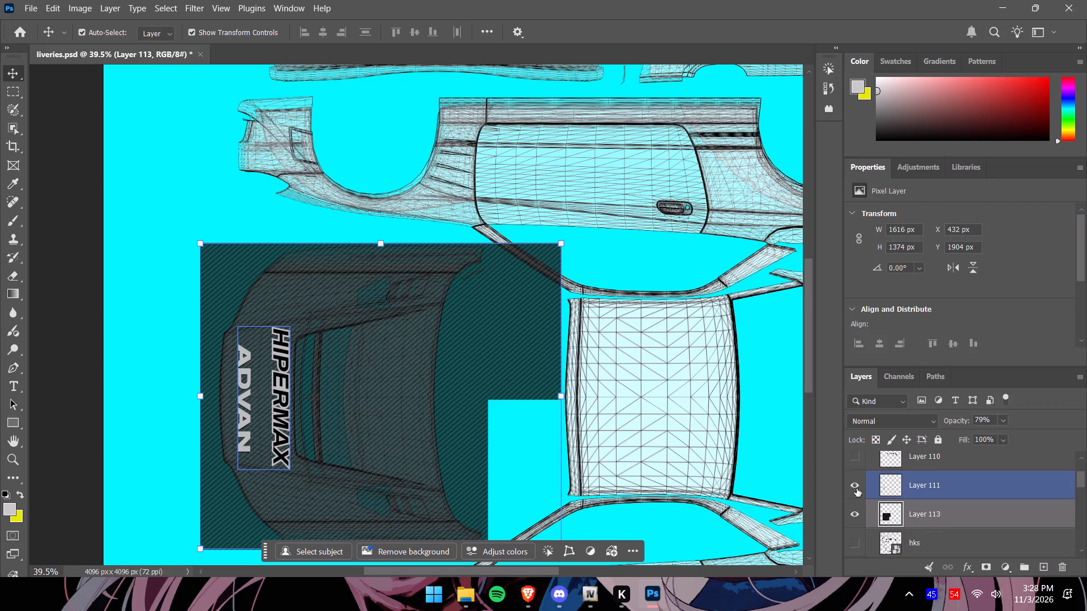
Try Layer 113 at full opacity, then set its opacity to 86%.
click(947, 516)
click(1001, 420)
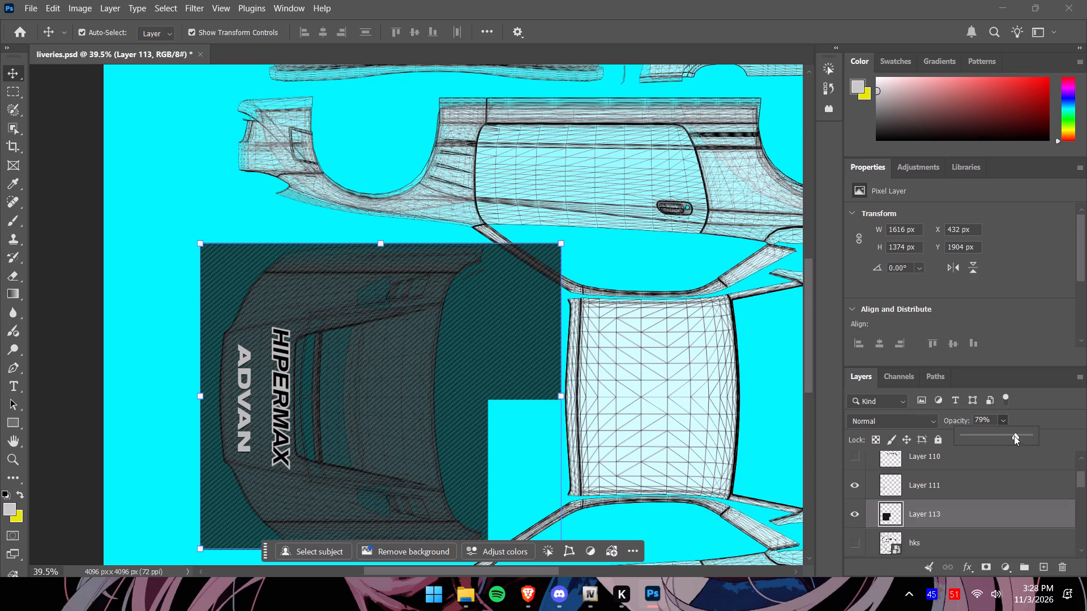
drag(1014, 436, 1042, 436)
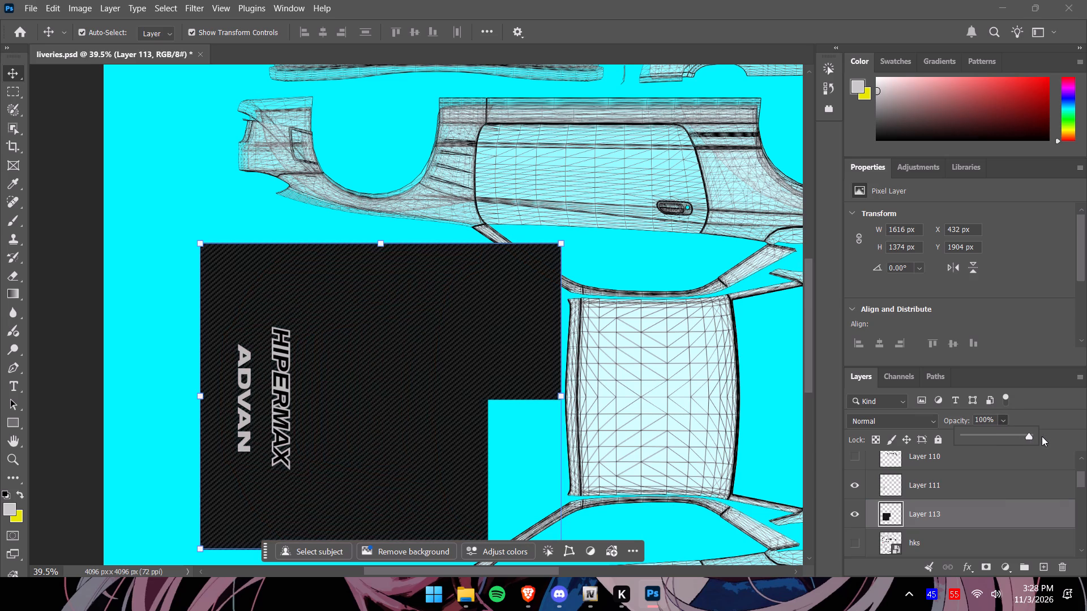
drag(1042, 436, 1046, 438)
drag(1028, 436, 1028, 436)
drag(1028, 436, 1020, 437)
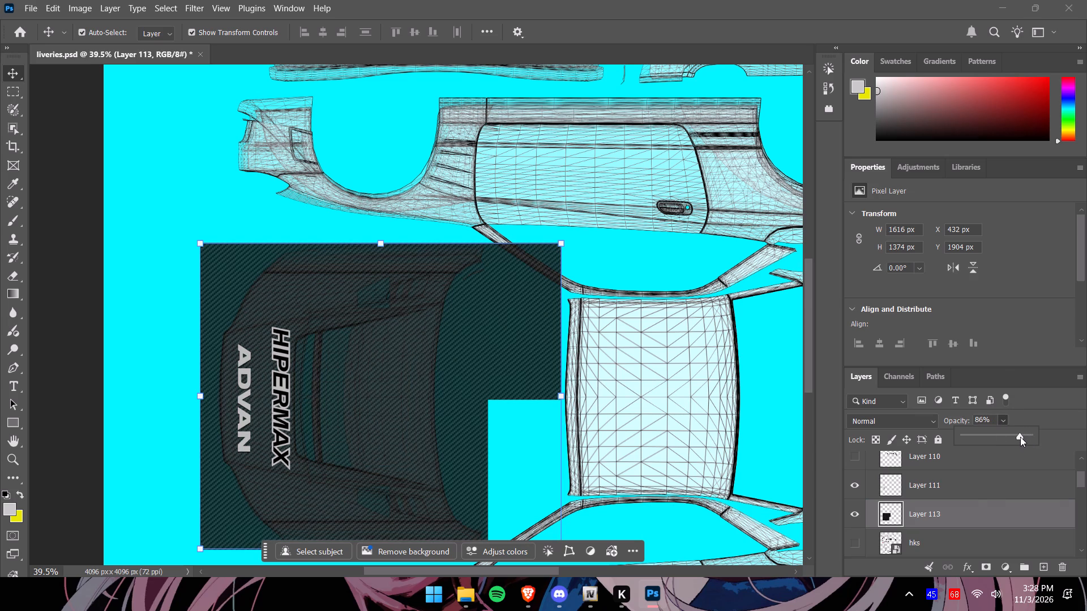
Show the hks layer and copy its hood decal behind the HIPERMAX lettering onto a new layer, using a rectangular selection.
drag(807, 365, 811, 376)
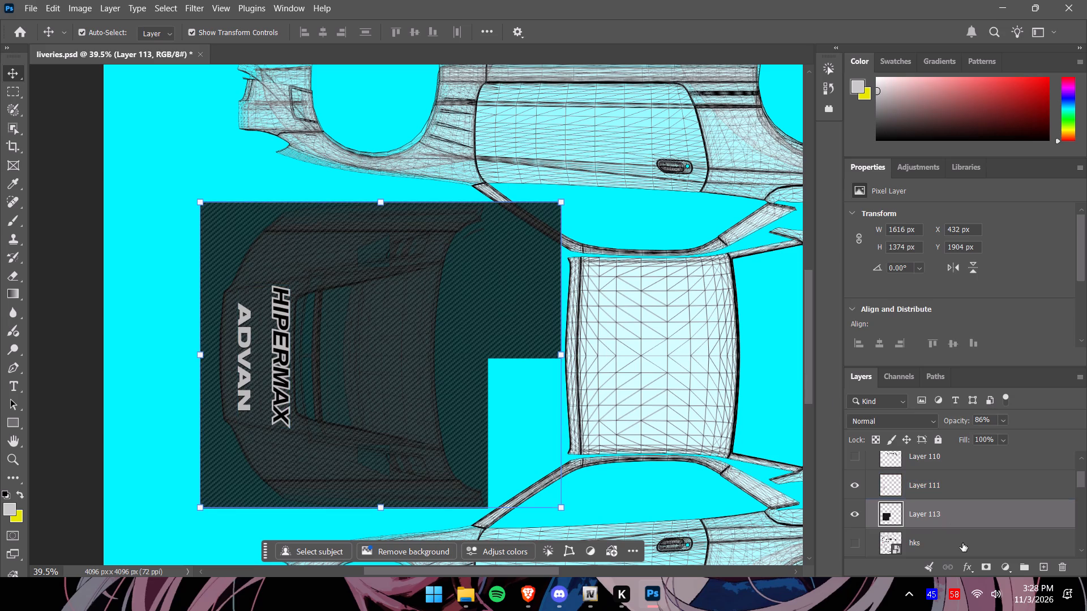
click(962, 543)
click(853, 544)
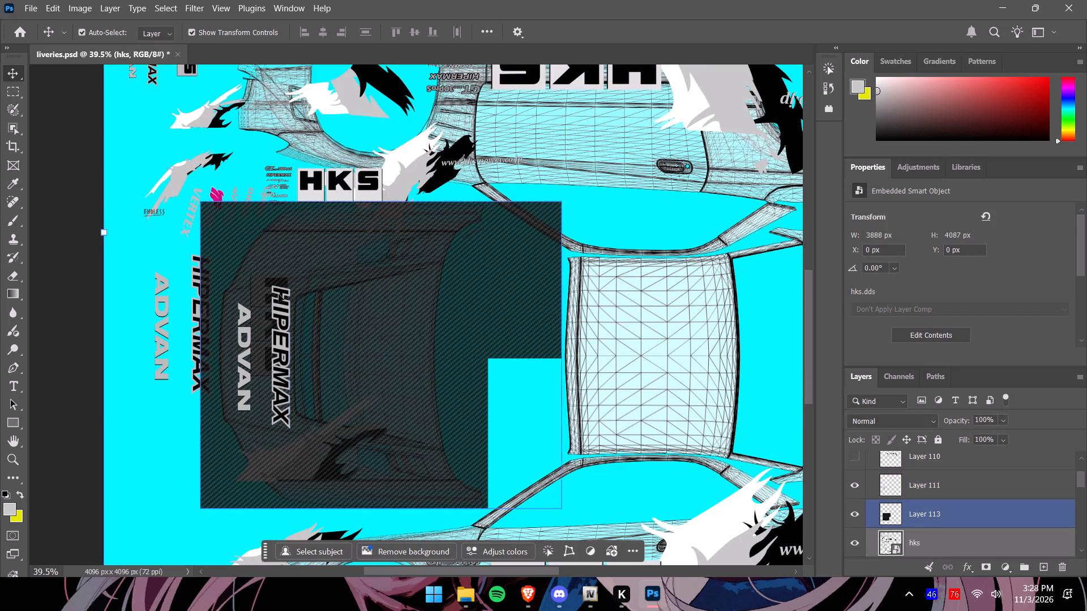
click(7, 89)
drag(239, 266, 271, 279)
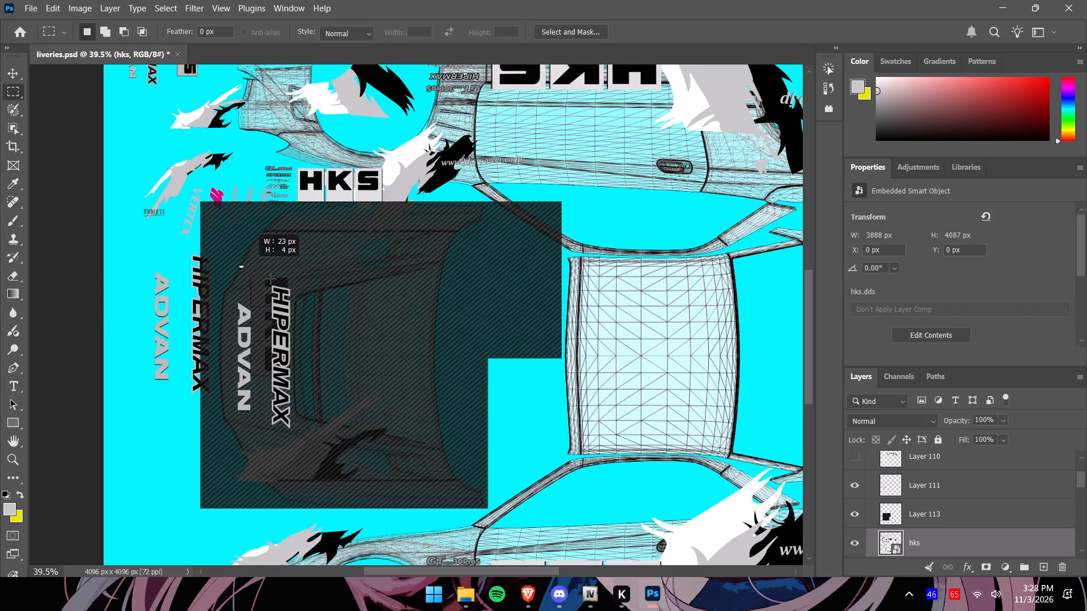
drag(271, 279, 307, 384)
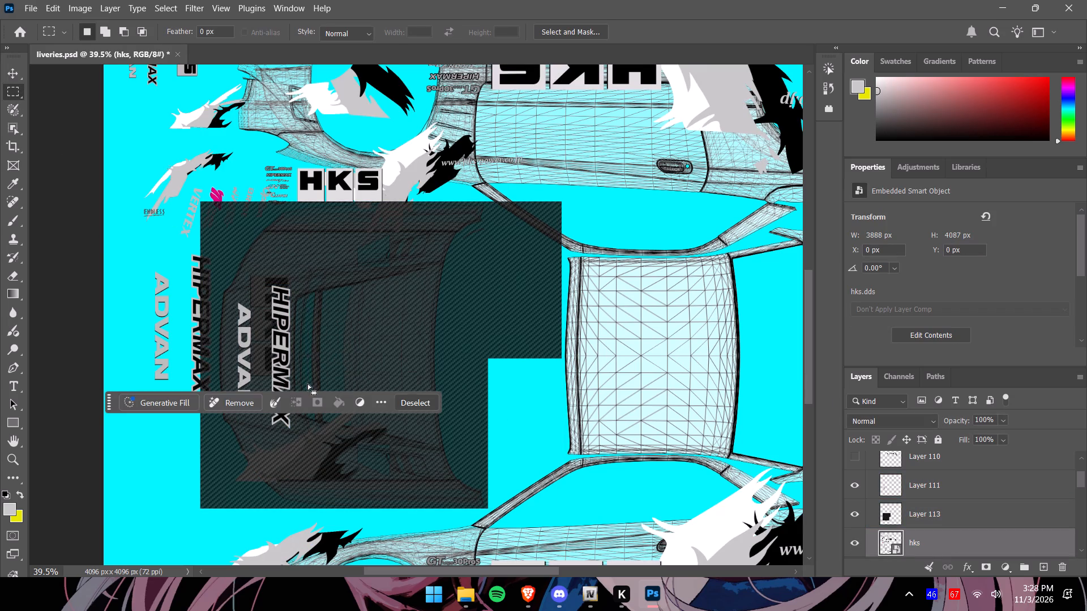
key(ctrl+c)
key(ctrl+v)
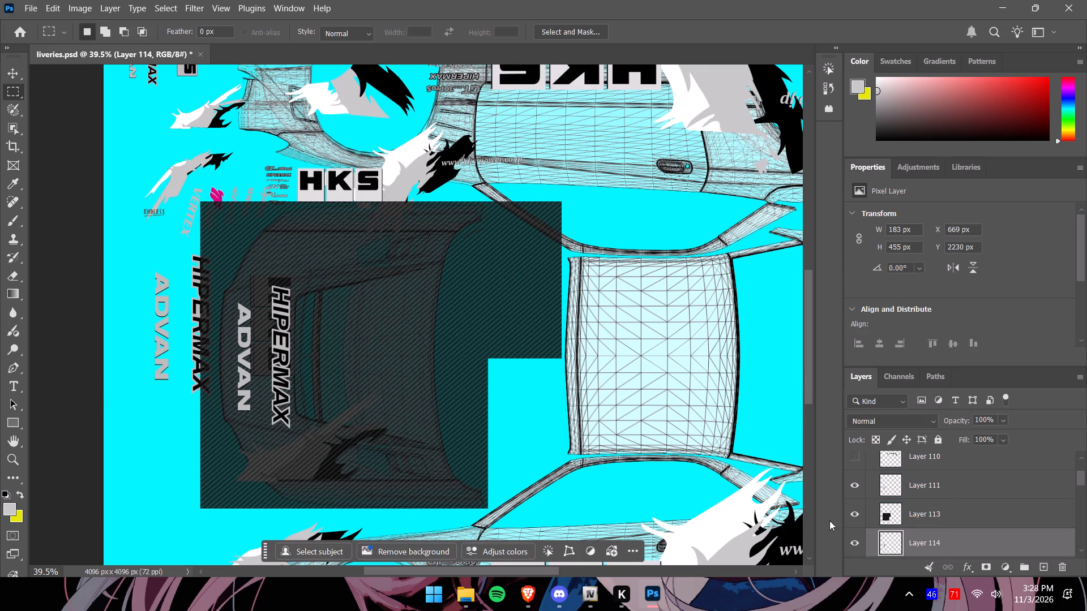
Move Layer 114 above the carbon fiber Layer 113 and hide the hks layer.
drag(942, 533, 948, 504)
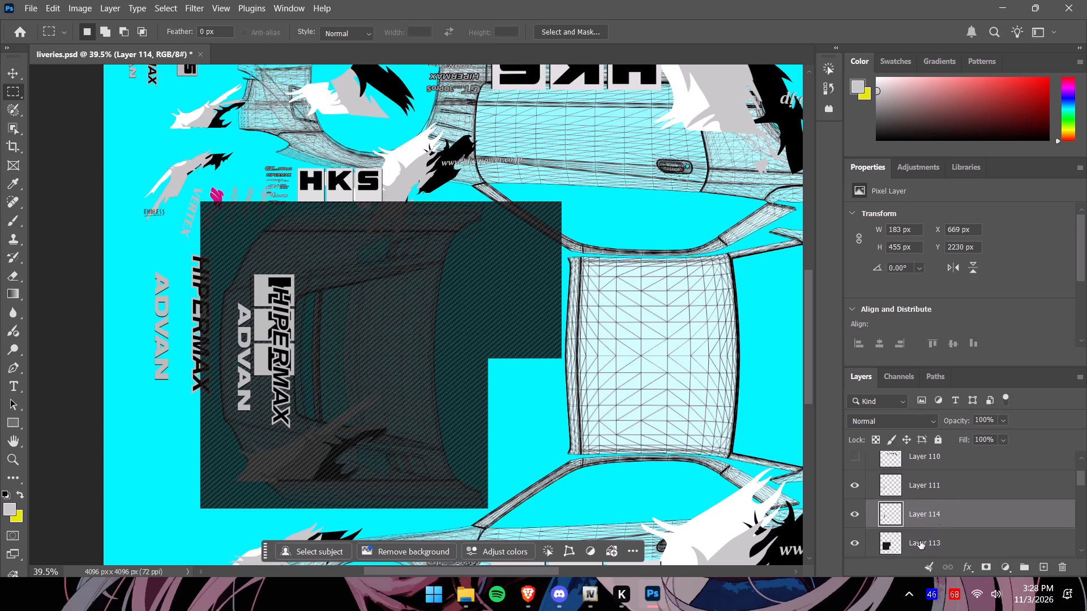
scroll(914, 539, down, 2)
click(857, 536)
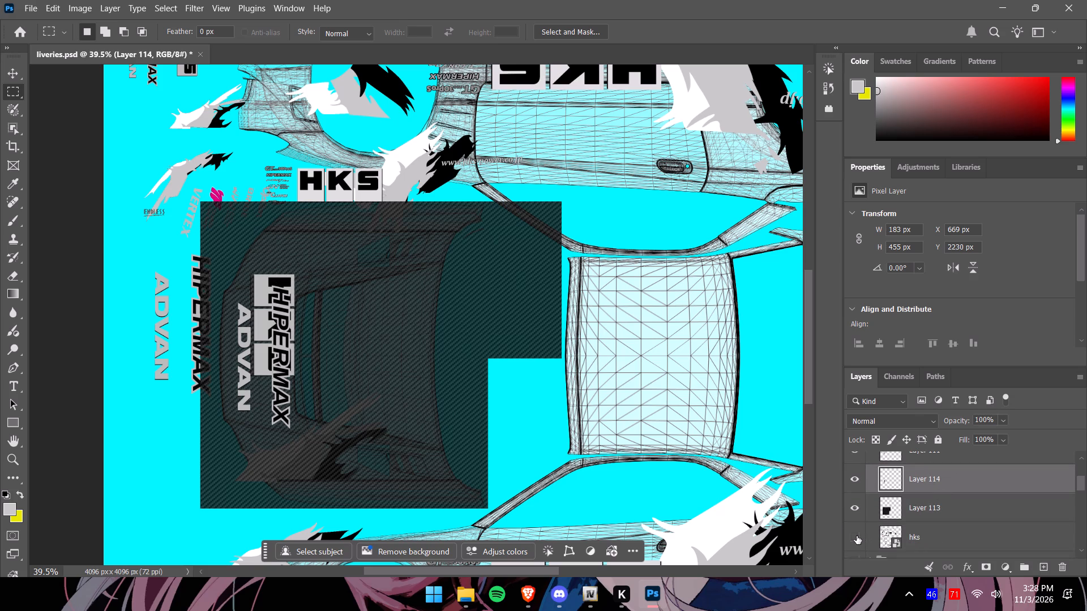
Move the HKS decal onto the rear center of the hood, at about X 1149, Y 2344 px.
click(13, 74)
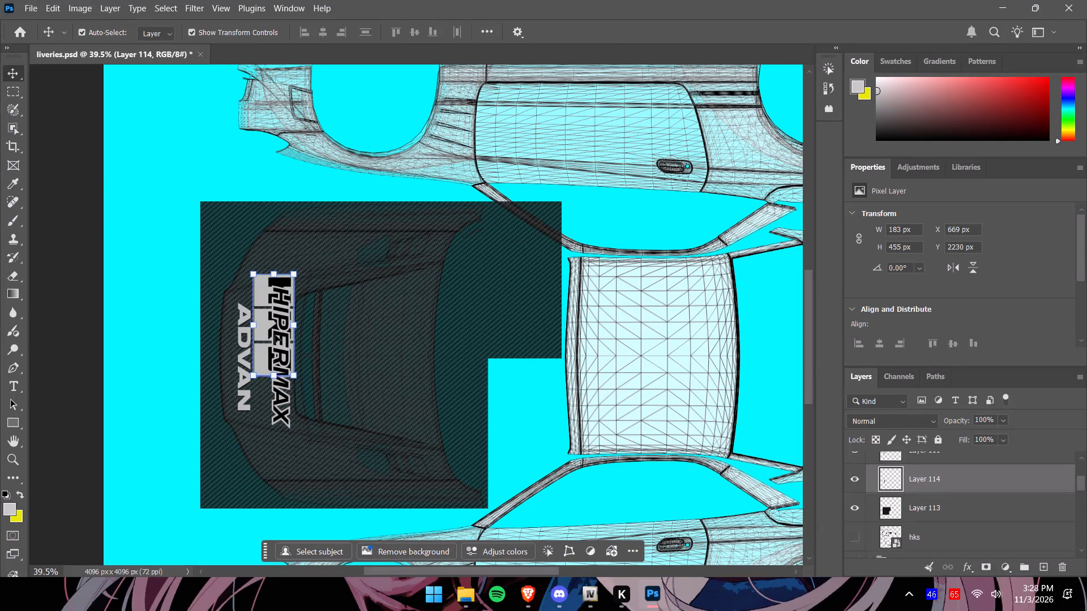
drag(266, 324, 373, 346)
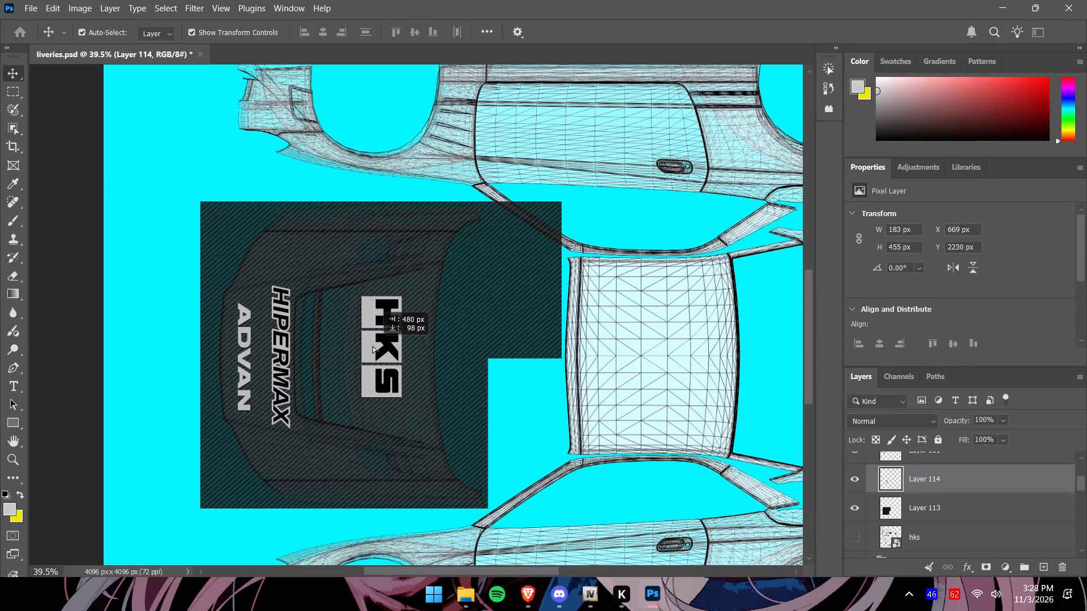
drag(373, 346, 372, 345)
alt+scroll(372, 347, up, 5)
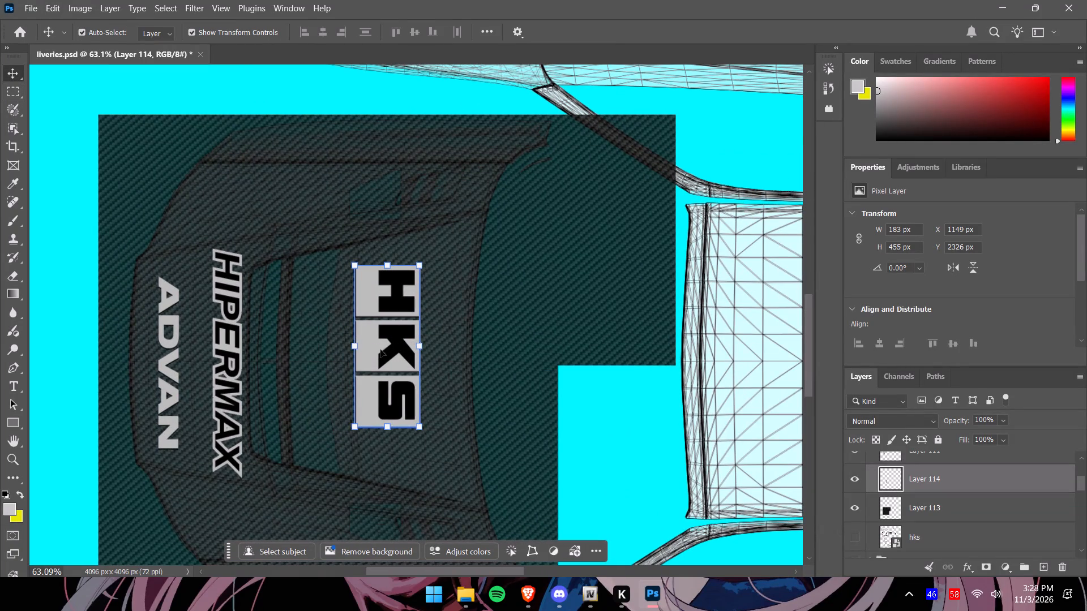
drag(385, 351, 384, 355)
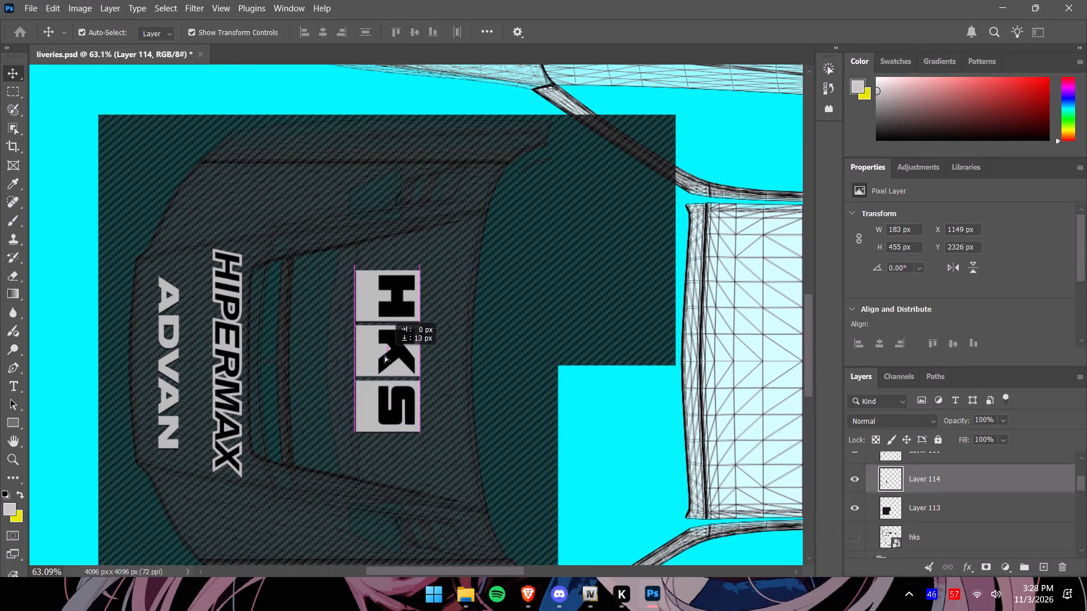
drag(384, 355, 385, 380)
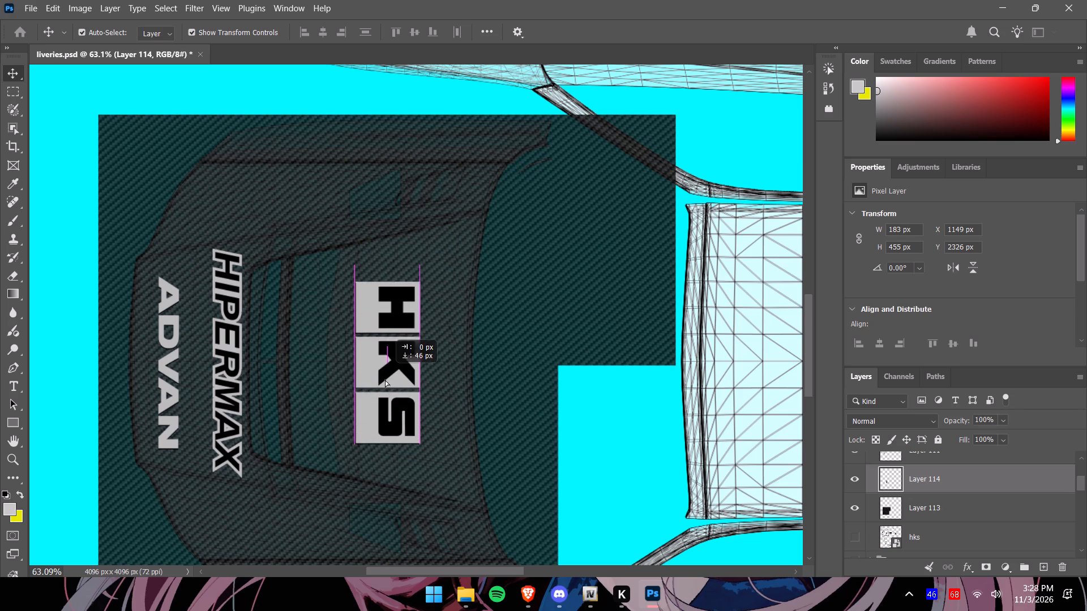
drag(385, 380, 380, 355)
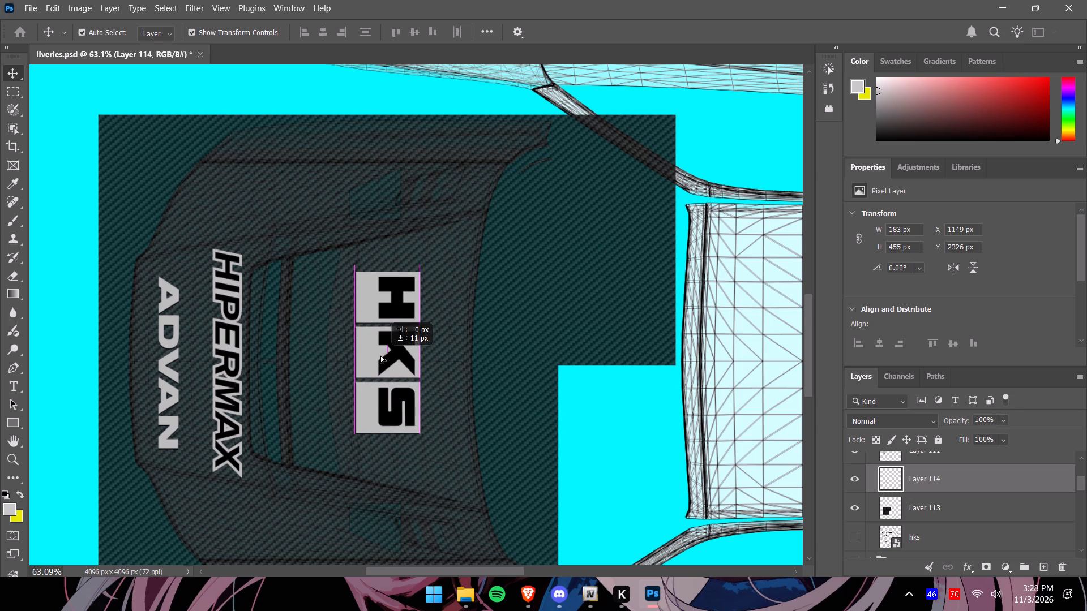
drag(380, 355, 380, 355)
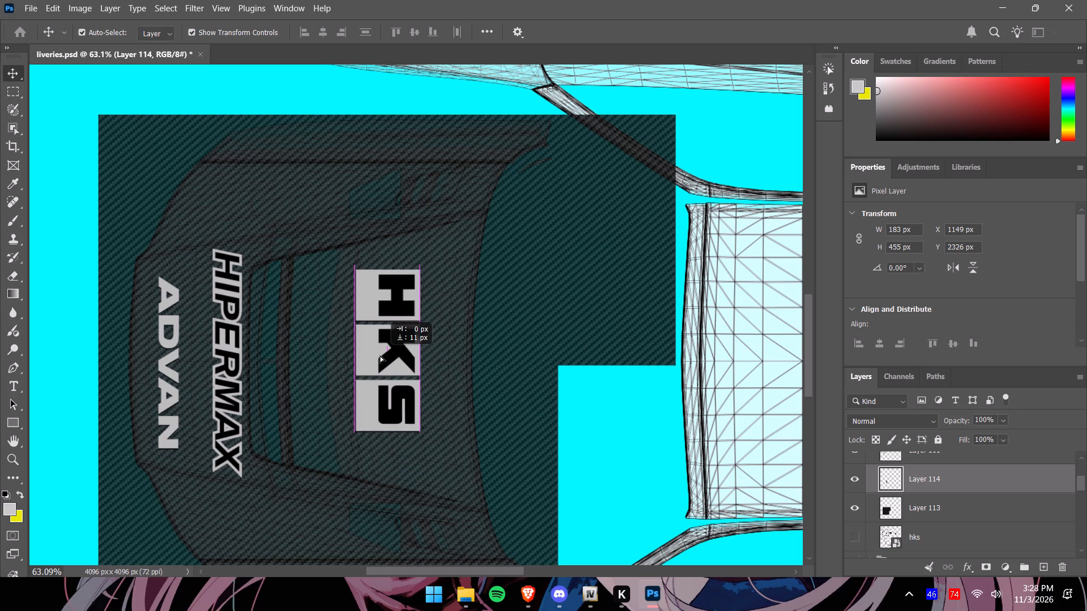
drag(380, 355, 380, 358)
Lower Layer 113's opacity to 32% and use the hood wireframe to shift the HKS decal to about Y 2364 px.
click(939, 512)
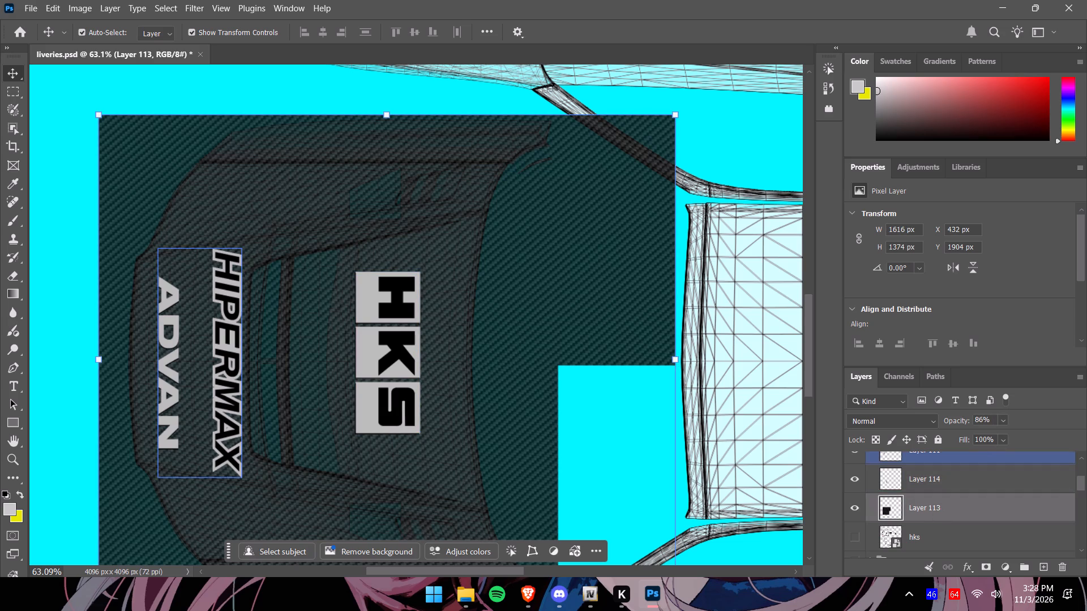
click(1001, 421)
drag(1015, 436, 981, 437)
scroll(928, 475, up, 1)
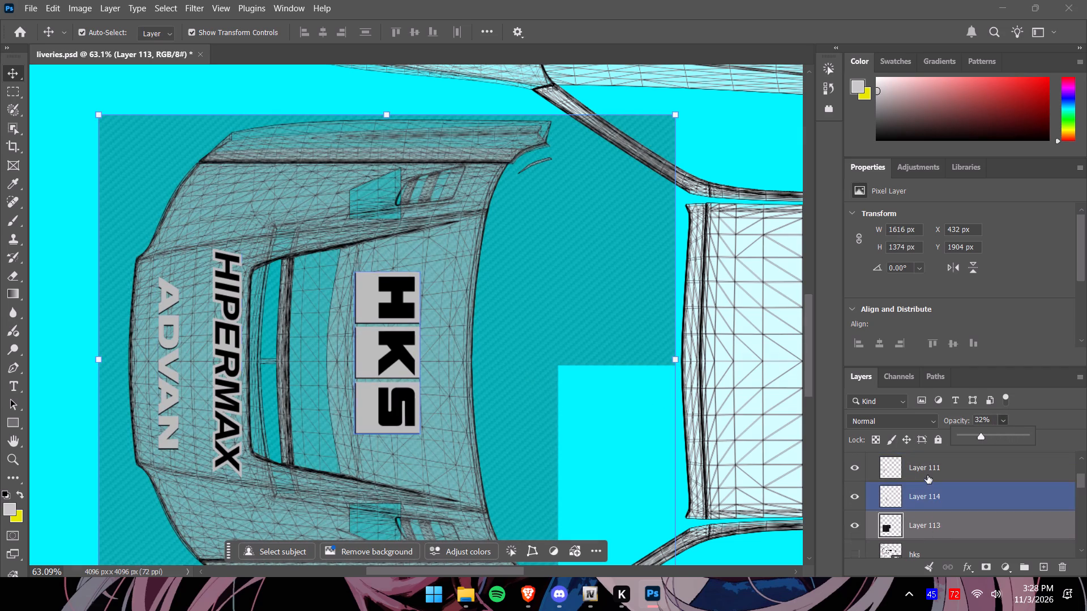
click(932, 493)
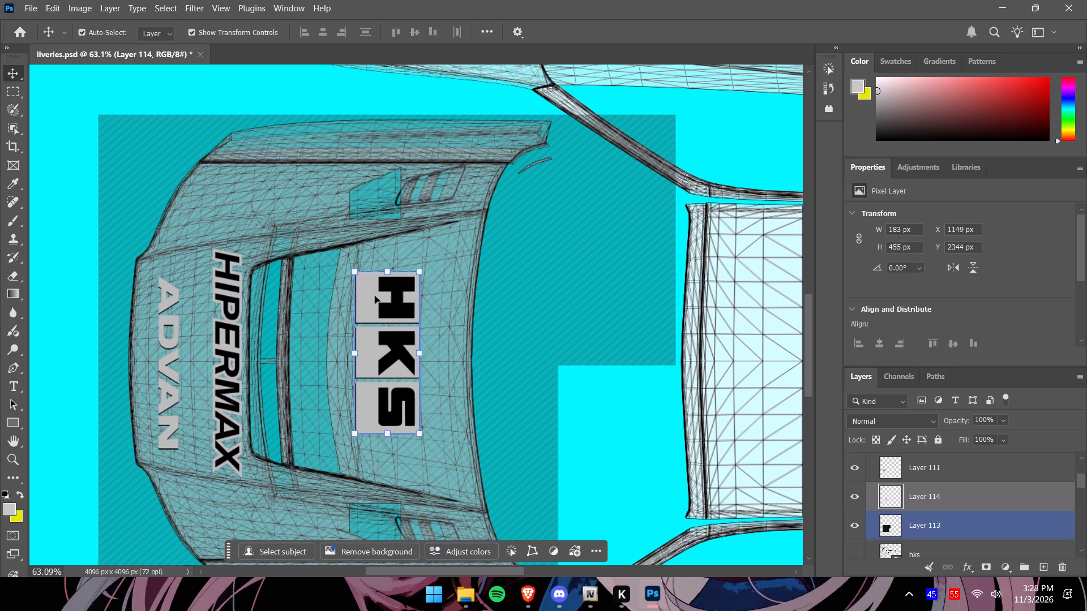
drag(395, 340, 395, 347)
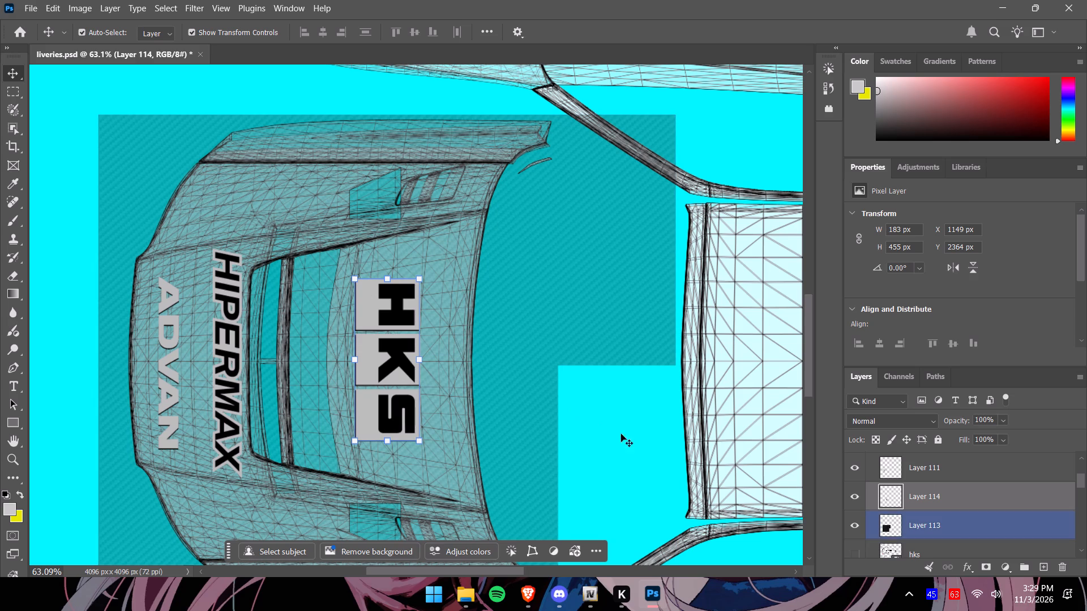
Merge Layer 111 with the HIPERMAX and ADVAN decals down into Layer 114.
alt+scroll(611, 413, down, 6)
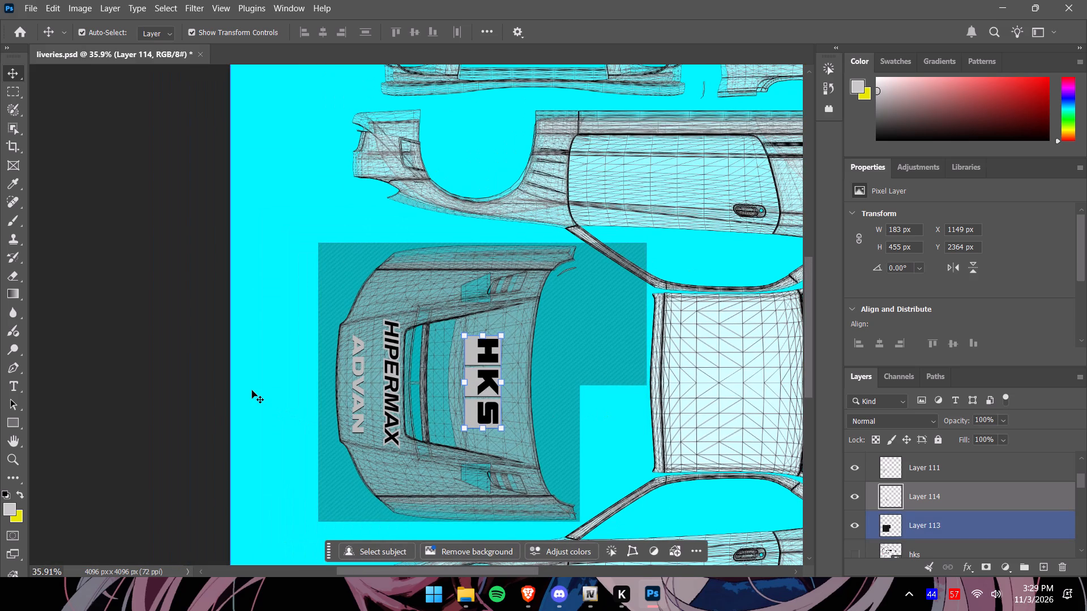
click(940, 471)
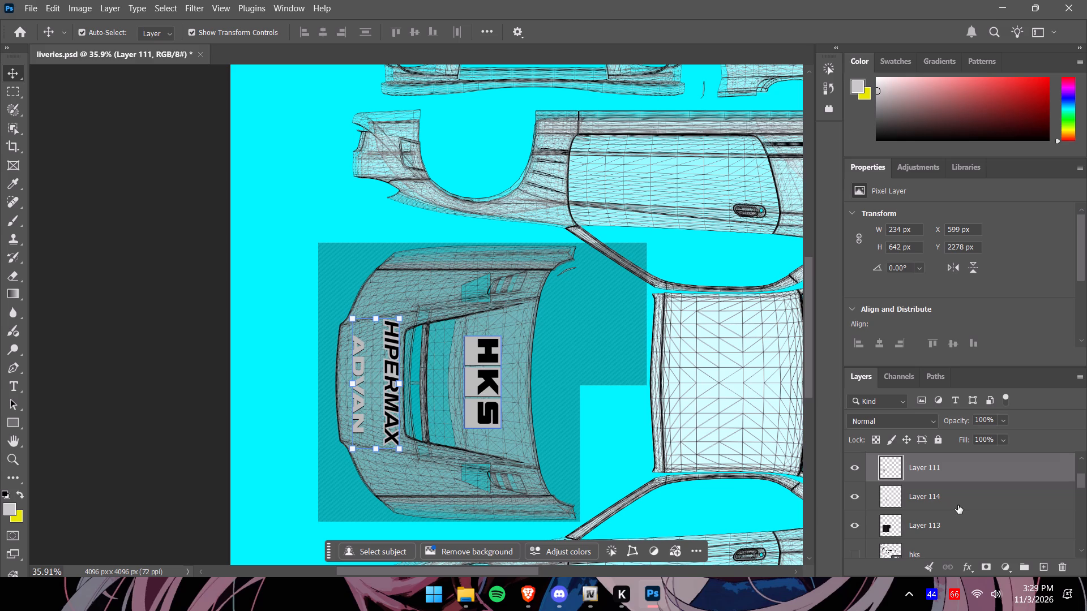
click(958, 505)
click(957, 466)
right_click(966, 464)
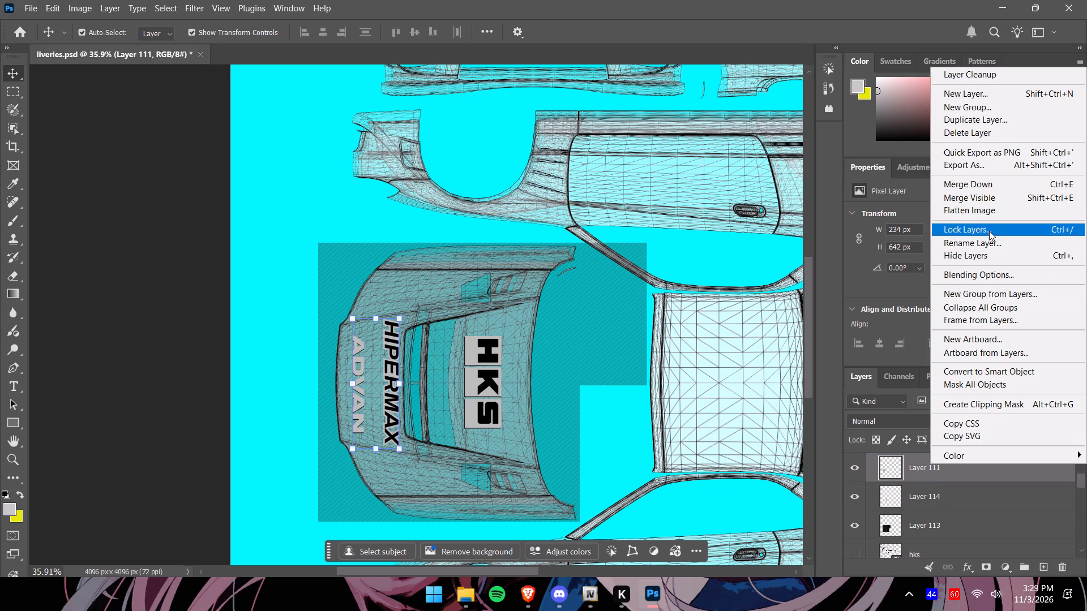
click(977, 186)
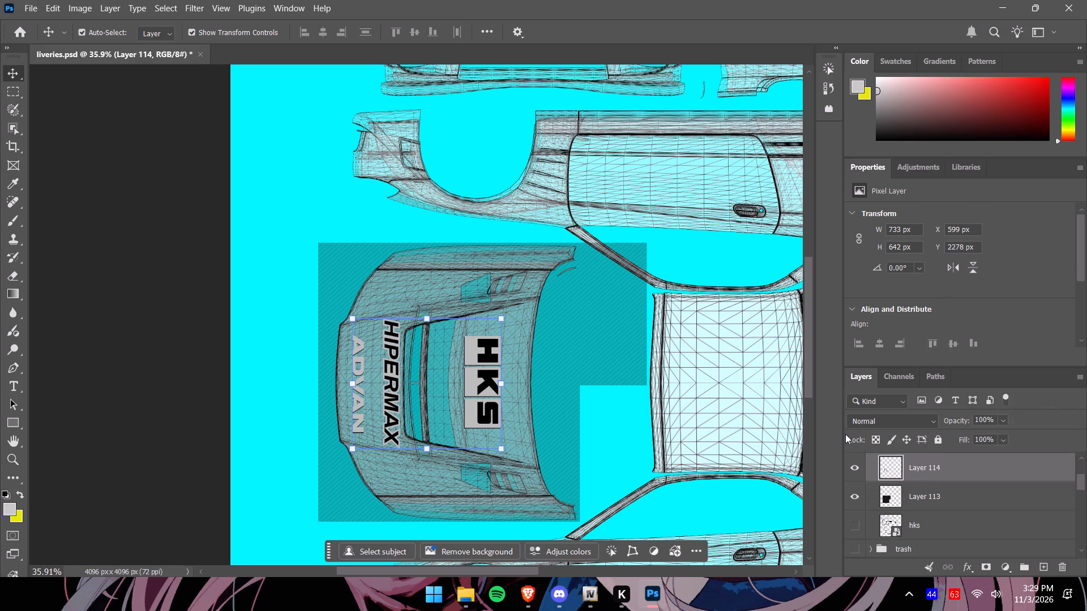
Set the opacity of the carbon fiber Layer 113 to 100%.
click(928, 504)
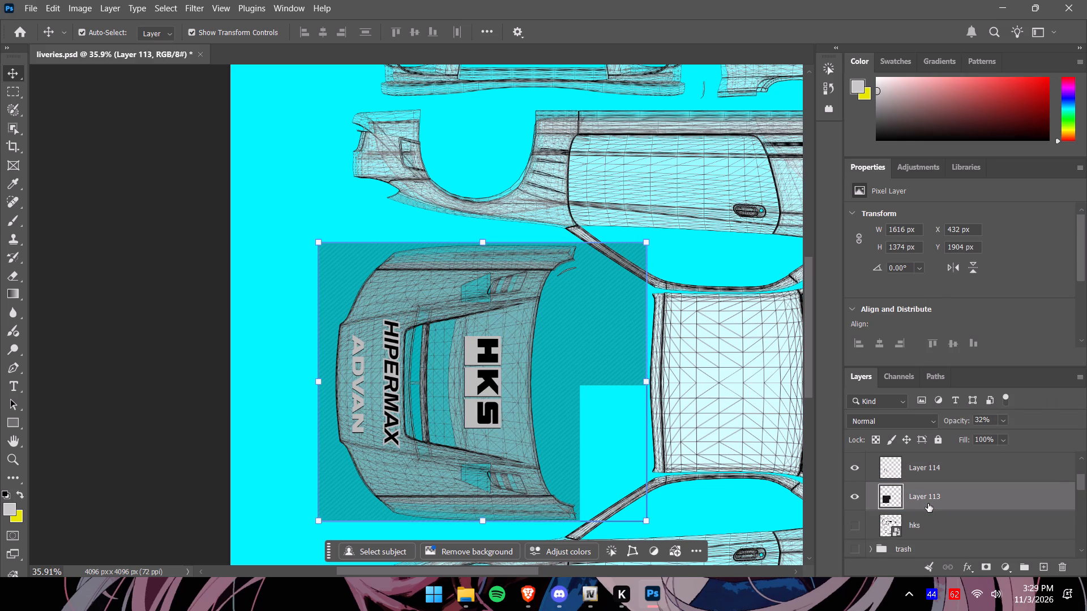
click(1012, 410)
click(1004, 420)
drag(1012, 434, 1086, 440)
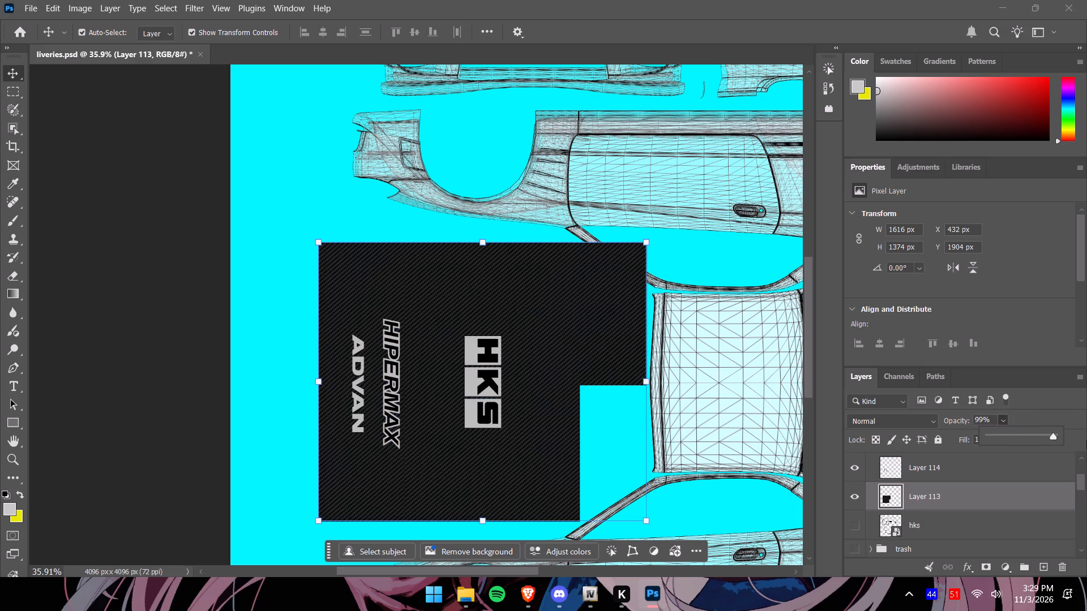
drag(1086, 440, 1086, 441)
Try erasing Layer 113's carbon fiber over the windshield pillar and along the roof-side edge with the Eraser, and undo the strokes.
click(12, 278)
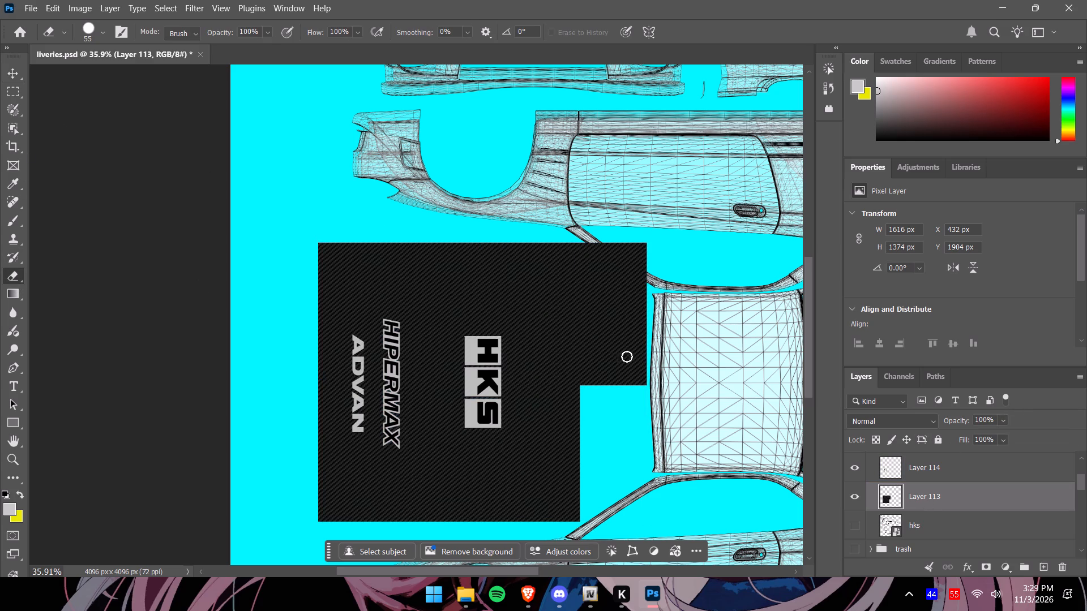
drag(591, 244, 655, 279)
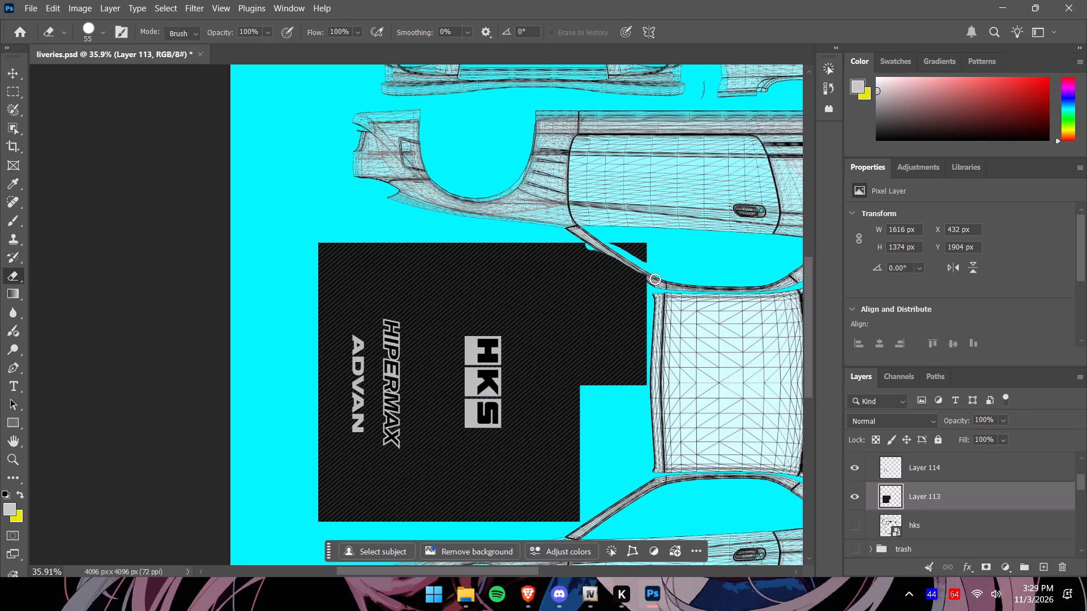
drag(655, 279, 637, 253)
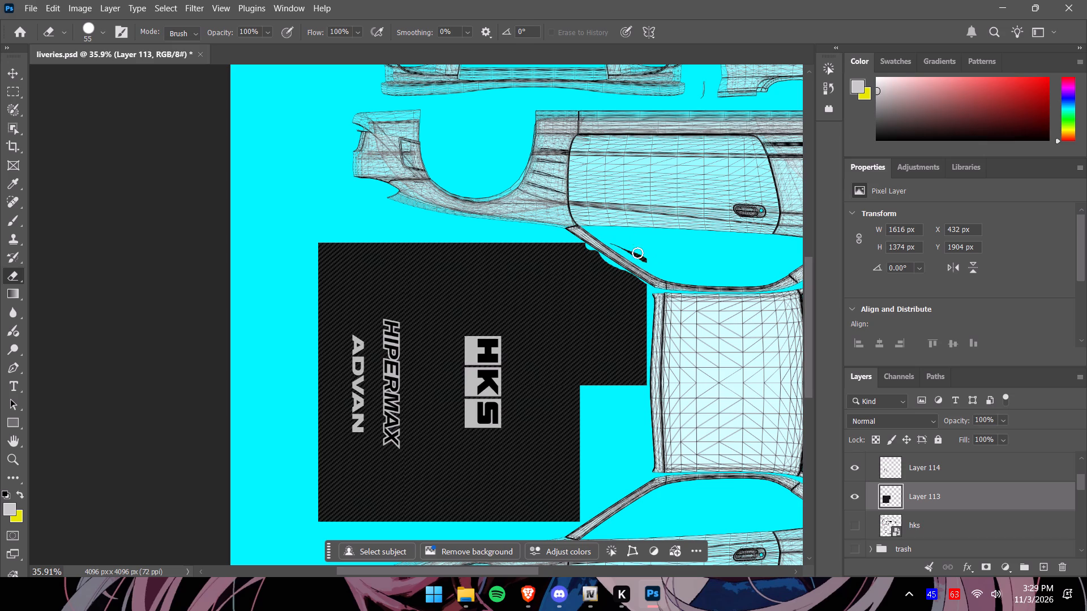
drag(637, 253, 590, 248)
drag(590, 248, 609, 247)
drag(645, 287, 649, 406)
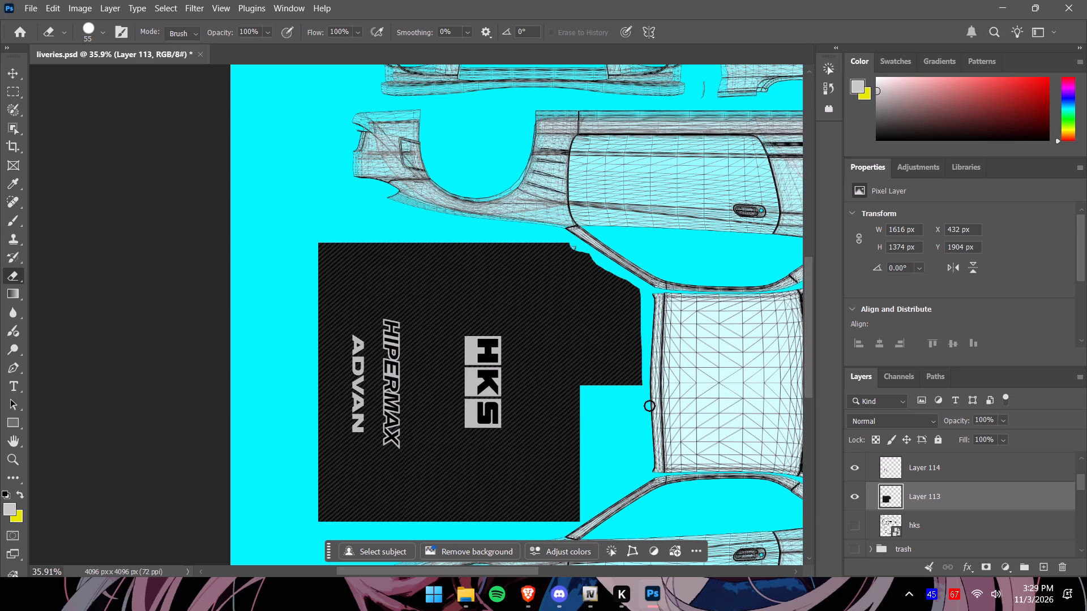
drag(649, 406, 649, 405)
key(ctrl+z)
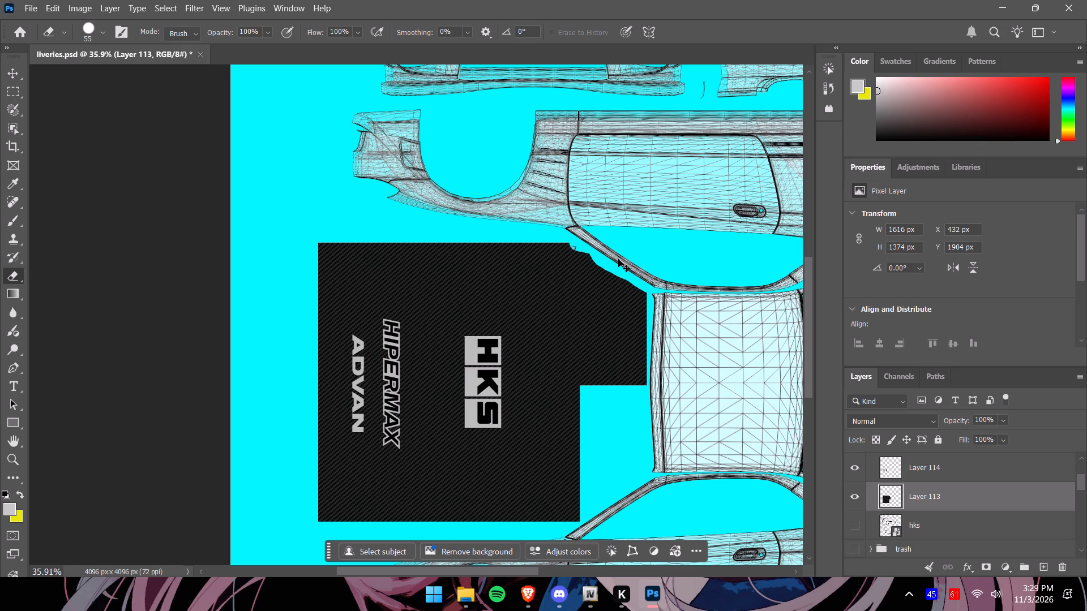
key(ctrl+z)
Erase Layer 113's carbon fiber along the windshield pillar and across the windshield gap beside the roof.
drag(580, 238, 603, 248)
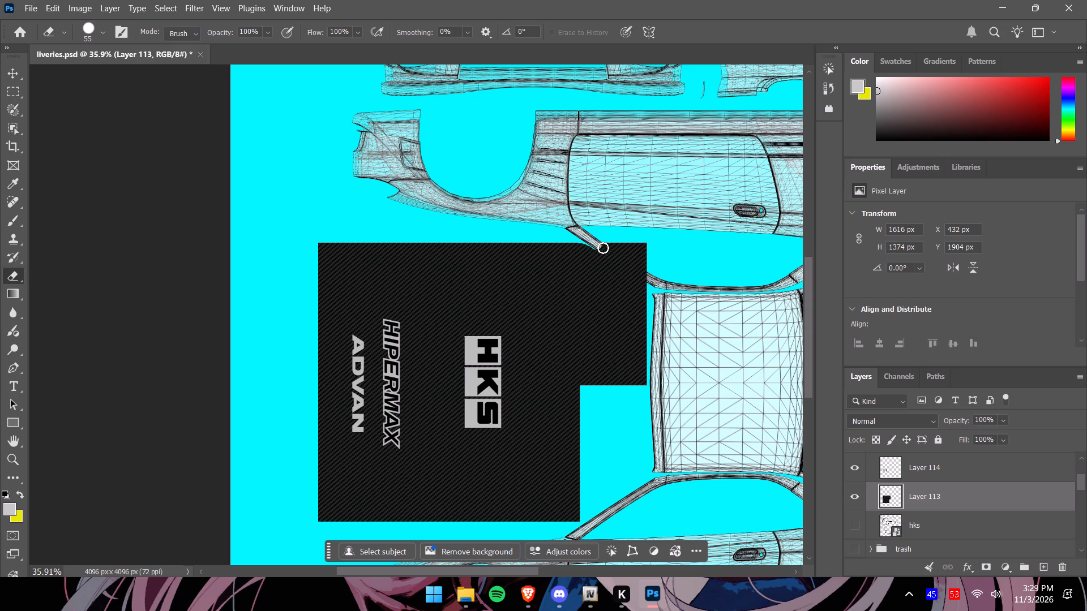
drag(603, 248, 648, 266)
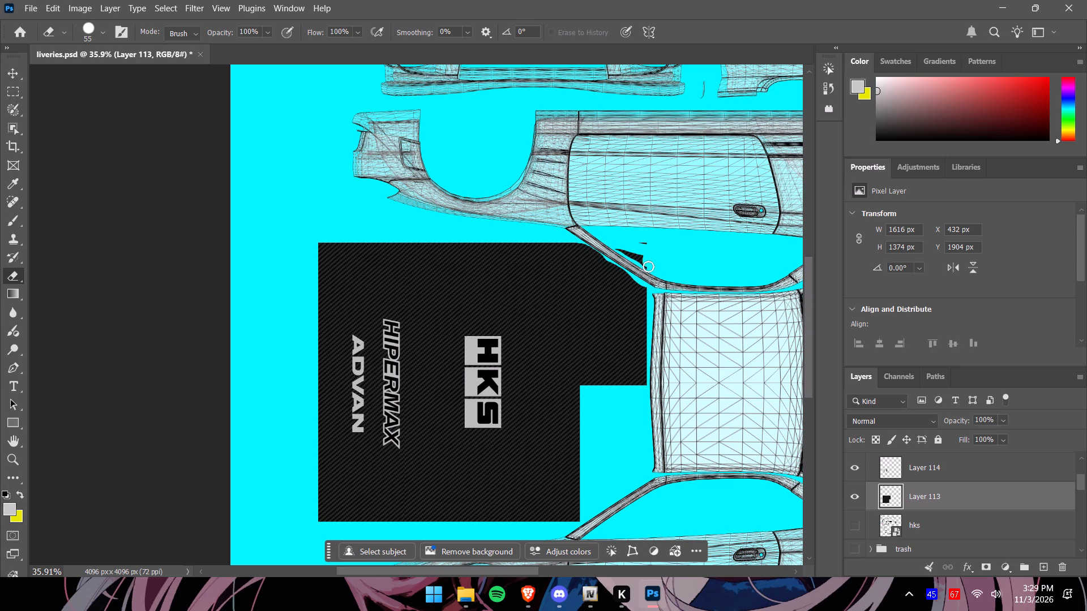
drag(648, 266, 645, 381)
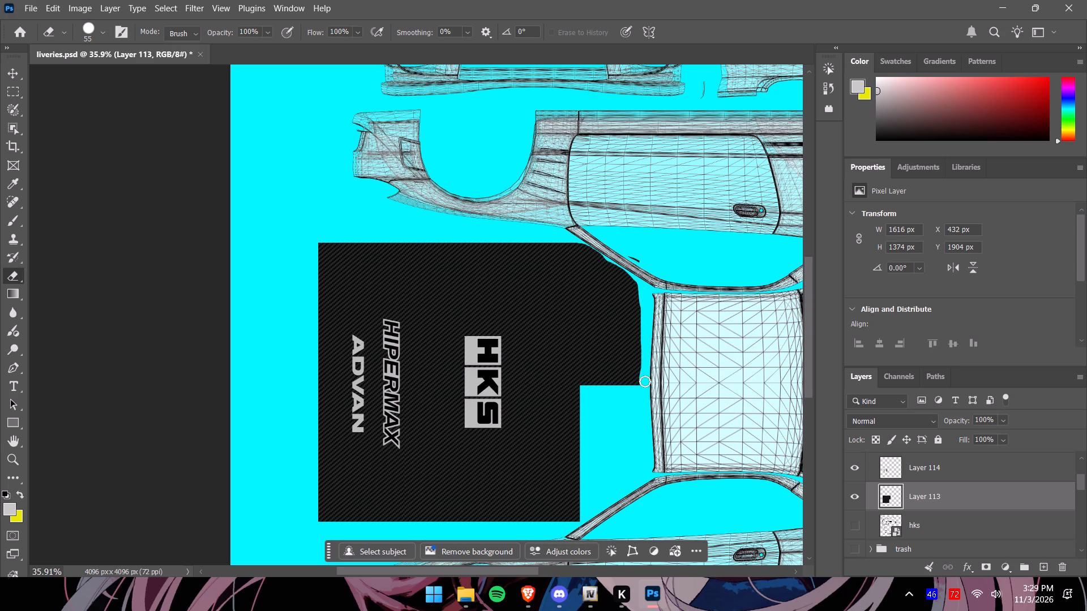
drag(645, 381, 615, 390)
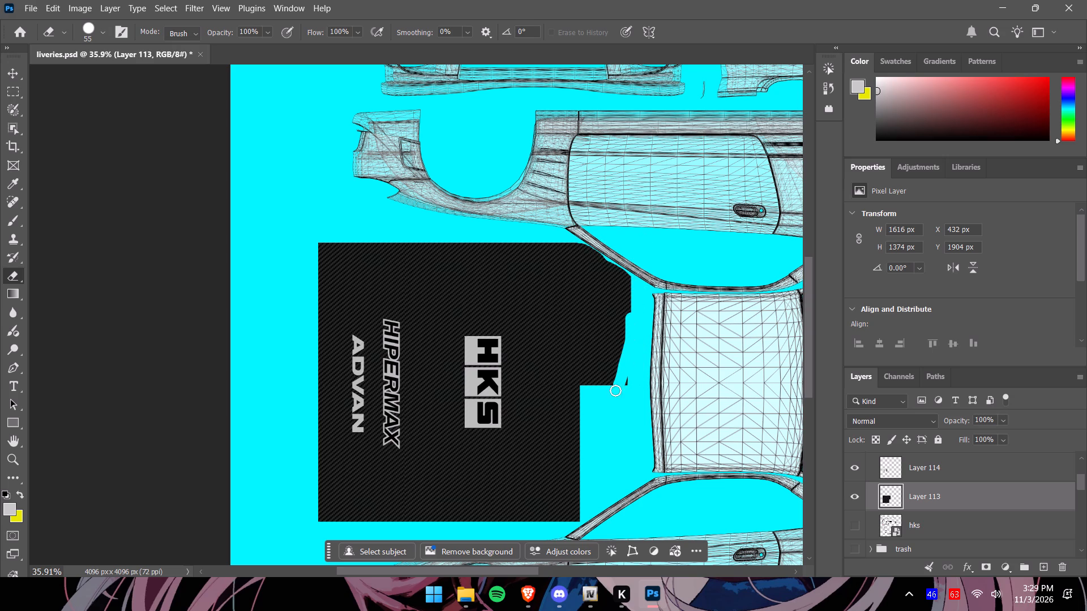
drag(615, 390, 601, 320)
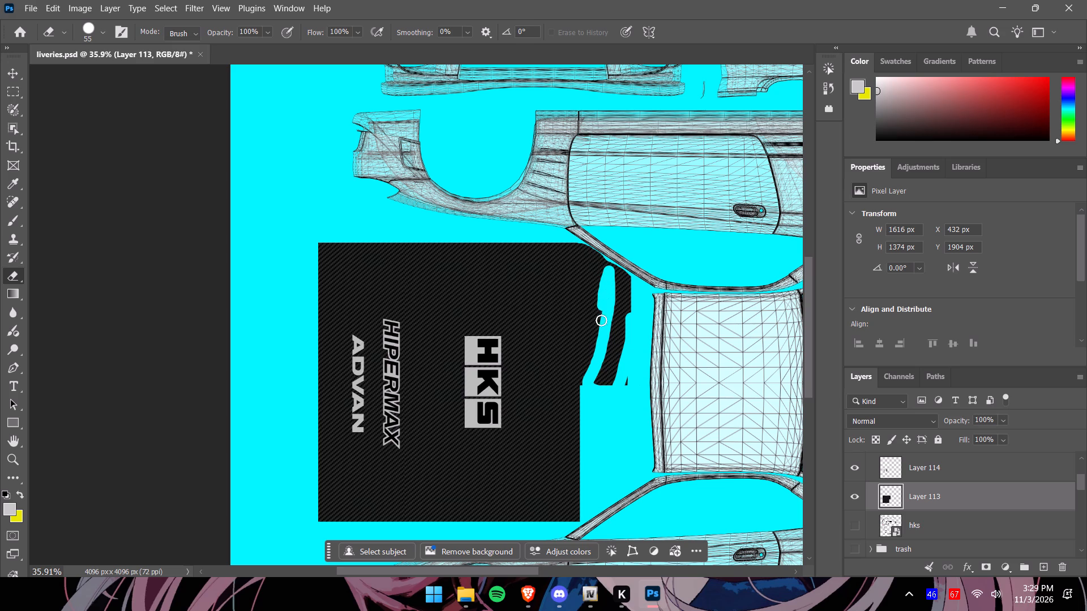
drag(601, 320, 613, 273)
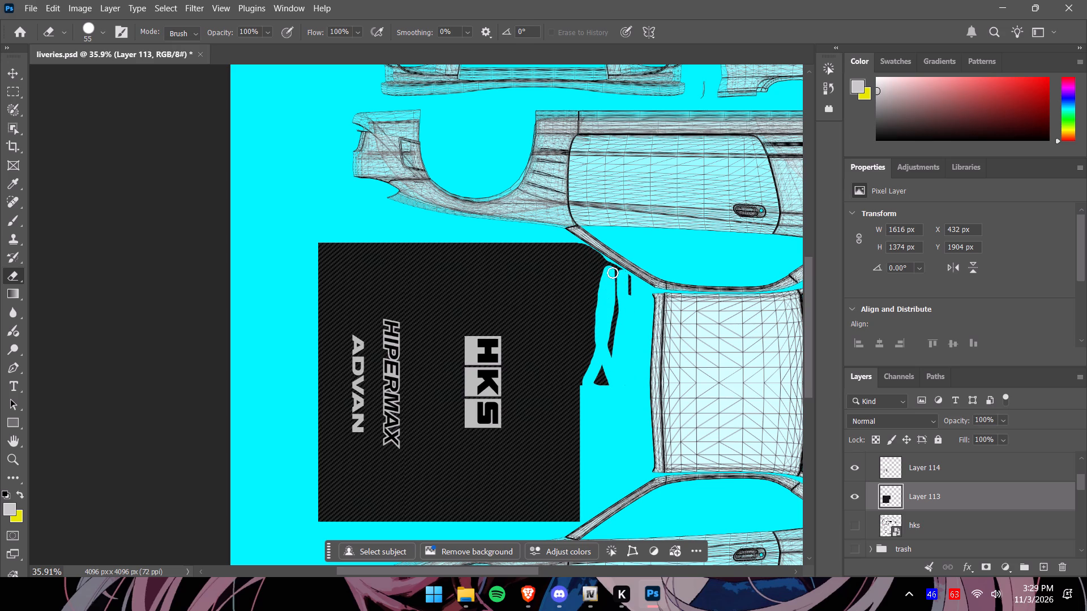
drag(613, 273, 592, 381)
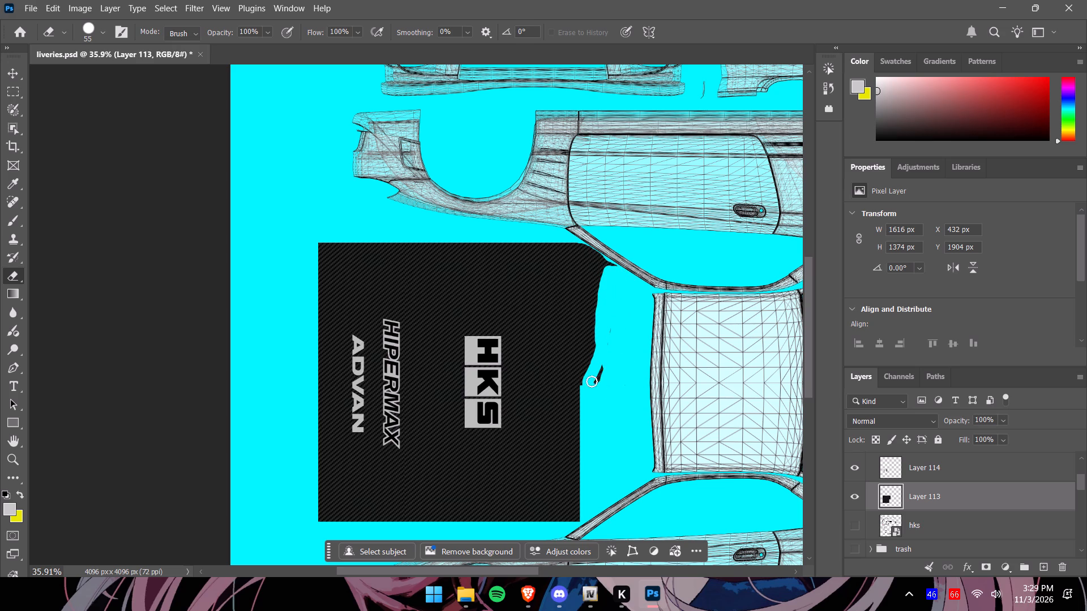
drag(592, 381, 598, 248)
drag(598, 248, 600, 395)
drag(600, 395, 622, 411)
Make the HKS side decals on Layer 110 and Layer 109 of the HKStrans group visible.
alt+scroll(623, 351, down, 8)
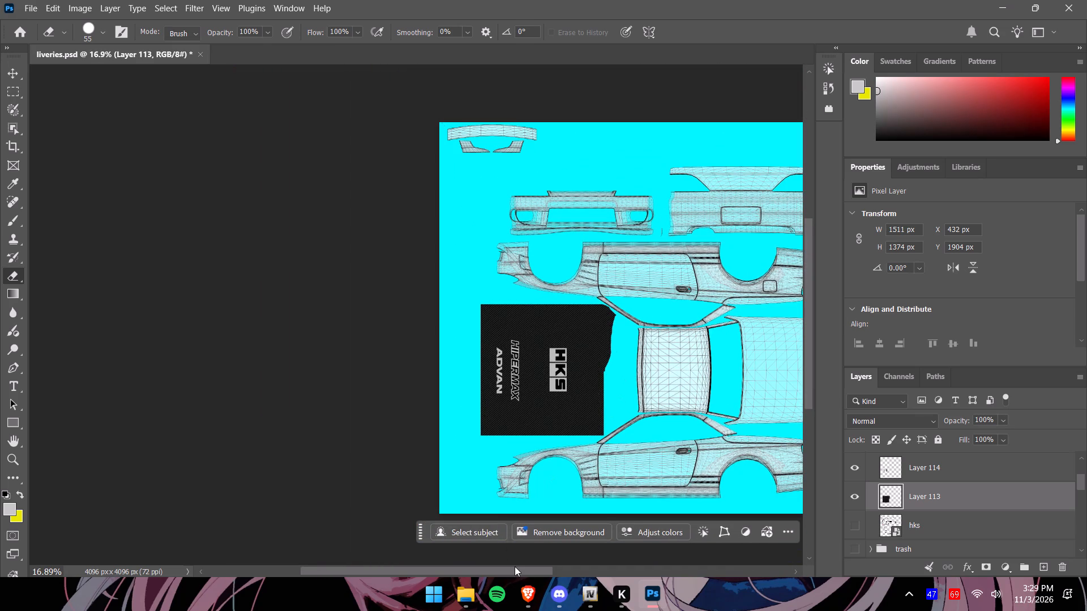
drag(517, 566, 577, 565)
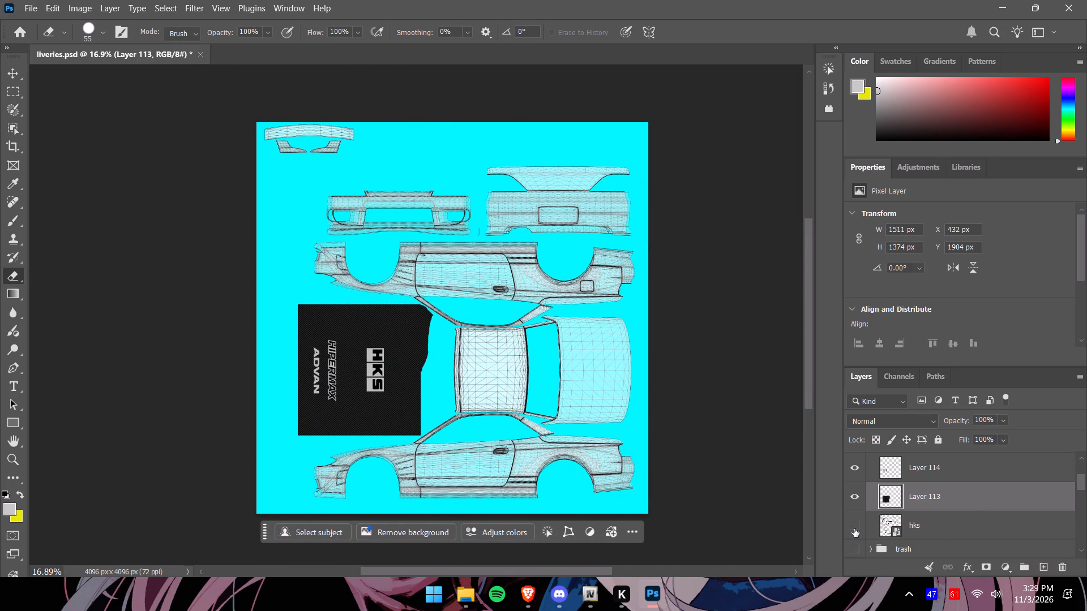
scroll(880, 507, up, 1)
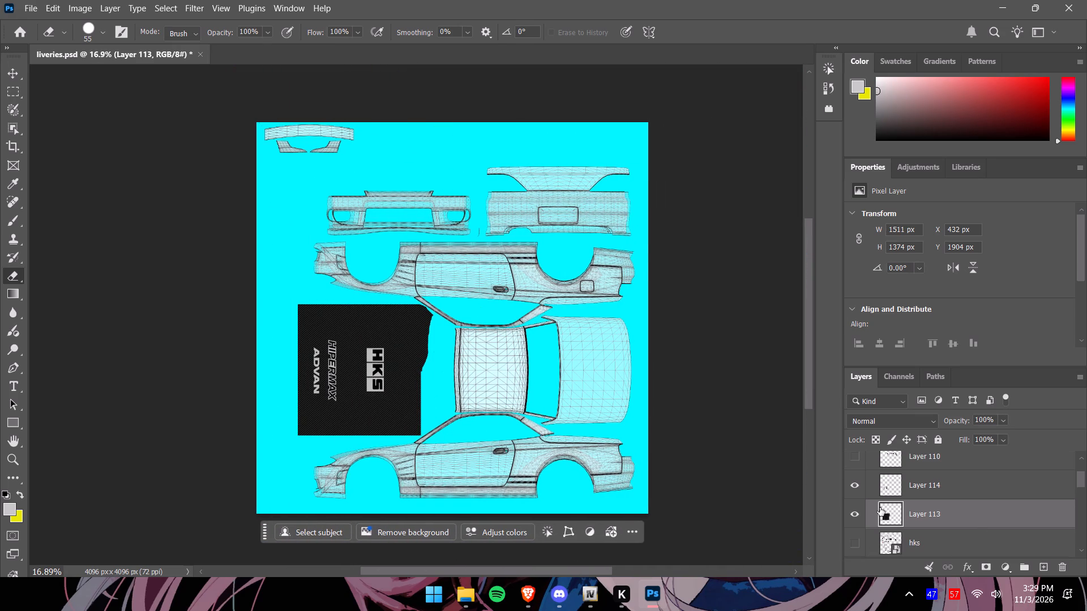
scroll(880, 507, up, 2)
click(857, 492)
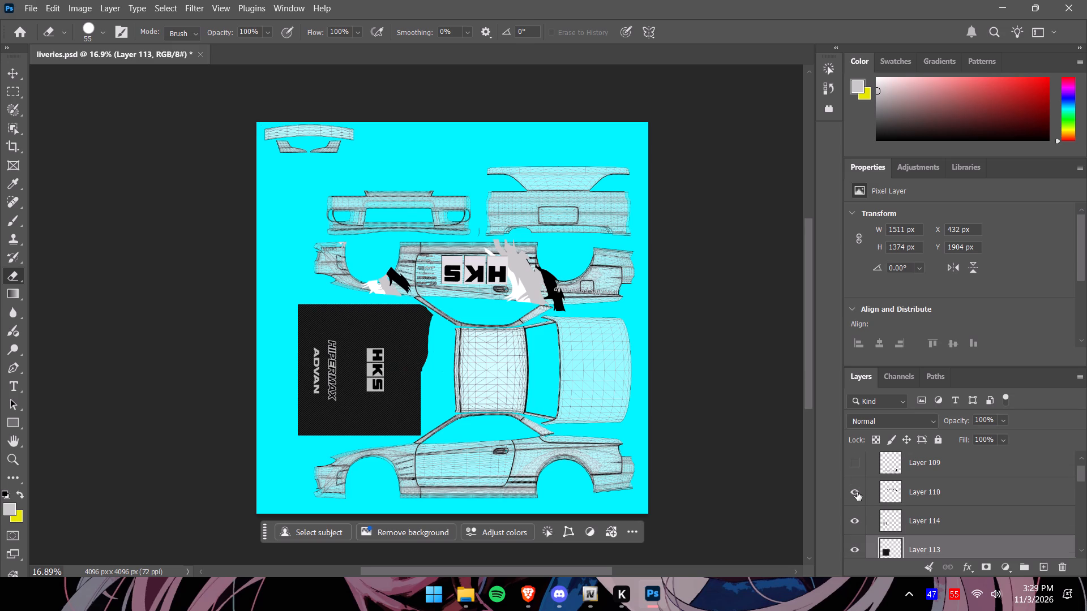
scroll(857, 492, up, 2)
click(855, 488)
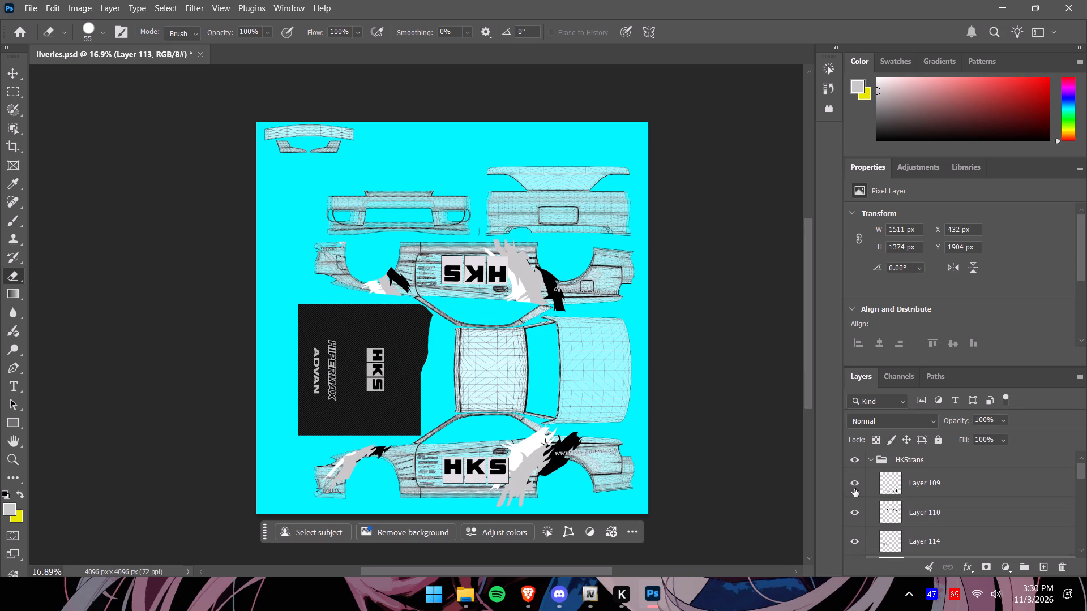
Show the hks decal sheet, copy its nismo and ADVAN decals over the trunk lid into a new layer, and hide the sheet again.
drag(806, 392, 810, 403)
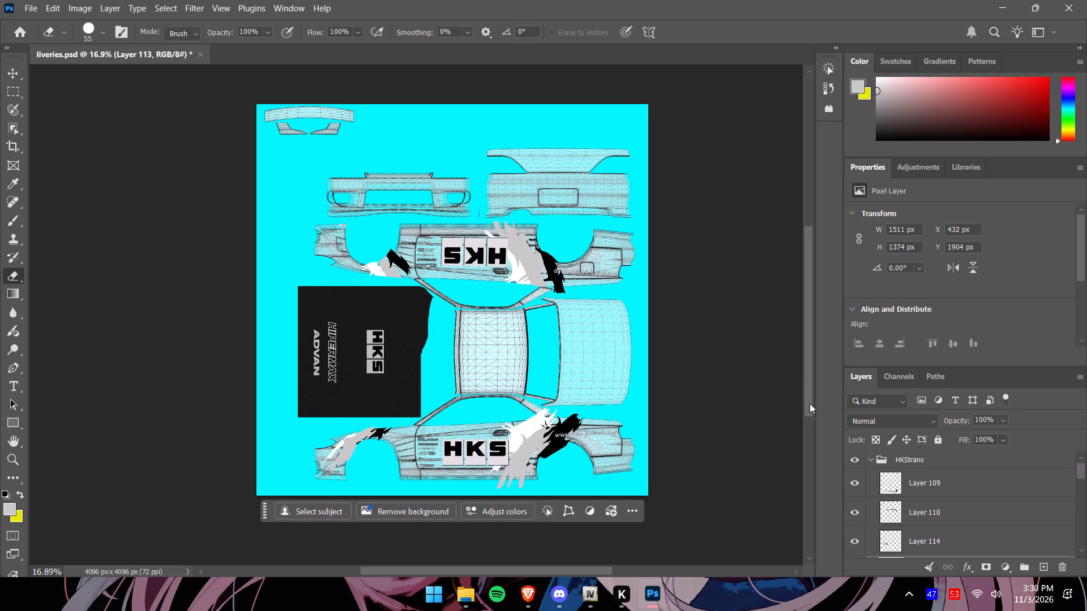
drag(810, 403, 810, 405)
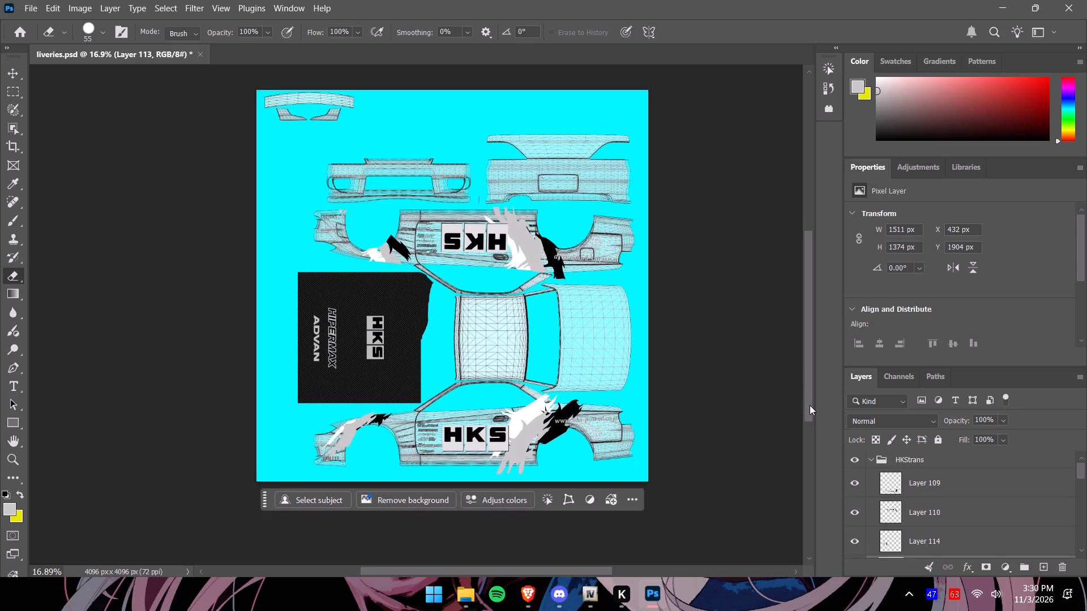
scroll(871, 510, down, 2)
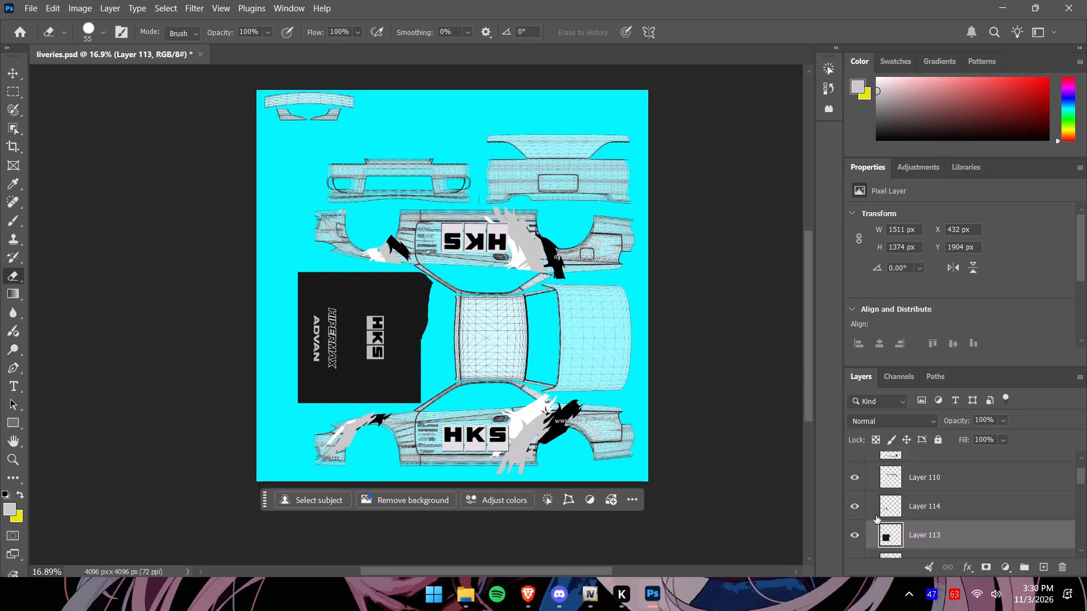
scroll(871, 542, down, 3)
click(860, 509)
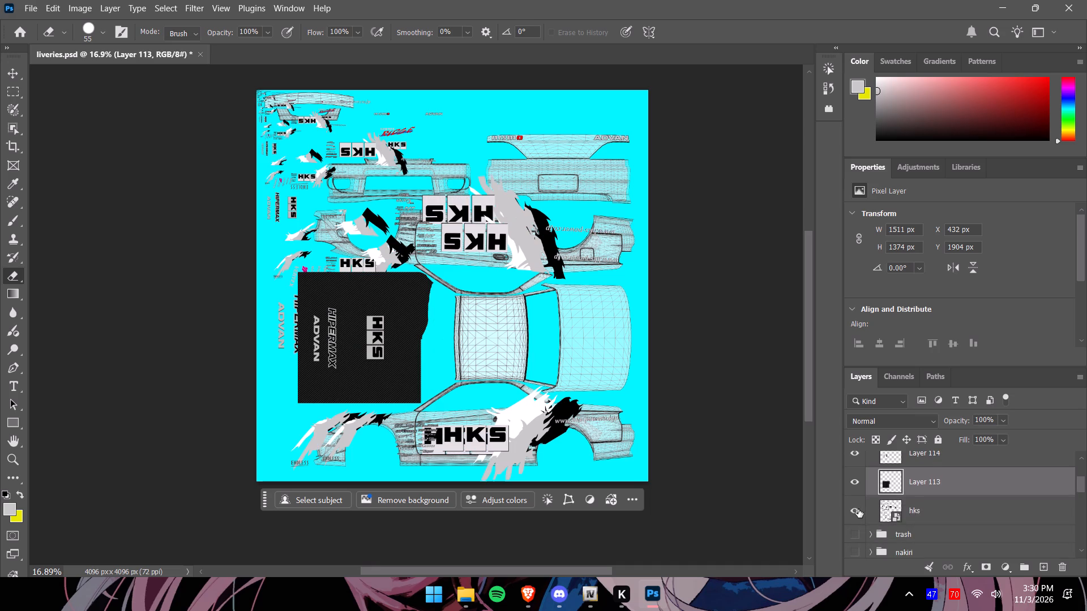
drag(807, 391, 807, 379)
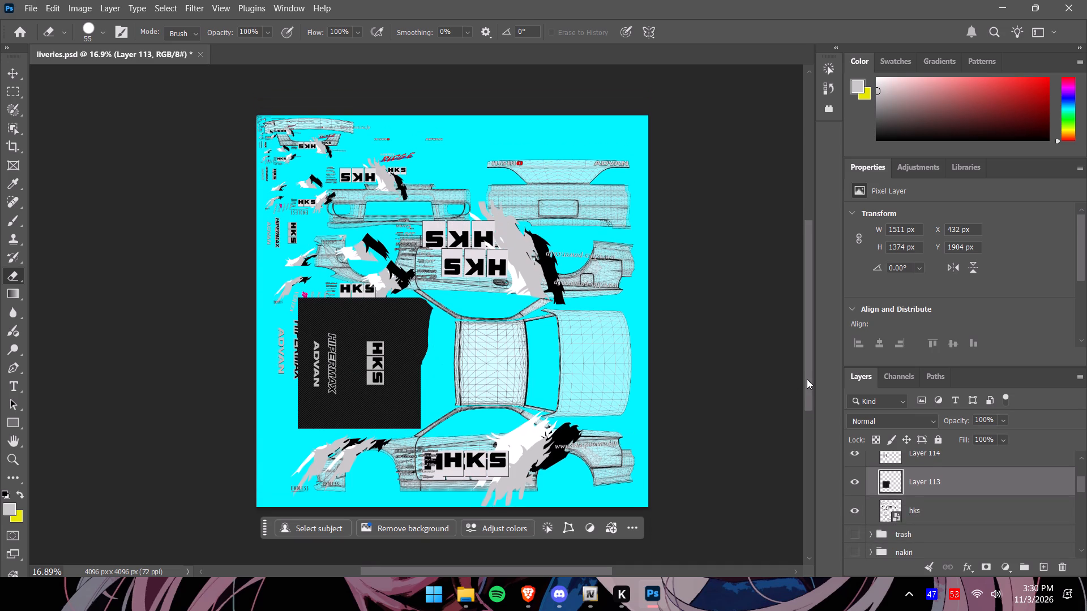
drag(807, 379, 804, 346)
alt+scroll(568, 257, up, 6)
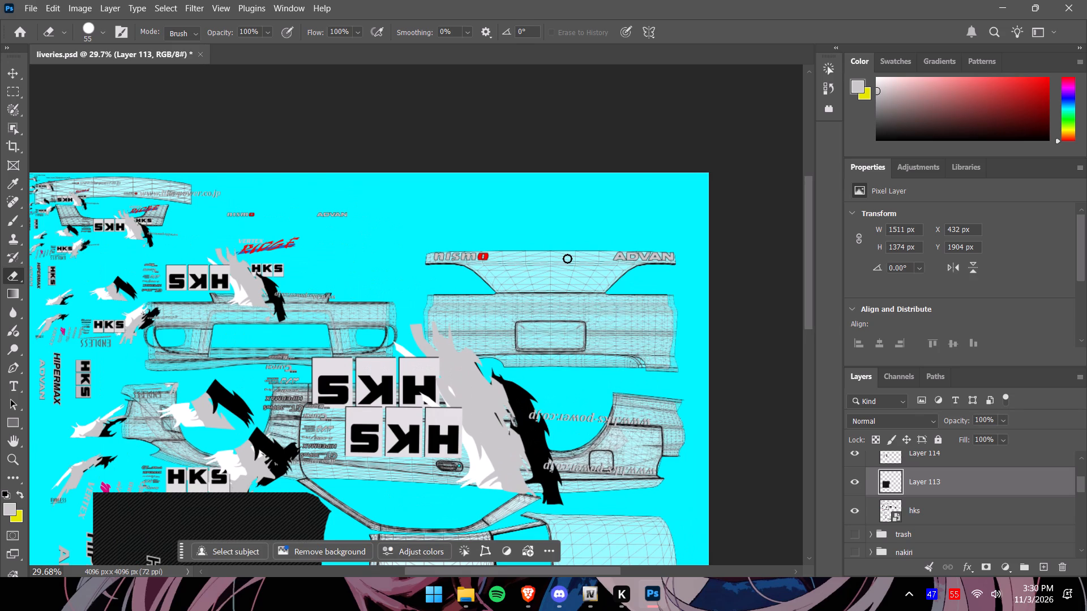
alt+scroll(567, 261, down, 1)
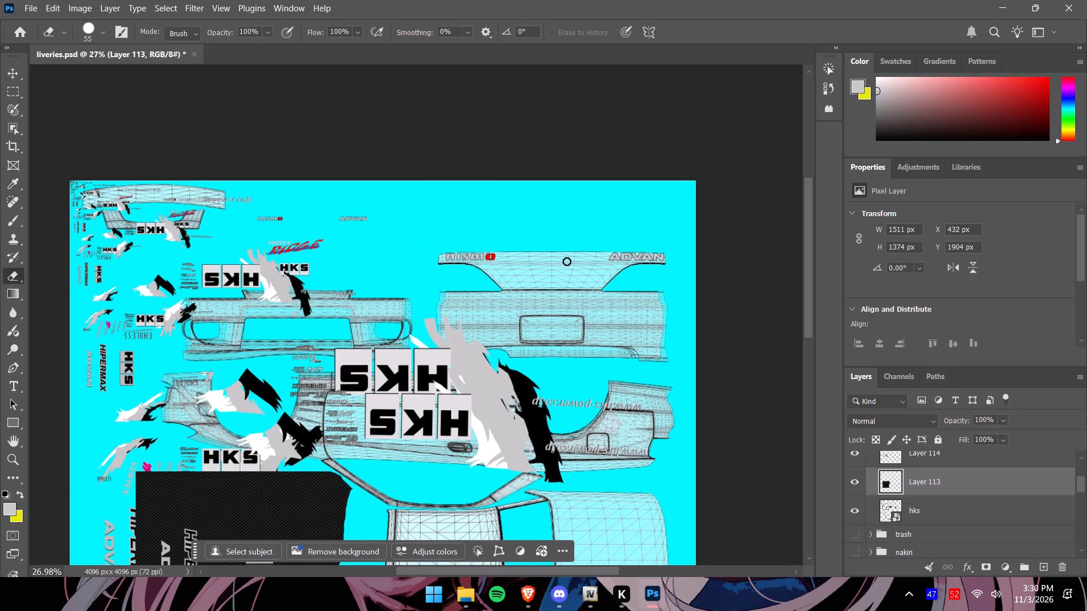
click(4, 80)
click(10, 85)
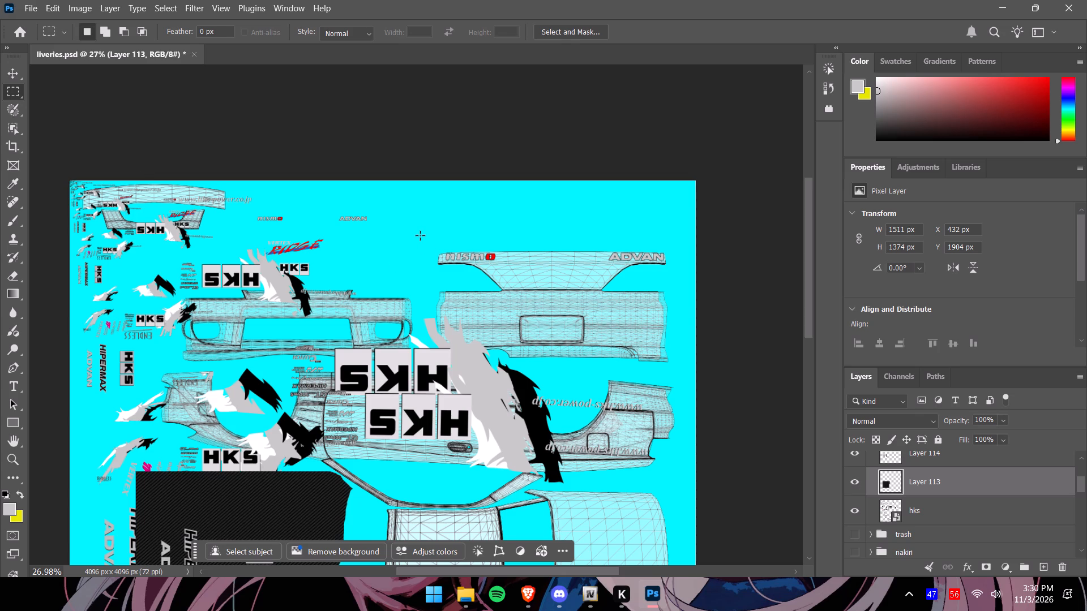
drag(420, 235, 685, 316)
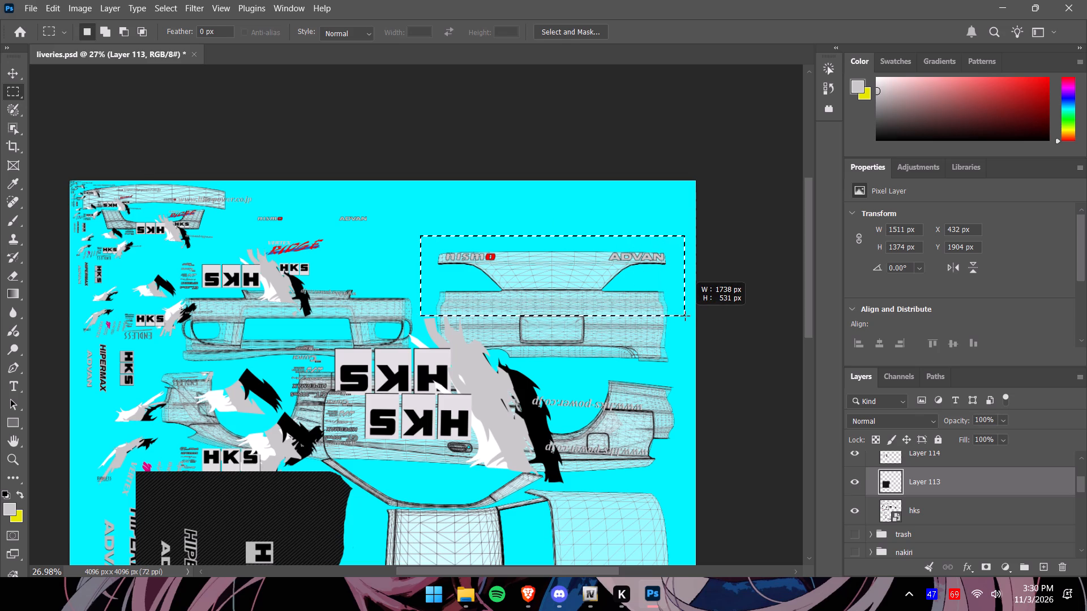
drag(685, 316, 681, 311)
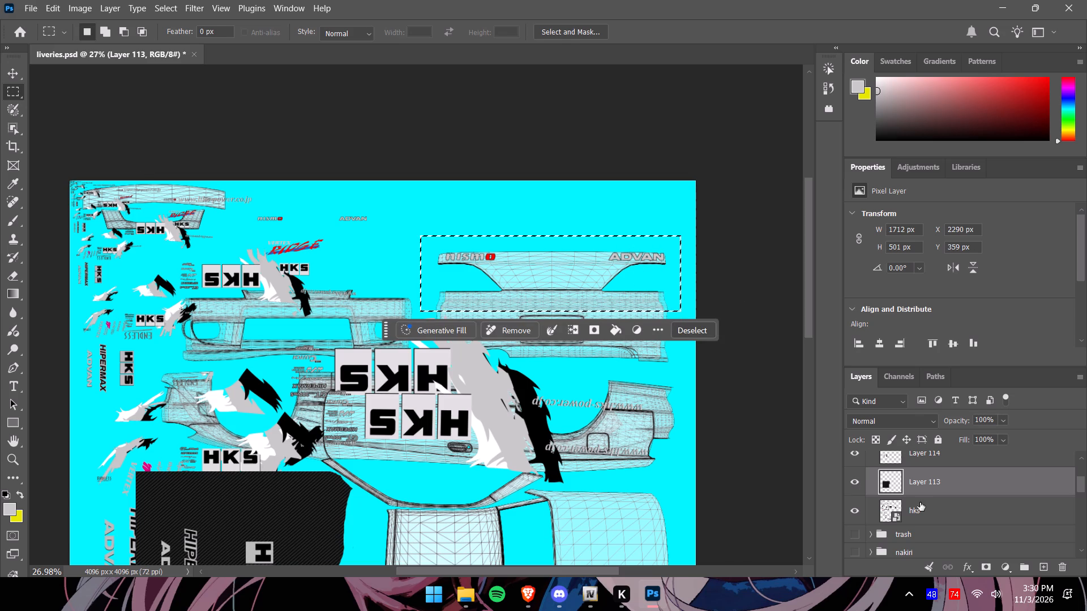
click(967, 523)
key(ctrl+c)
key(ctrl+v)
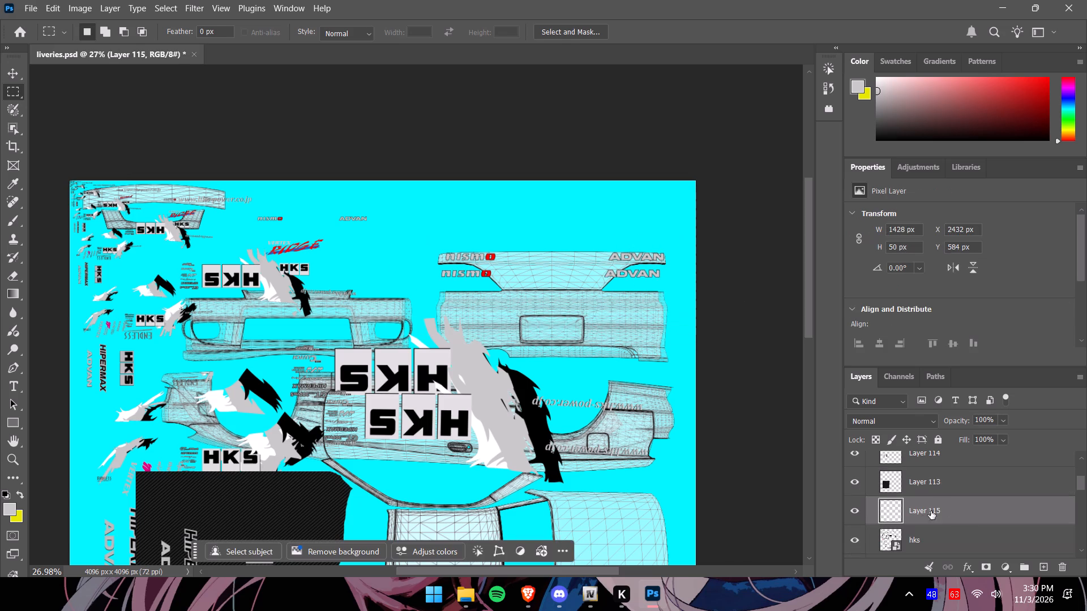
click(850, 539)
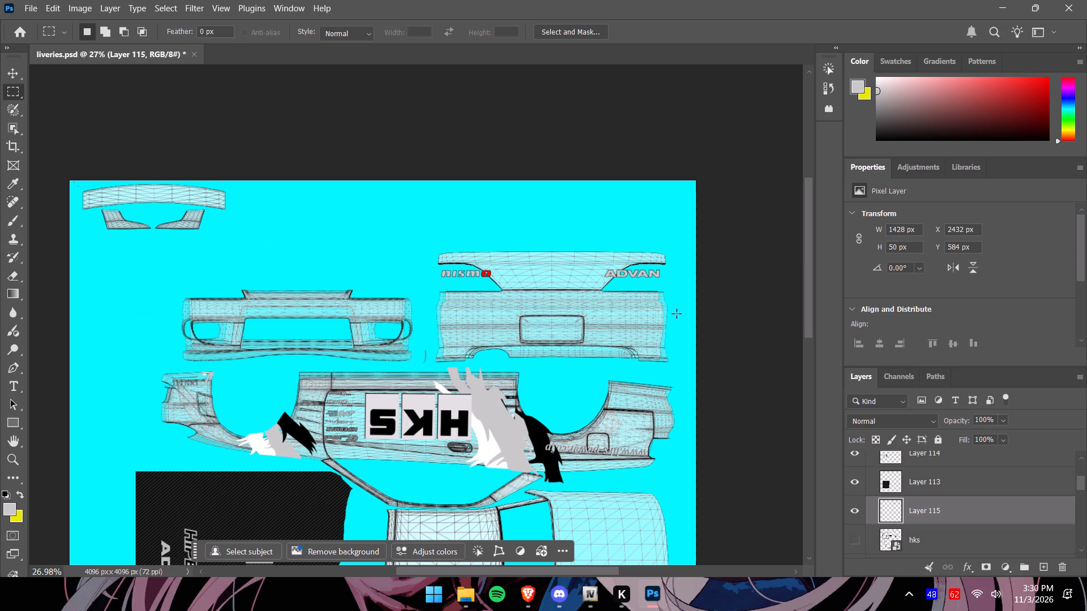
Move the nismo and ADVAN decals of Layer 115 onto the upper front bumper, at about X 770 px, Y 802 px.
click(8, 75)
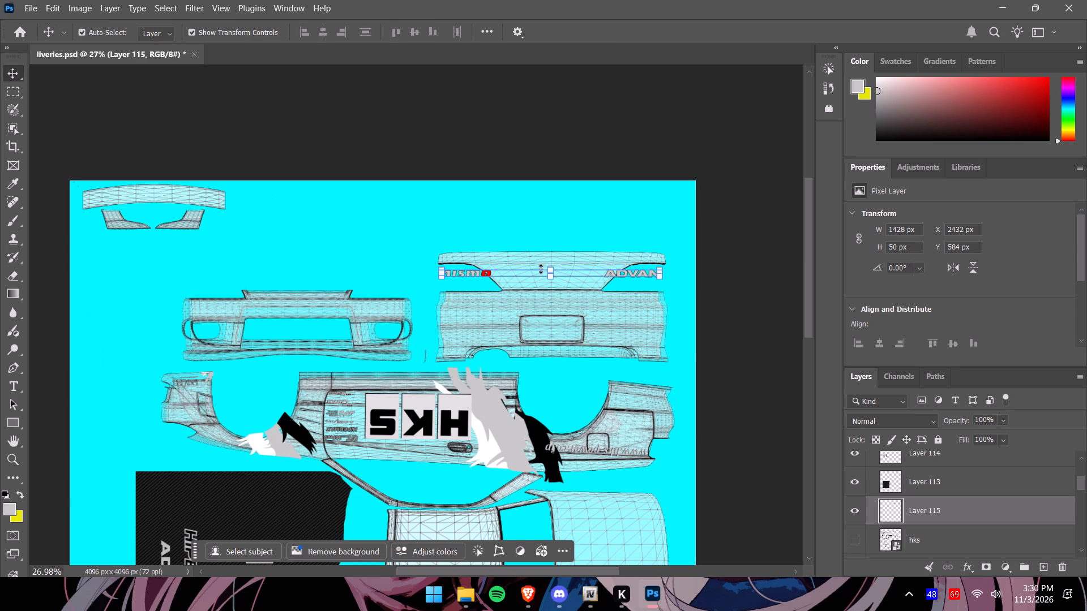
drag(620, 272, 615, 272)
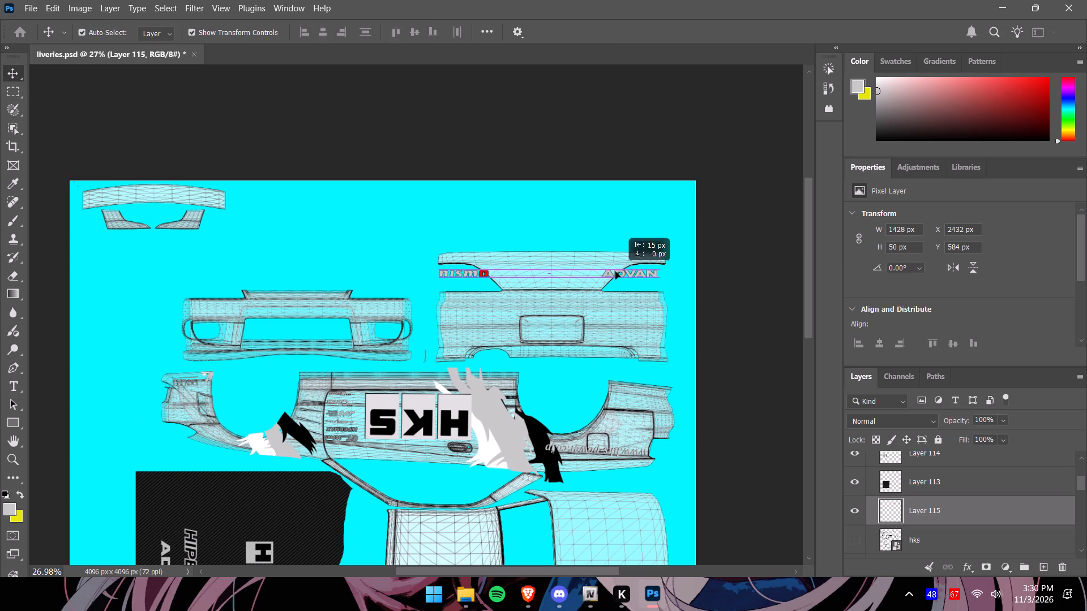
drag(615, 272, 368, 307)
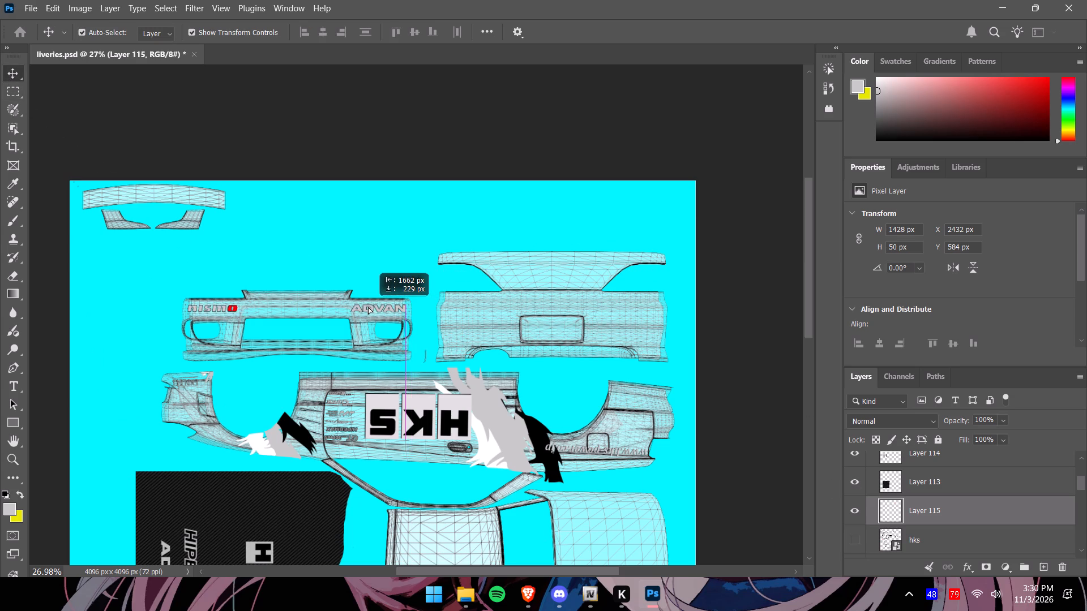
drag(368, 307, 370, 305)
alt+scroll(337, 298, up, 8)
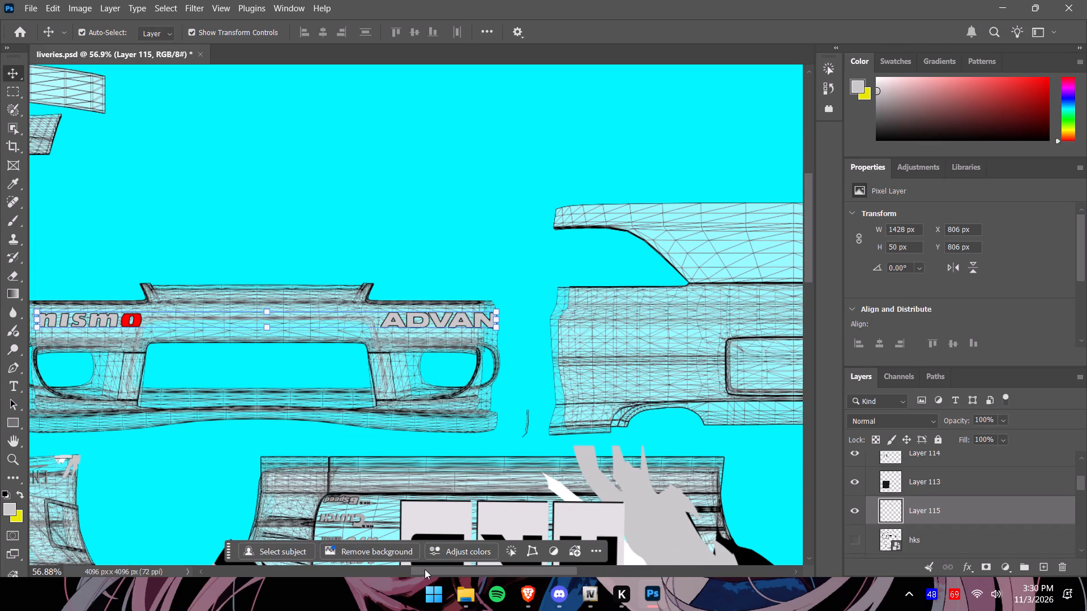
drag(425, 570, 410, 570)
drag(319, 320, 317, 320)
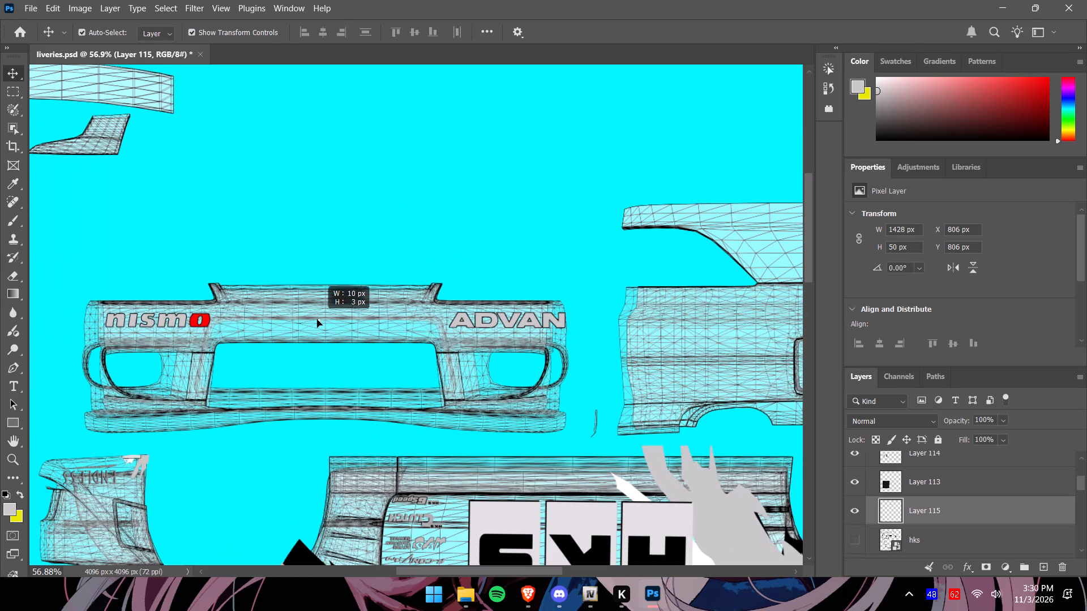
drag(317, 320, 305, 320)
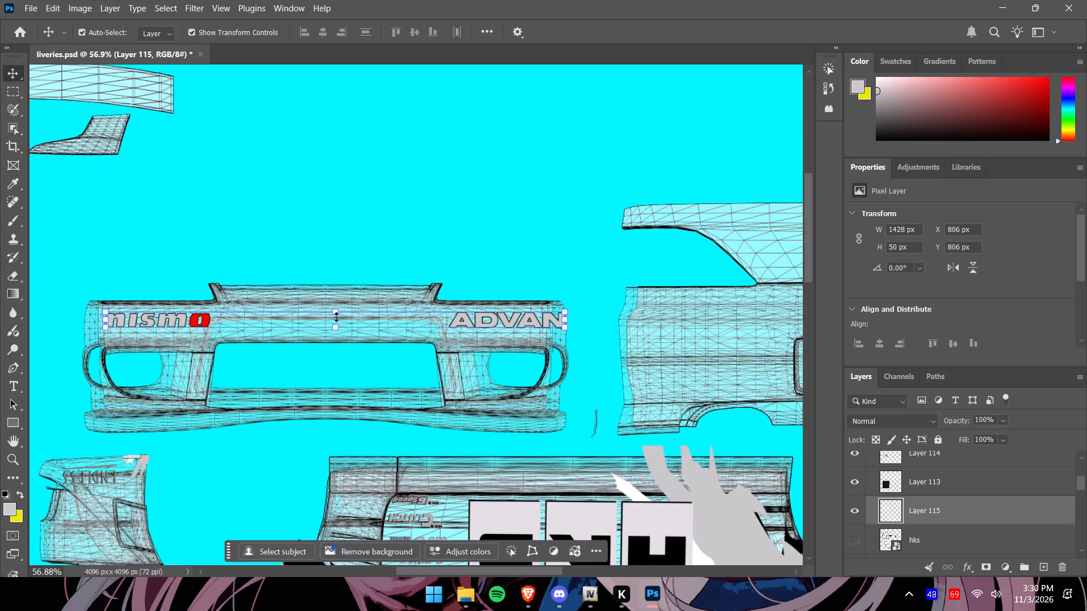
click(337, 313)
drag(349, 321, 341, 320)
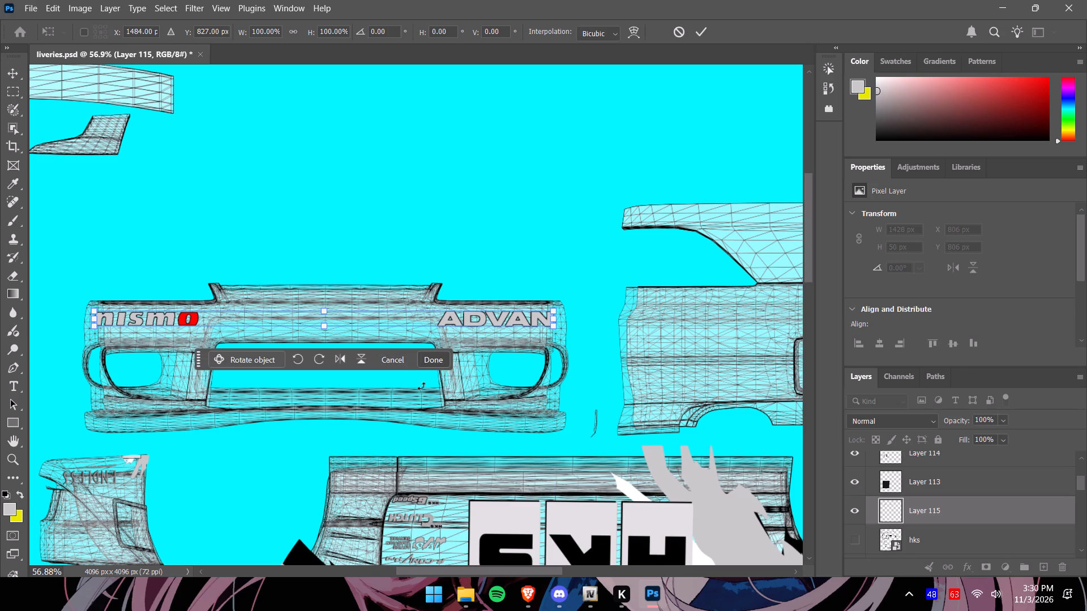
click(433, 361)
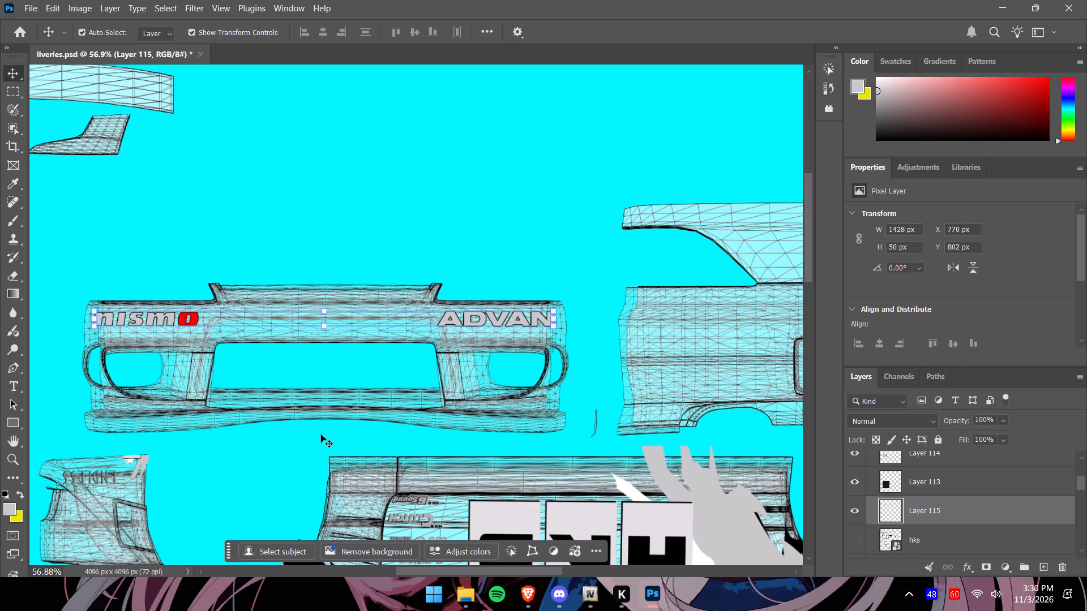
click(293, 465)
alt+scroll(290, 453, down, 7)
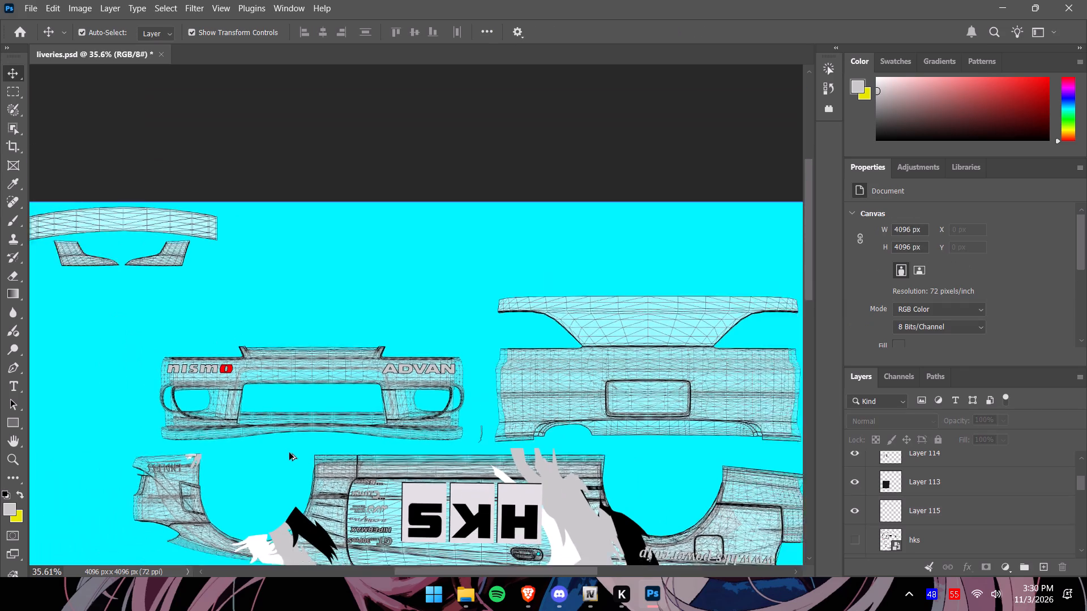
Place Layer 115 with the nismo and ADVAN bumper decals directly above Layer 114 and merge it down into Layer 114.
drag(809, 287, 818, 369)
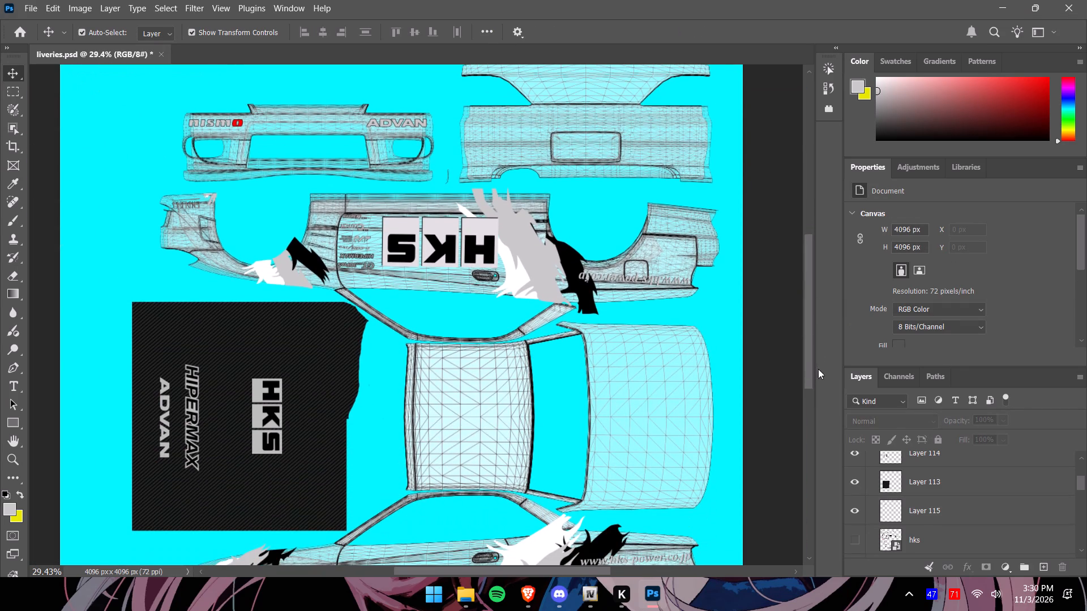
scroll(927, 519, up, 2)
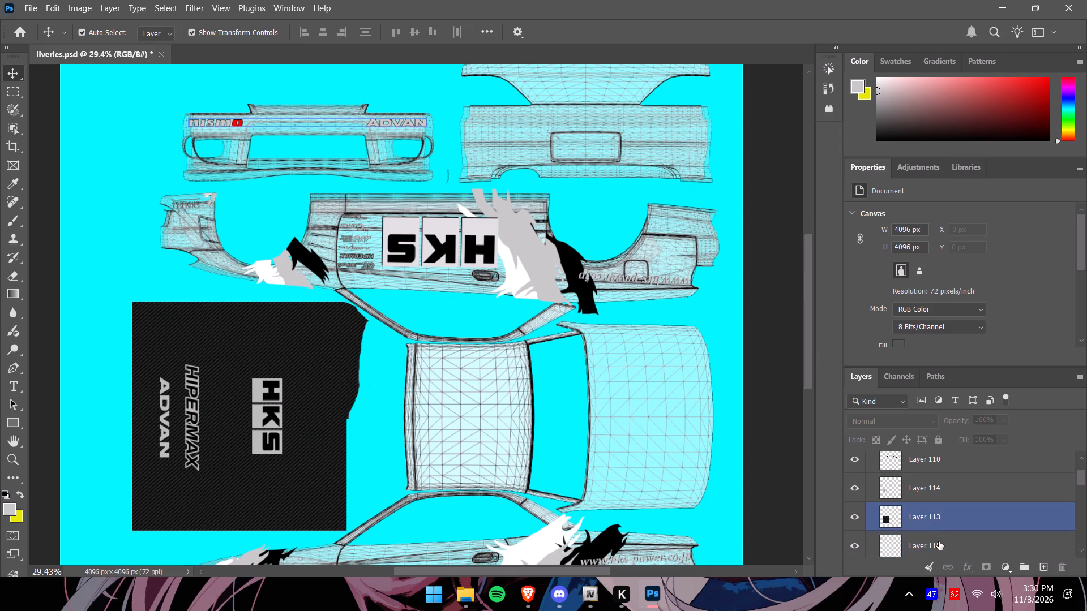
drag(939, 541, 947, 476)
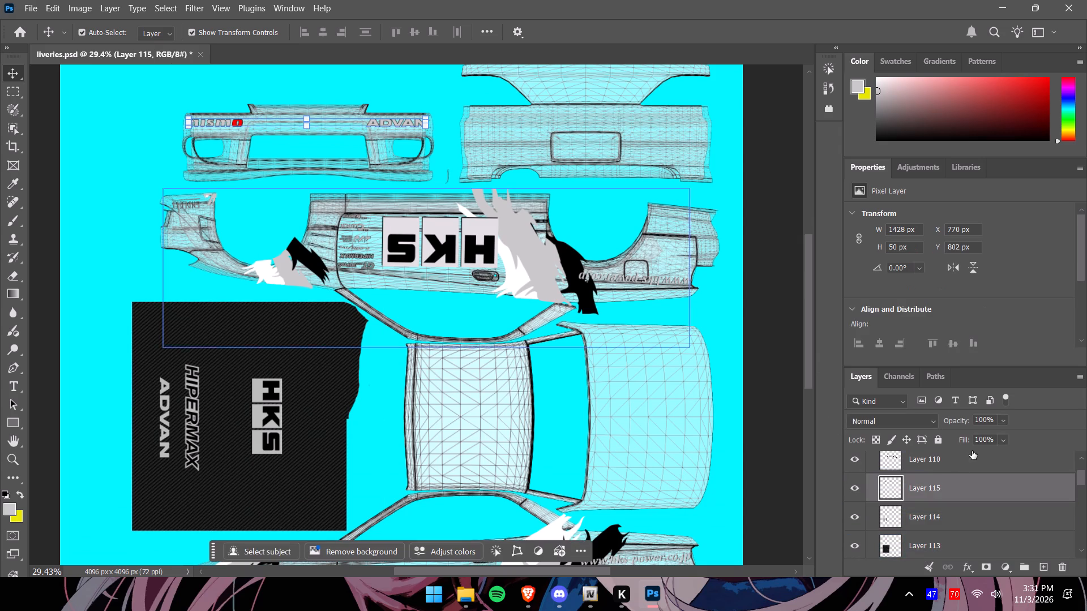
right_click(938, 488)
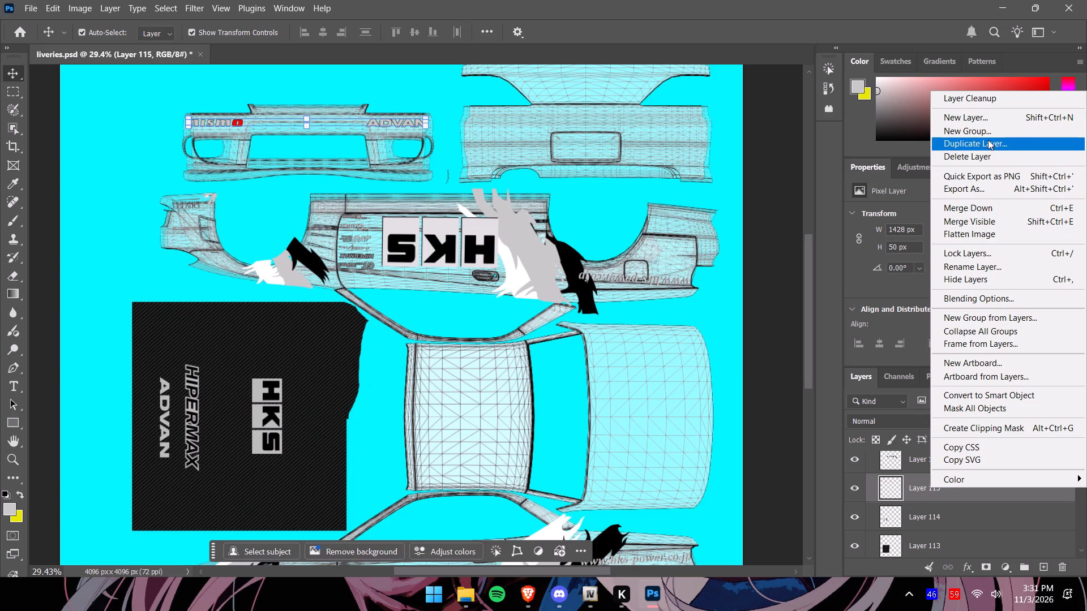
click(987, 212)
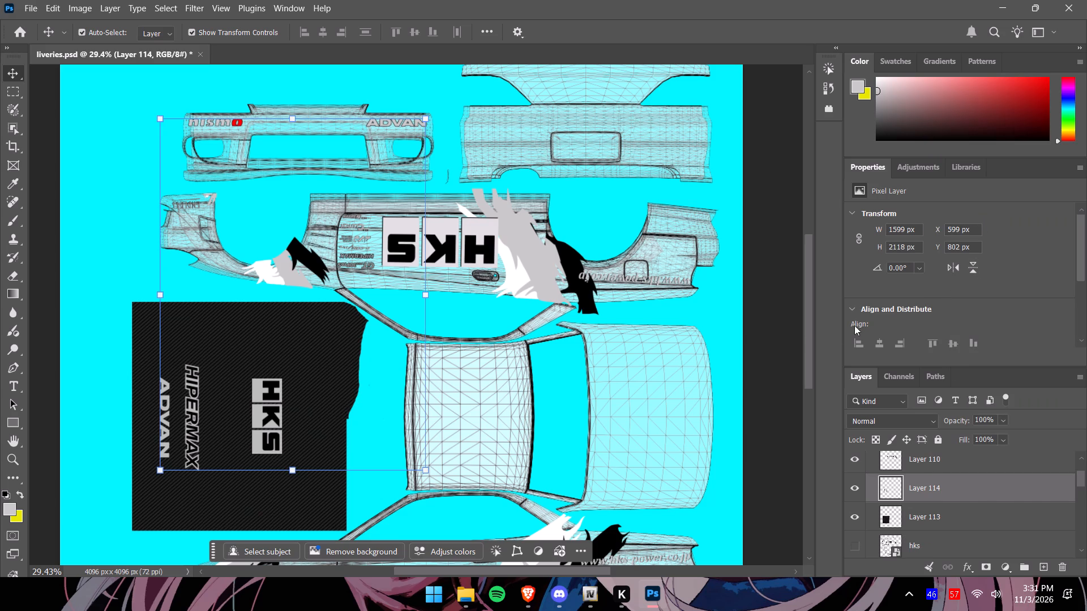
click(789, 343)
Show the hks decal sheet temporarily to compare its remaining decals with those placed on the car template, and hide it again.
alt+scroll(789, 344, down, 4)
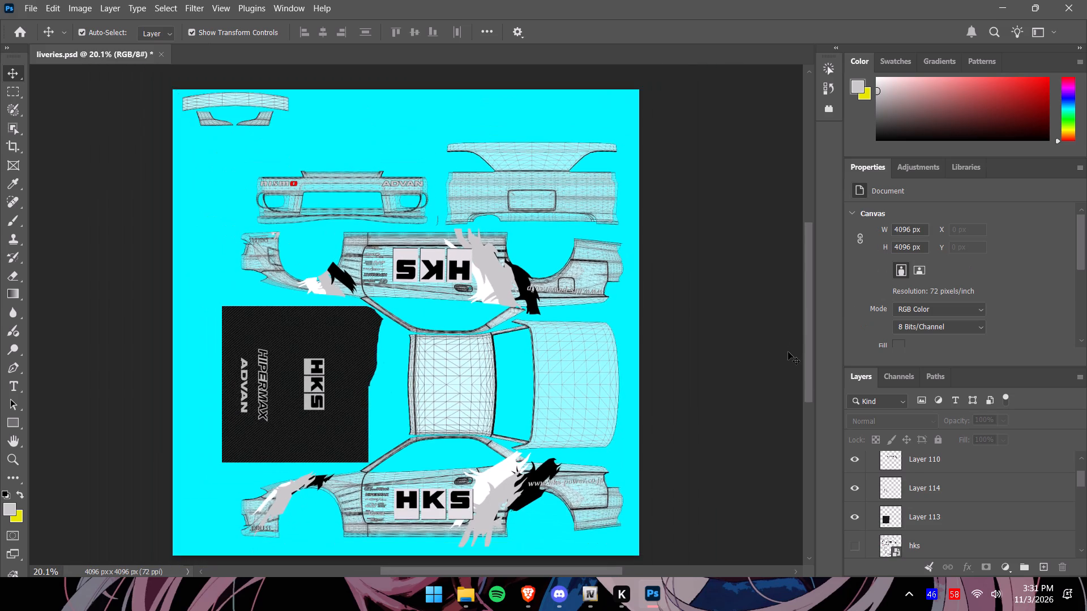
alt+scroll(788, 352, down, 1)
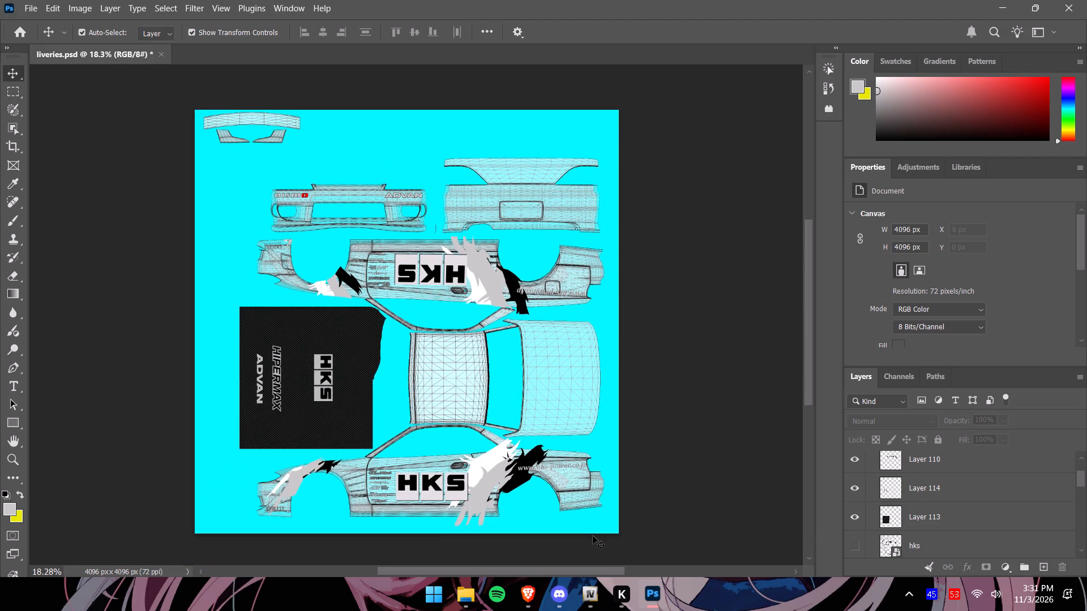
scroll(890, 517, down, 2)
click(859, 507)
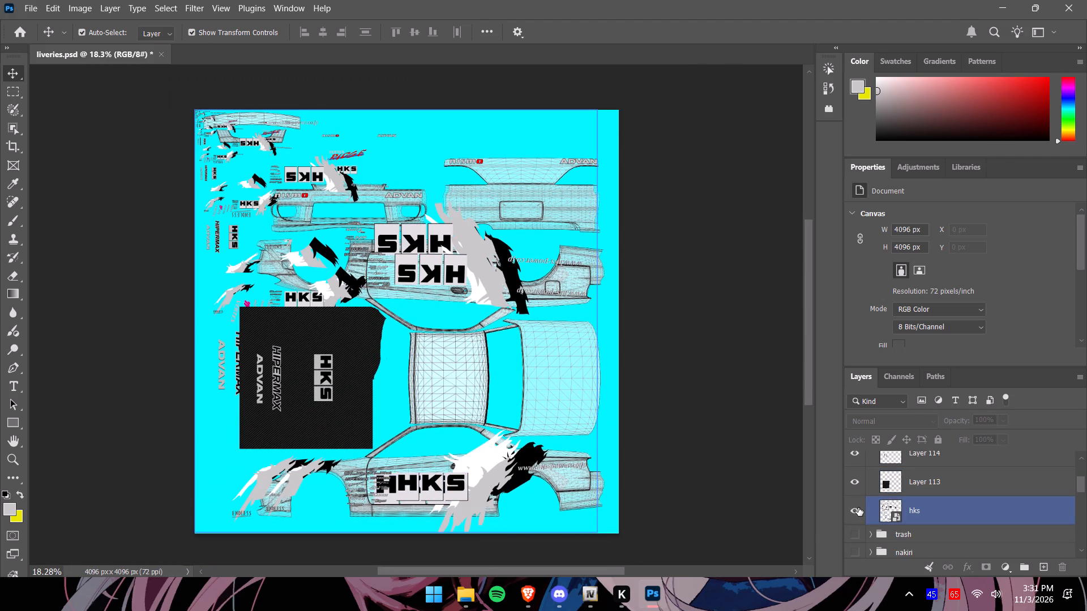
alt+scroll(225, 168, up, 2)
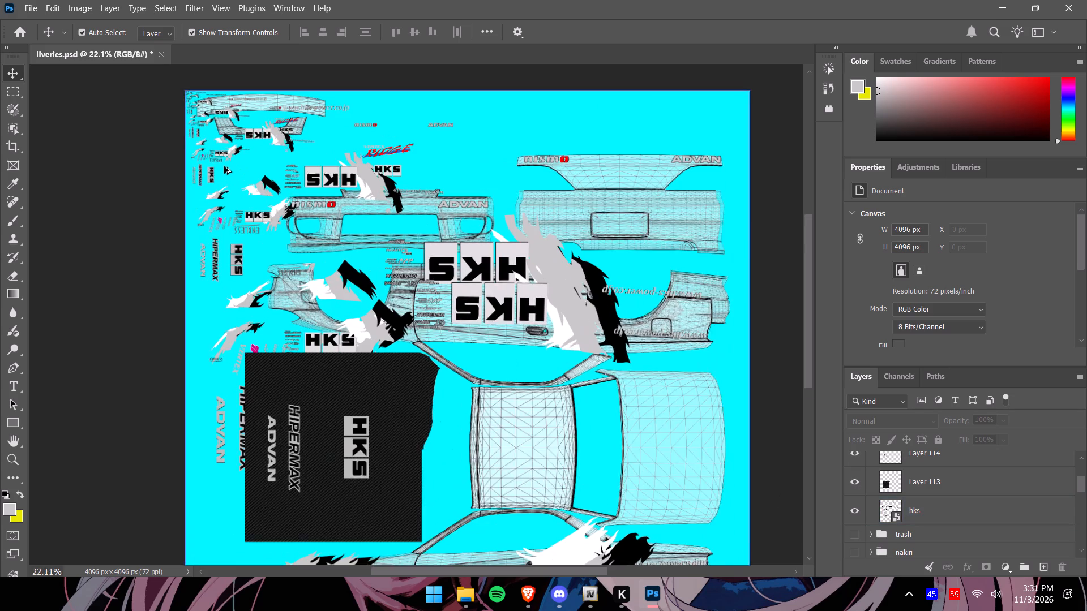
alt+scroll(224, 166, up, 8)
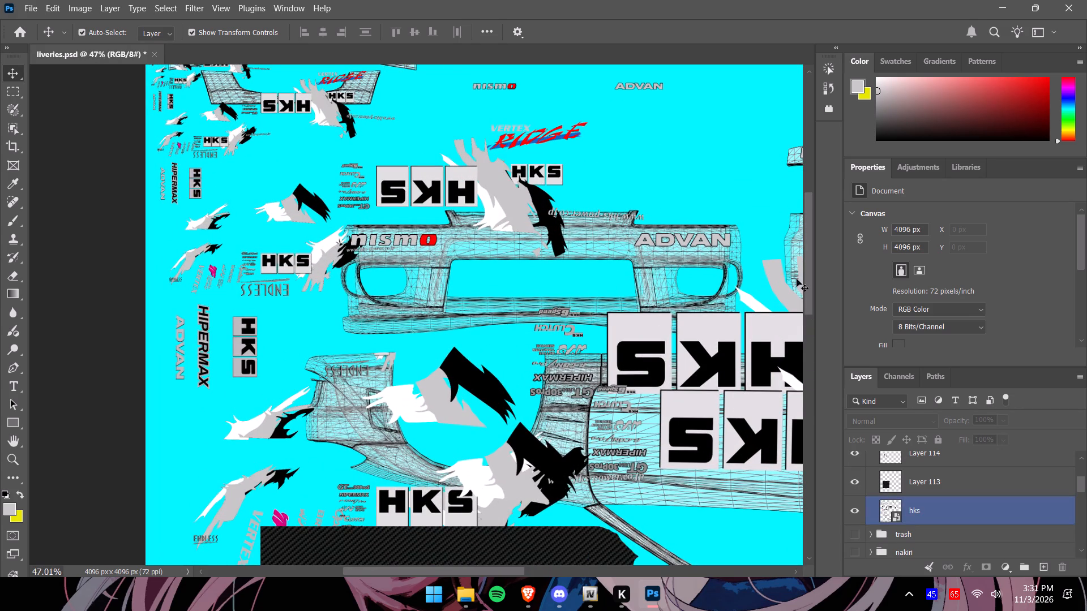
drag(808, 283, 805, 250)
drag(467, 570, 484, 570)
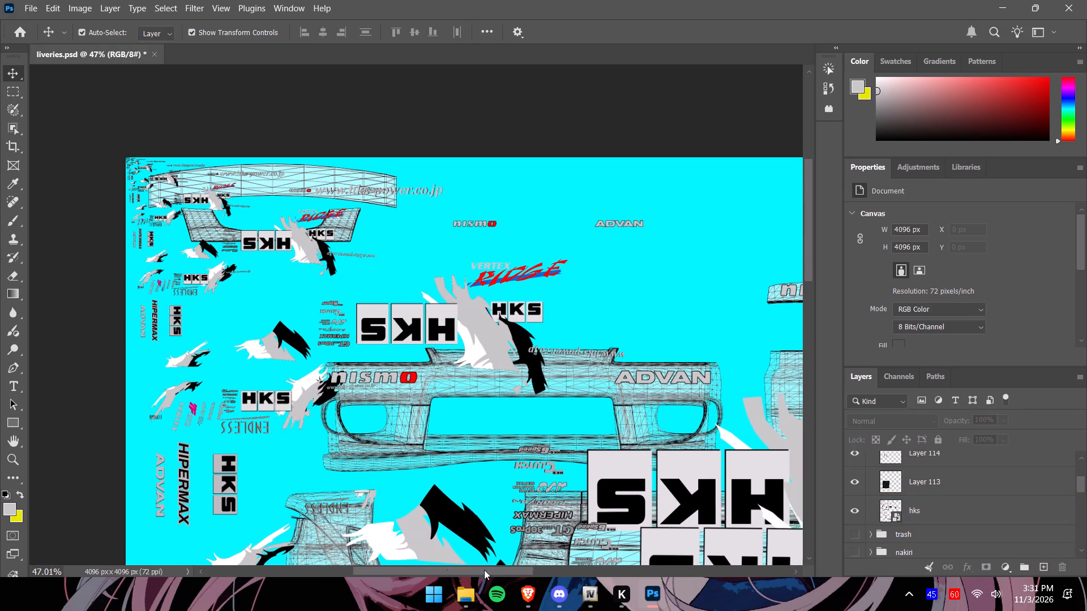
drag(484, 570, 495, 572)
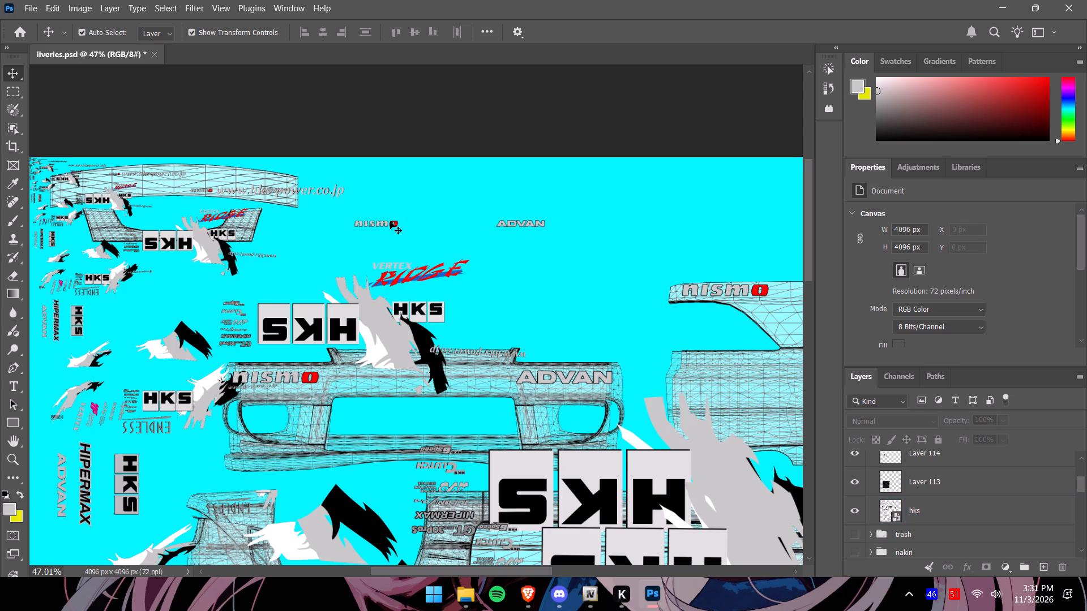
alt+scroll(390, 222, down, 2)
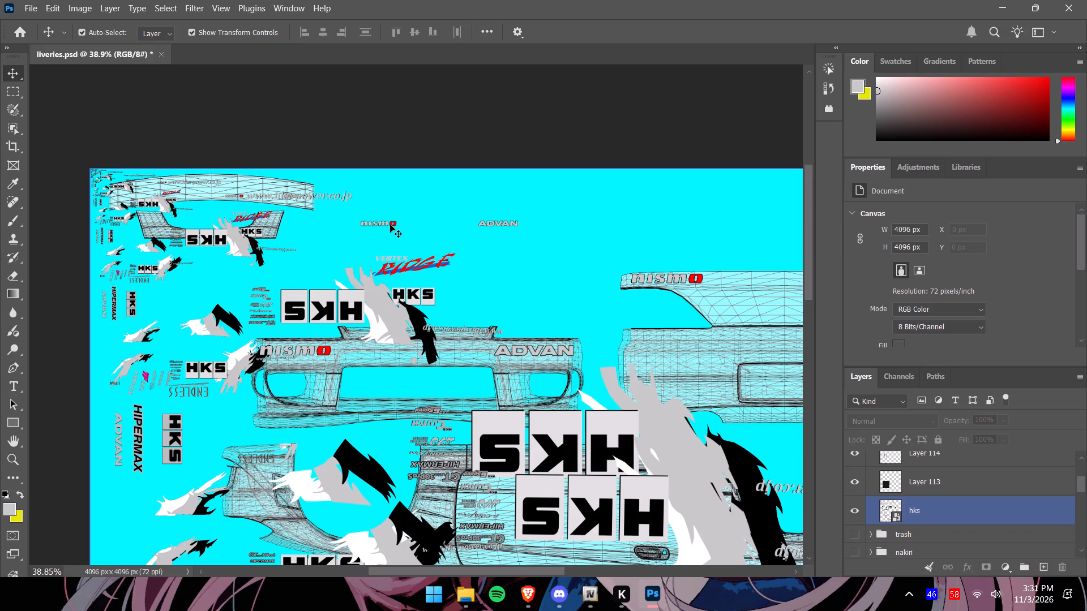
scroll(389, 228, down, 2)
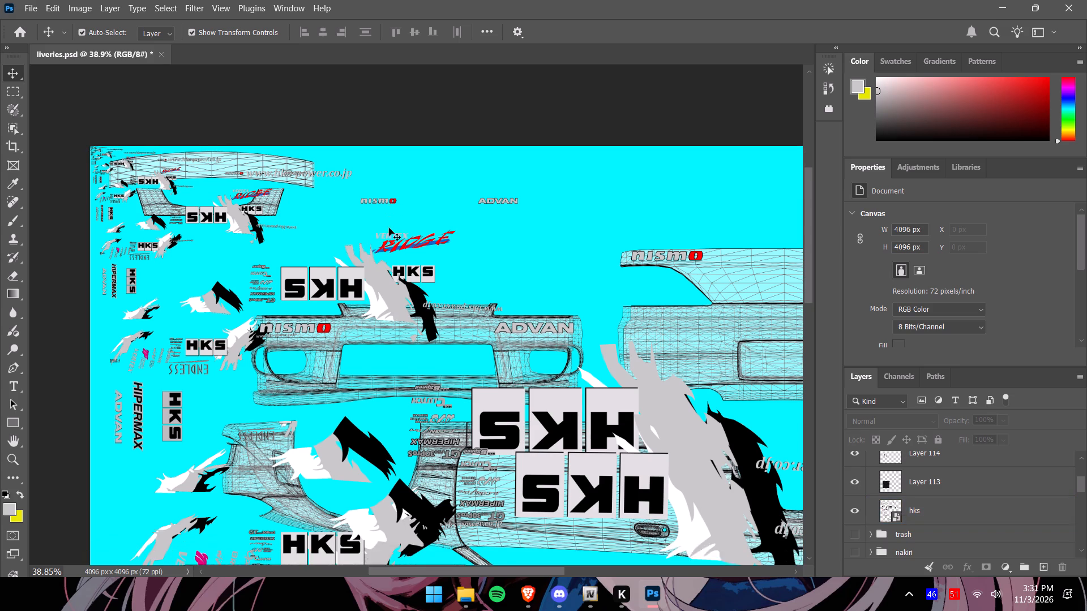
scroll(389, 228, down, 11)
alt+scroll(391, 233, down, 4)
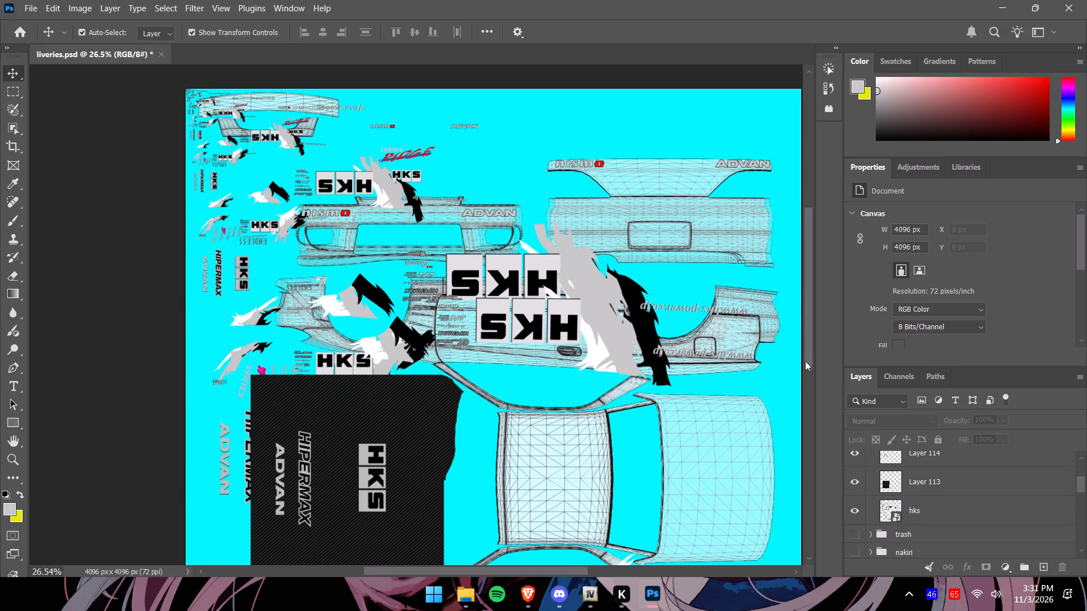
drag(806, 362, 811, 424)
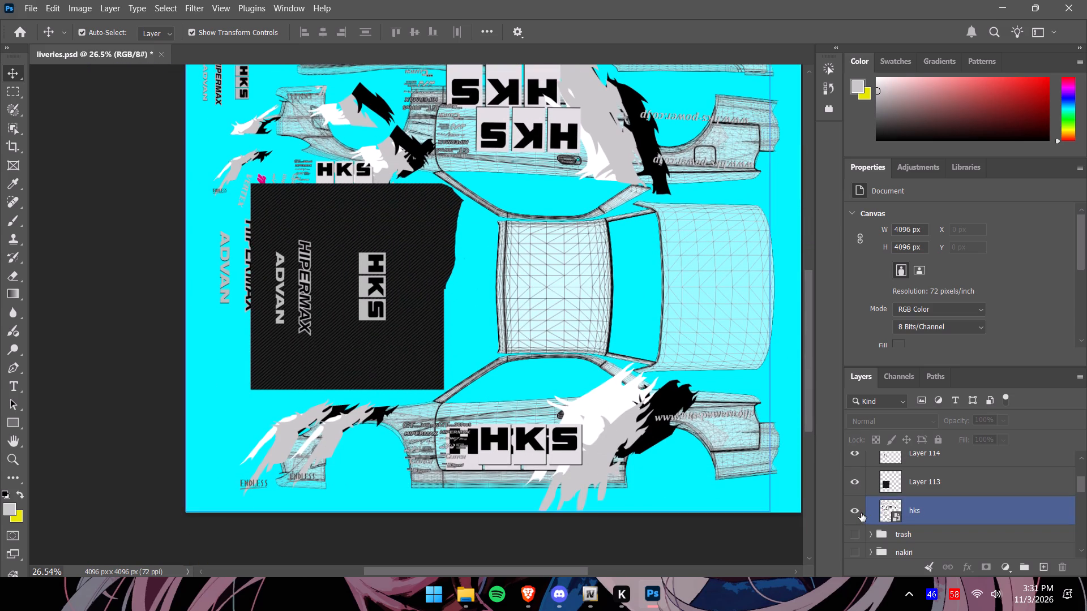
click(860, 513)
Collapse the HKStrans group, hide it so only the bare car template shows, and leave no layer selected.
alt+scroll(782, 431, down, 3)
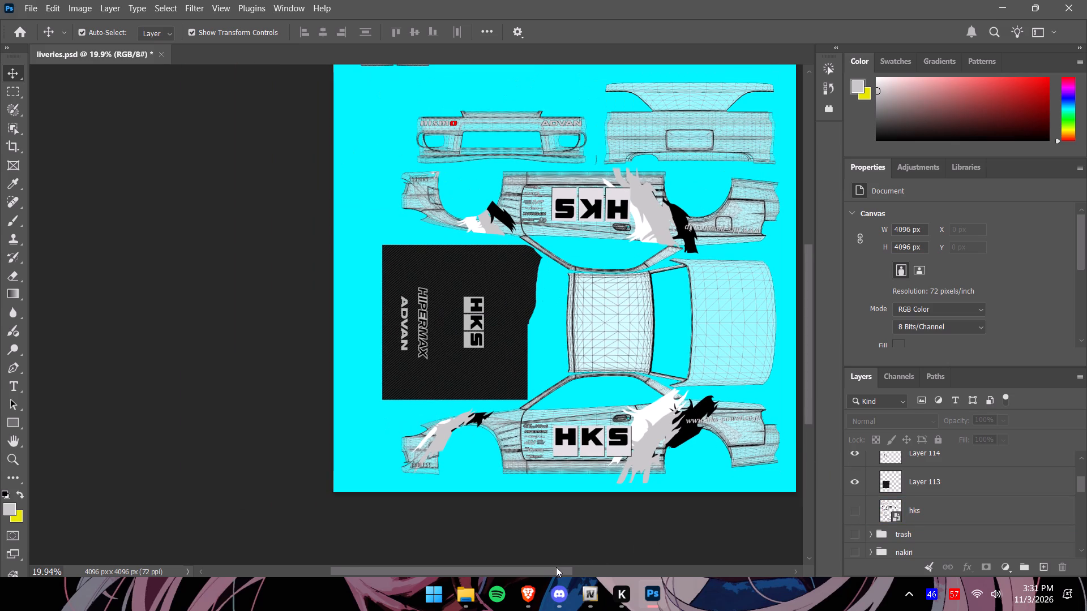
drag(556, 567, 619, 578)
drag(811, 412, 805, 400)
scroll(896, 511, up, 2)
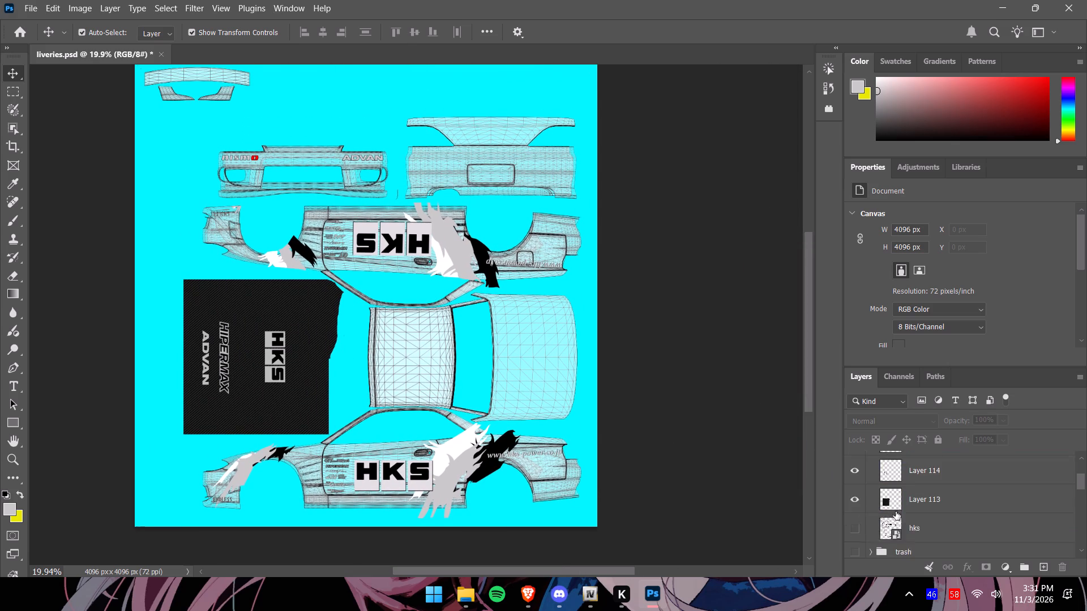
scroll(896, 511, up, 7)
click(876, 461)
click(874, 461)
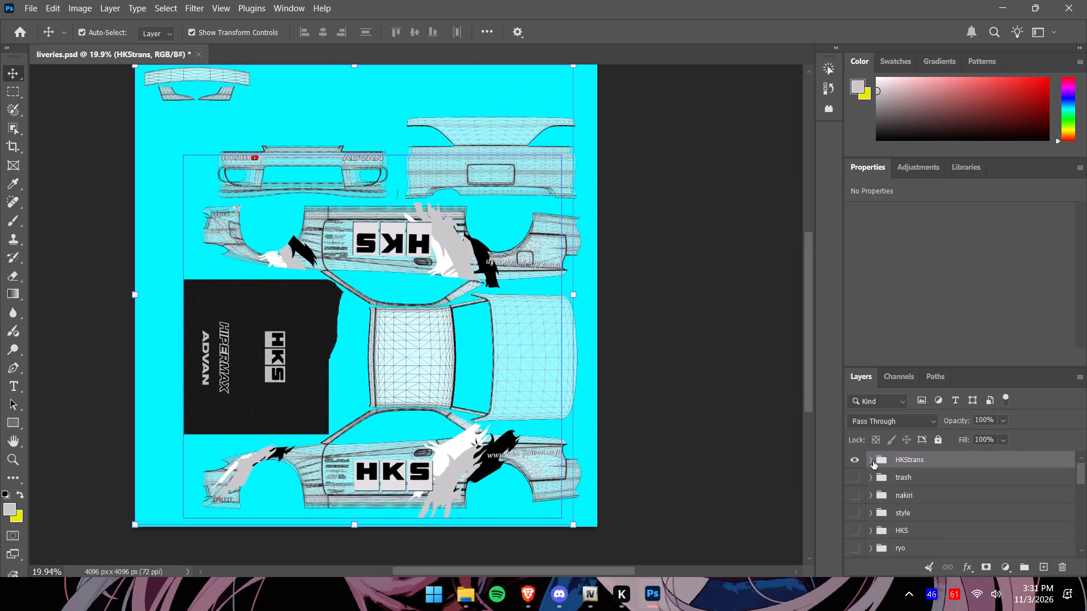
click(858, 460)
drag(806, 401, 806, 421)
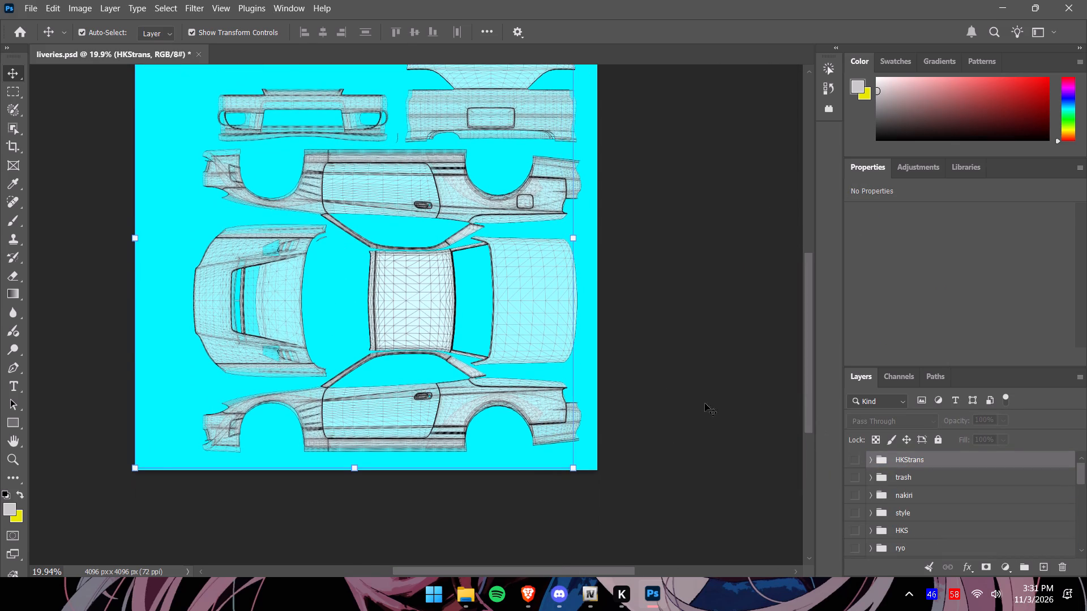
alt+scroll(667, 390, down, 4)
drag(811, 396, 805, 391)
click(787, 407)
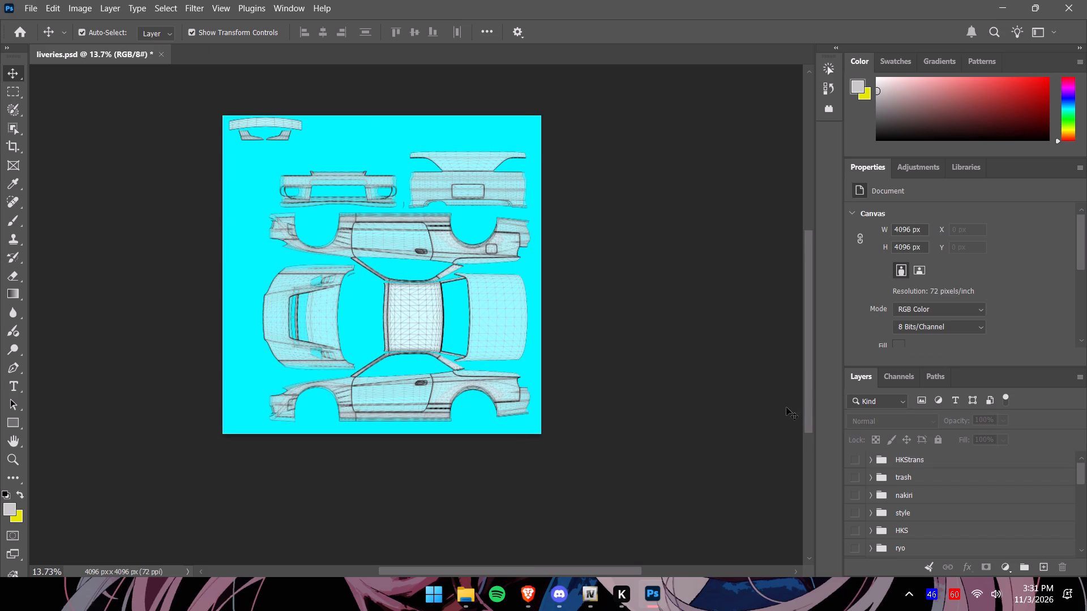